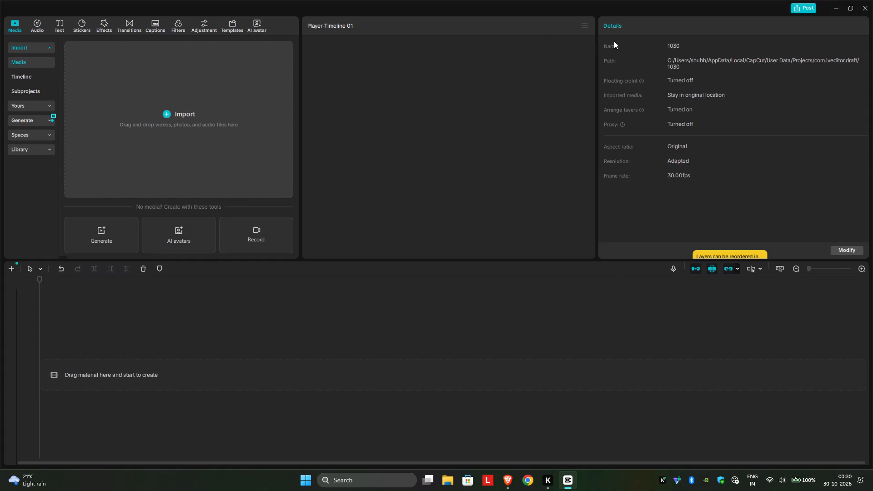
In CapCut, import the newly downloaded ElevenLabs voice-over MP3 from the Downloads folder into the project media.
{"action": "left_click", "coordinate": [192, 107]}
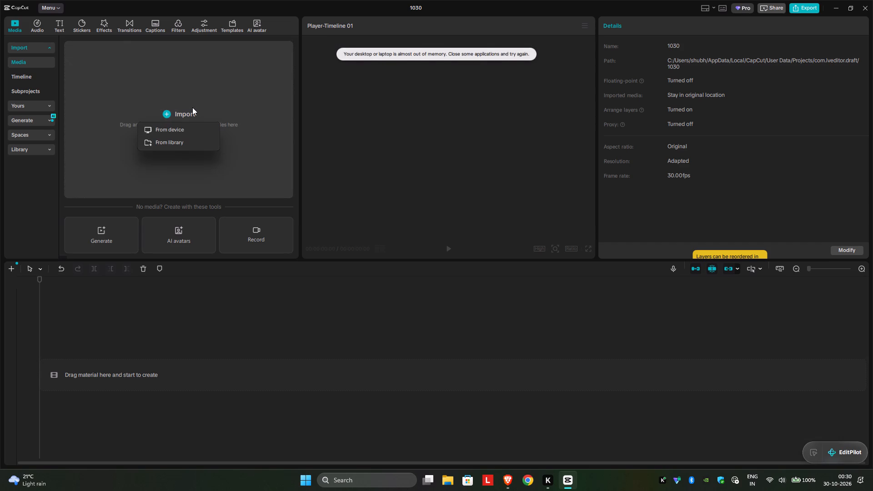
{"action": "left_click", "coordinate": [182, 130]}
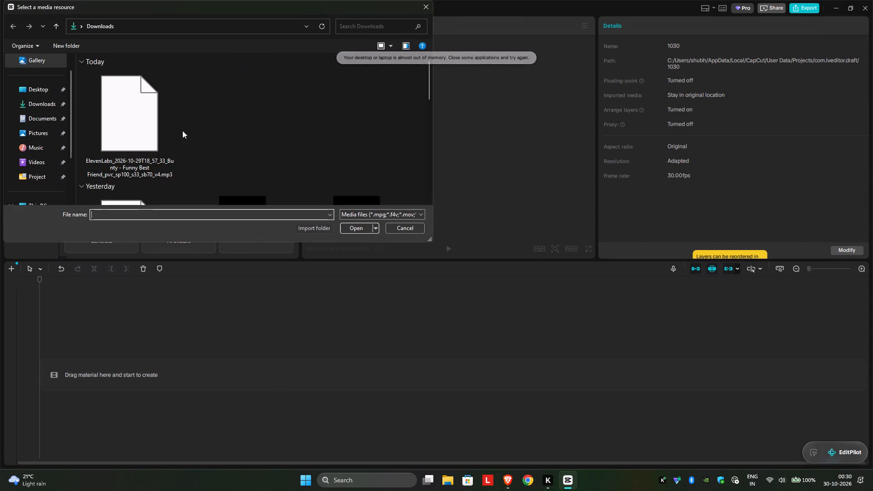
{"action": "left_click", "coordinate": [147, 93]}
{"action": "double_click", "coordinate": [127, 108]}
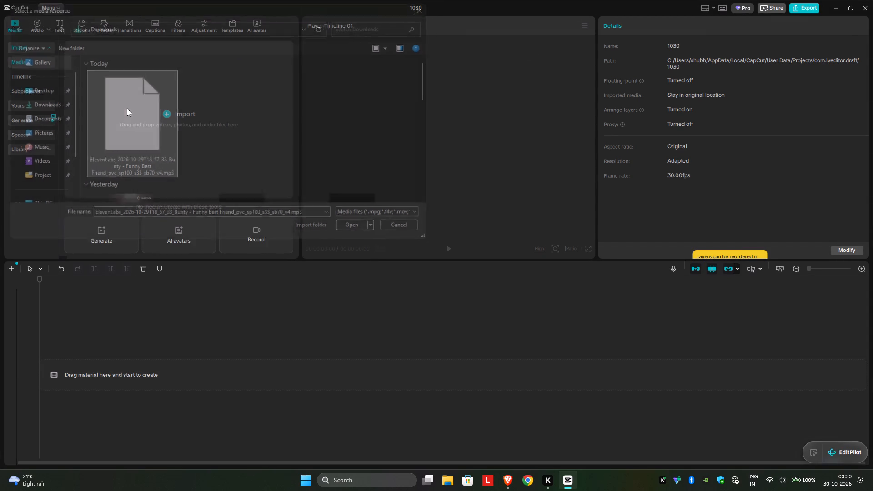
Import the sky_codes_ep08_variable_size_sliding_window video from the Captures folder inside Videos, listing the files with their details.
{"action": "left_click", "coordinate": [75, 46]}
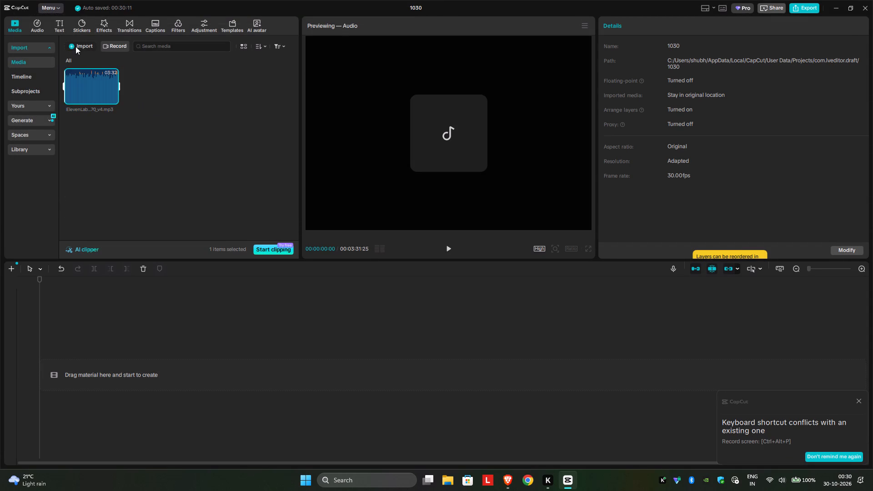
{"action": "left_click", "coordinate": [85, 63]}
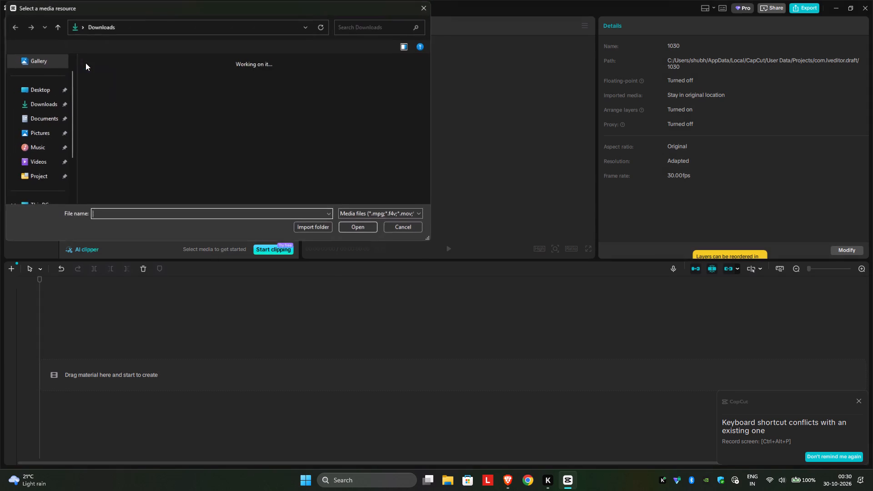
{"action": "left_click", "coordinate": [40, 150]}
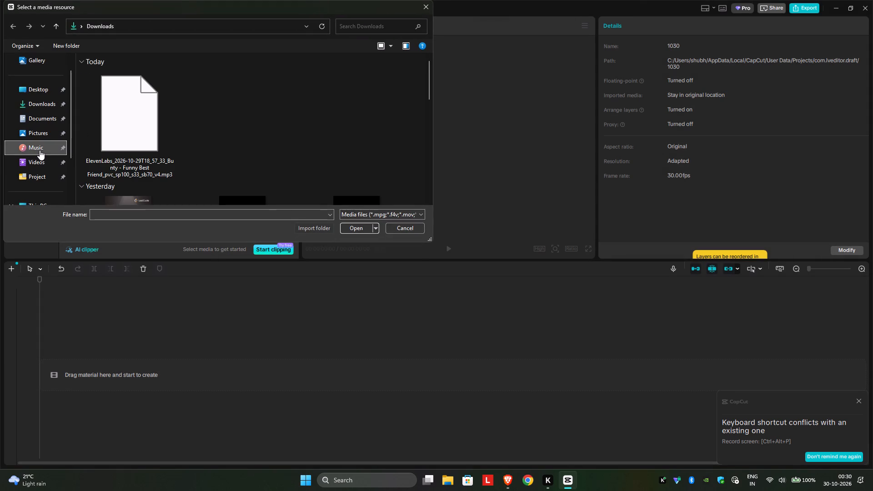
{"action": "left_click", "coordinate": [39, 167]}
{"action": "double_click", "coordinate": [114, 102]}
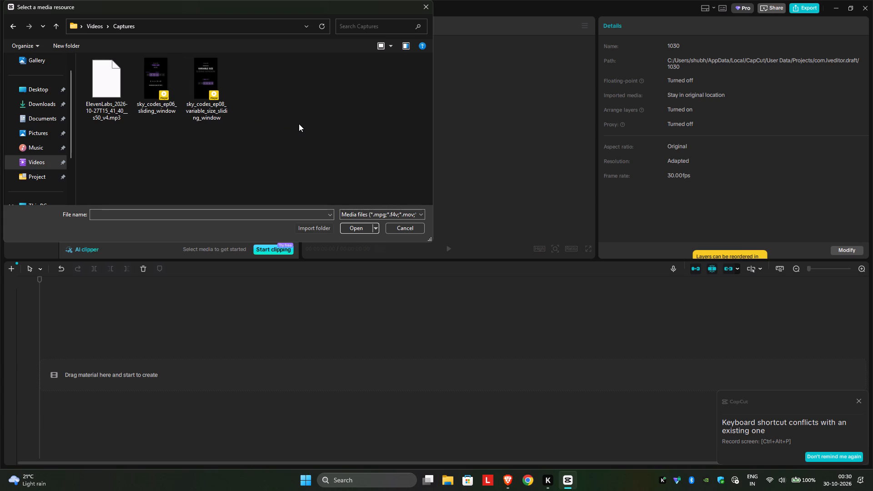
{"action": "left_click", "coordinate": [388, 45]}
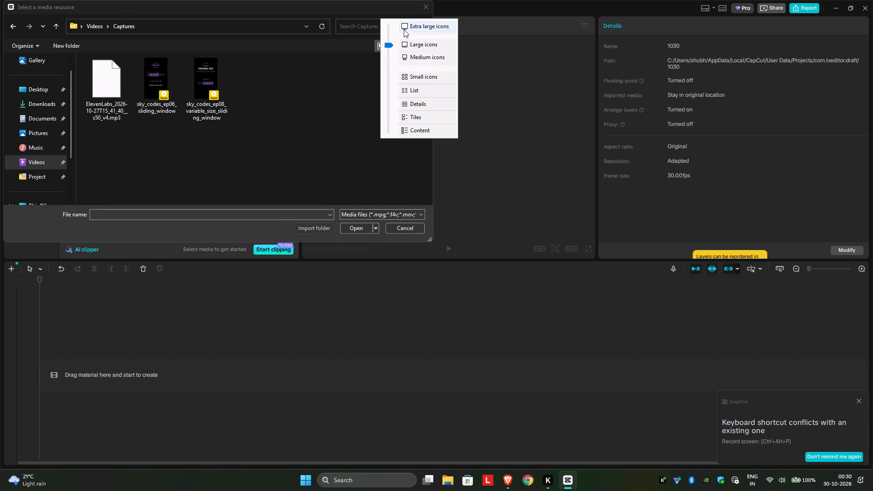
{"action": "left_click", "coordinate": [412, 100]}
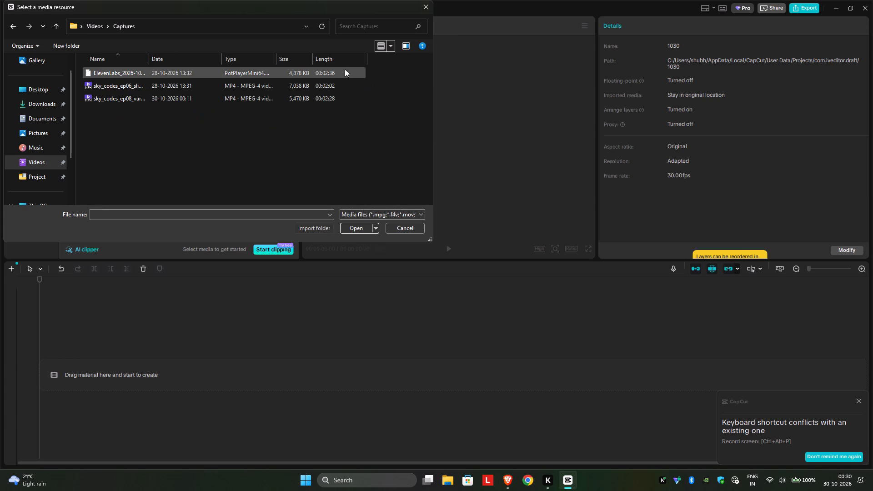
{"action": "double_click", "coordinate": [326, 96]}
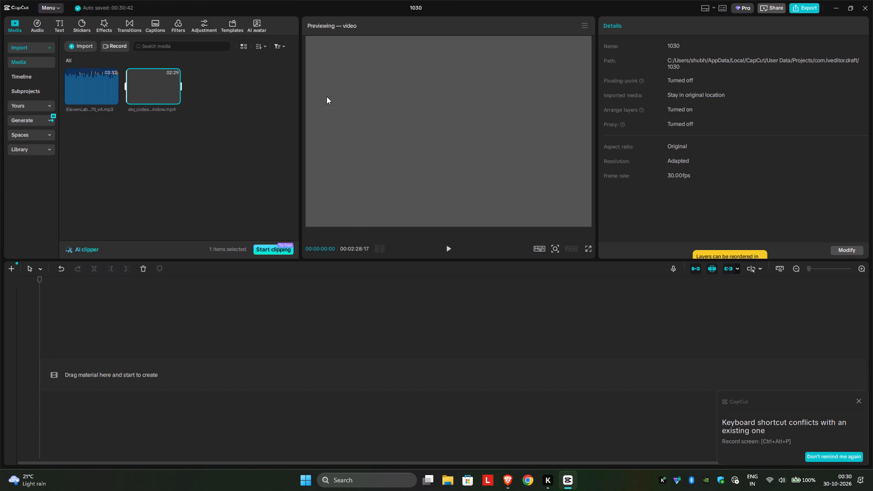
Place the Episode 08 sliding window video on the main track of the timeline.
{"action": "left_click_drag", "start_coordinate": [152, 94], "coordinate": [153, 332]}
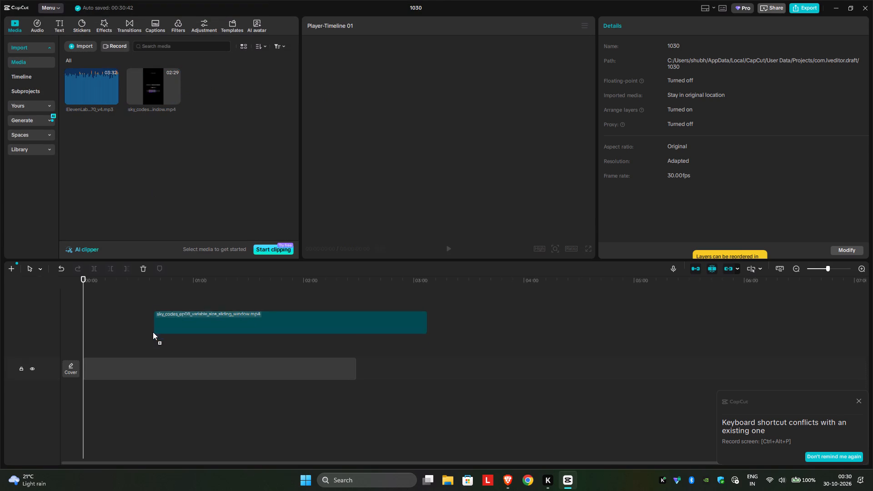
{"action": "left_click_drag", "start_coordinate": [153, 332], "coordinate": [152, 344]}
Add the ElevenLabs voice-over on an audio track beneath the video and align both clips to the start of the timeline.
{"action": "left_click_drag", "start_coordinate": [95, 95], "coordinate": [90, 85]}
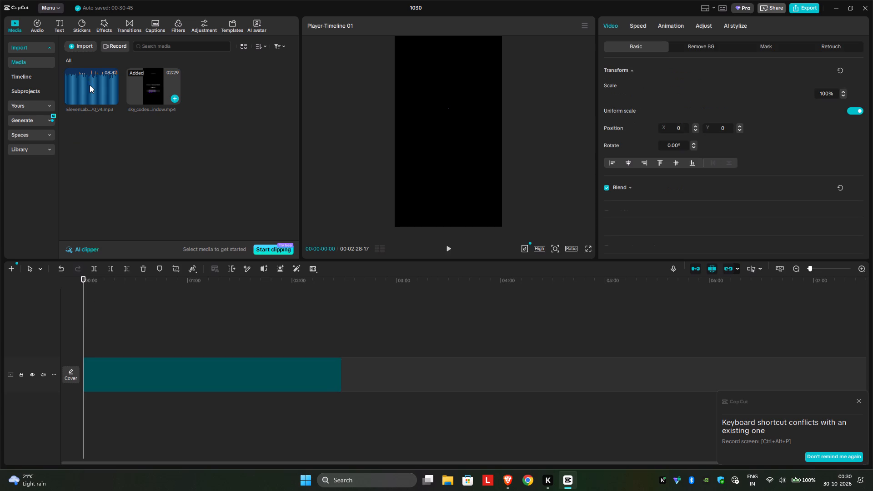
{"action": "left_click_drag", "start_coordinate": [90, 85], "coordinate": [87, 201]}
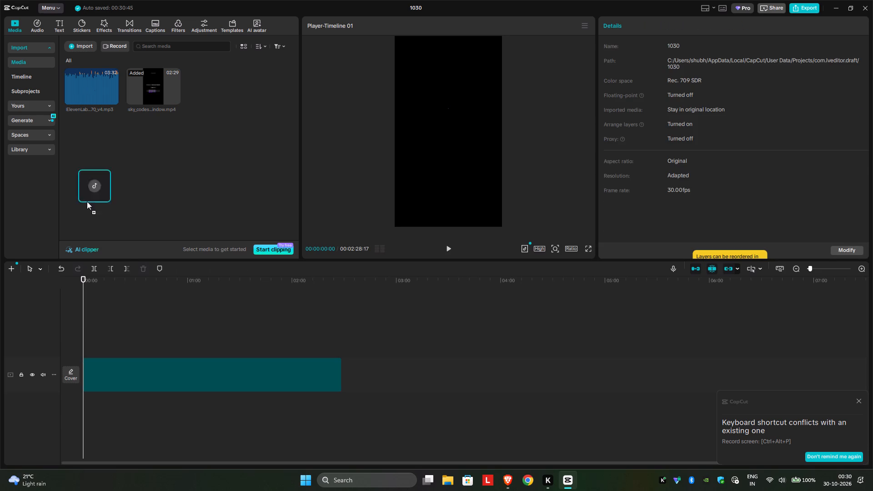
{"action": "left_click_drag", "start_coordinate": [87, 201], "coordinate": [113, 314]}
{"action": "left_click_drag", "start_coordinate": [160, 405], "coordinate": [114, 406]}
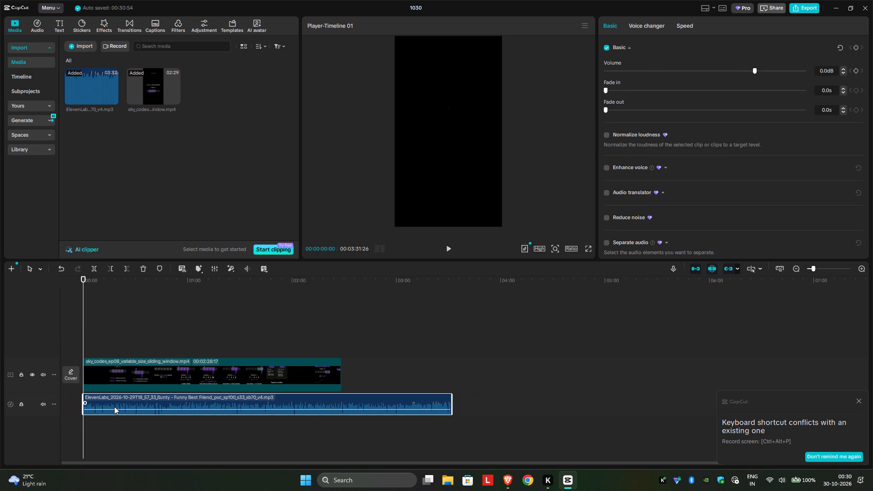
{"action": "left_click_drag", "start_coordinate": [174, 374], "coordinate": [105, 376]}
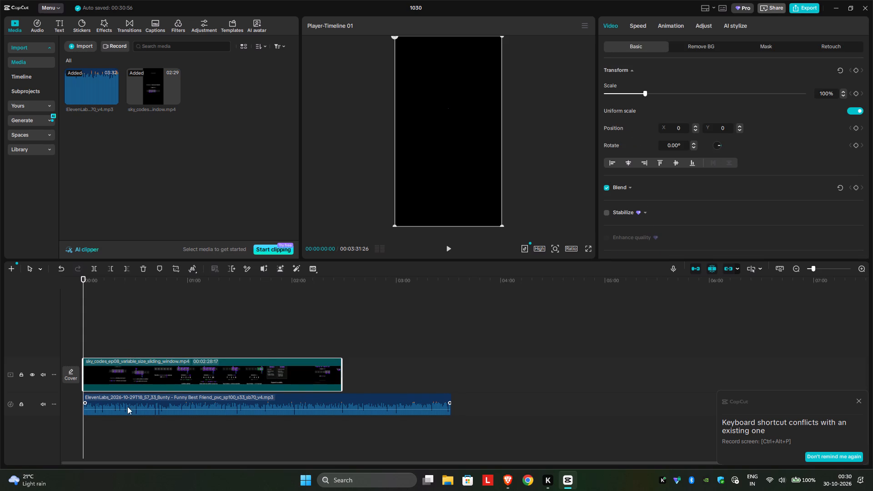
Play back about the first 8 seconds from the timeline start, enlarged, to check how the voice-over matches the video.
{"action": "key", "text": "space"}
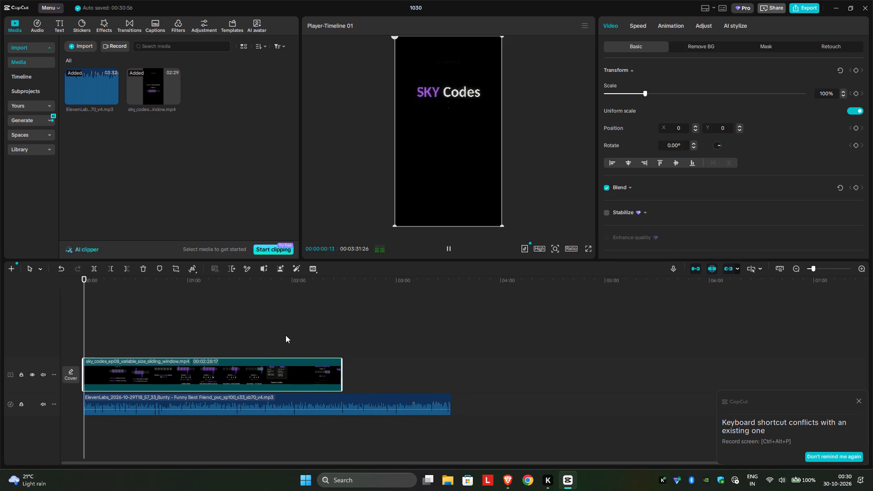
{"action": "key", "text": "space"}
{"action": "scroll", "coordinate": [286, 335], "scroll_direction": "up", "scroll_amount": 12, "text": "ctrl"}
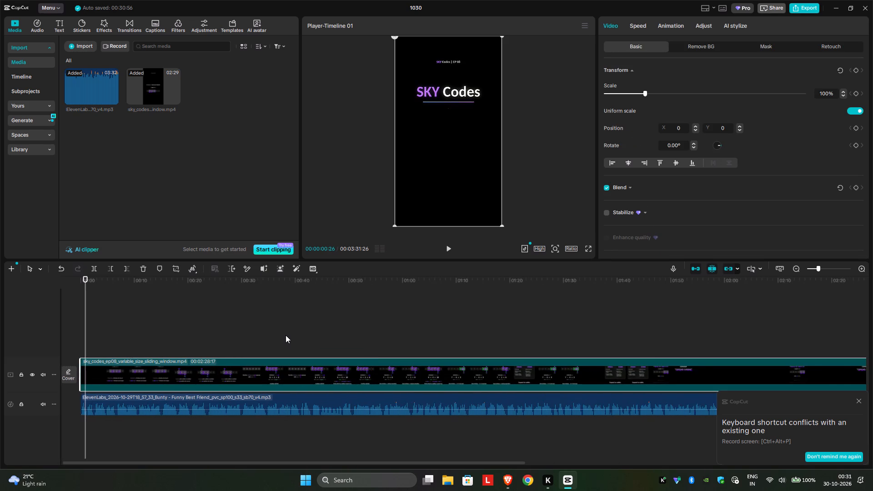
{"action": "scroll", "coordinate": [286, 335], "scroll_direction": "up", "scroll_amount": 16, "text": "ctrl"}
{"action": "scroll", "coordinate": [286, 335], "scroll_direction": "up", "scroll_amount": 8, "text": "ctrl"}
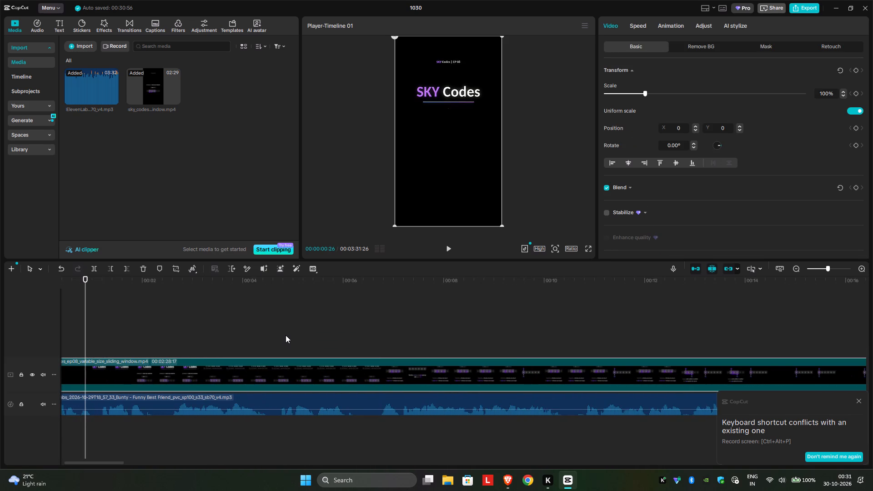
{"action": "scroll", "coordinate": [286, 335], "scroll_direction": "up", "scroll_amount": 6, "text": "ctrl"}
{"action": "scroll", "coordinate": [286, 335], "scroll_direction": "right", "scroll_amount": 9}
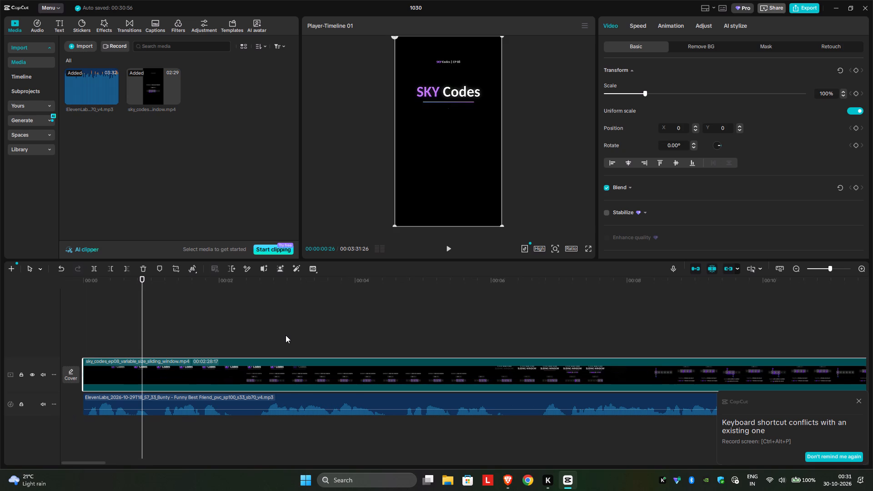
{"action": "key", "text": "Left"}
{"action": "key", "text": "Left"}
{"action": "key", "text": "Left"}
{"action": "key", "text": "Left"}
{"action": "key", "text": "Left"}
{"action": "key", "text": "Left"}
{"action": "key", "text": "Left"}
{"action": "key", "text": "Left"}
{"action": "key", "text": "Left"}
{"action": "key", "text": "Left"}
{"action": "key", "text": "Left"}
{"action": "key", "text": "Left"}
{"action": "key", "text": "Left"}
{"action": "key", "text": "Left"}
{"action": "key", "text": "Left"}
{"action": "key", "text": "Left"}
{"action": "key", "text": "Left"}
{"action": "key", "text": "Left"}
{"action": "key", "text": "Left"}
{"action": "key", "text": "Left"}
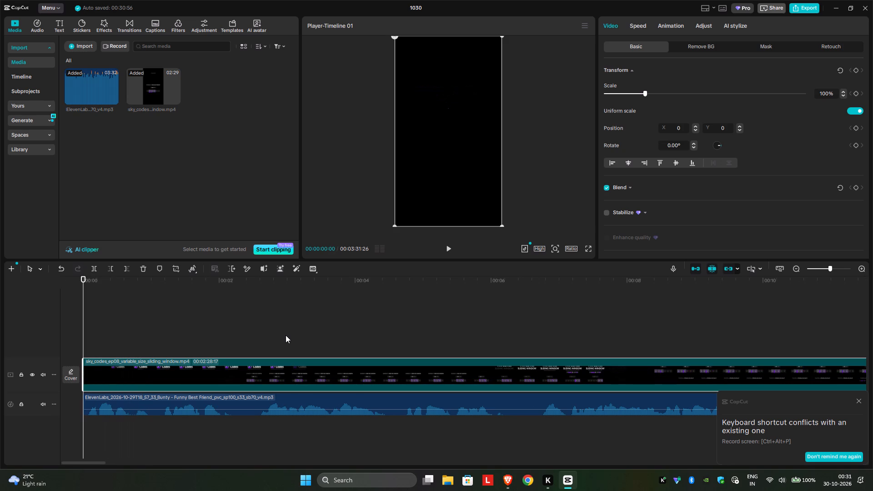
{"action": "key", "text": "space"}
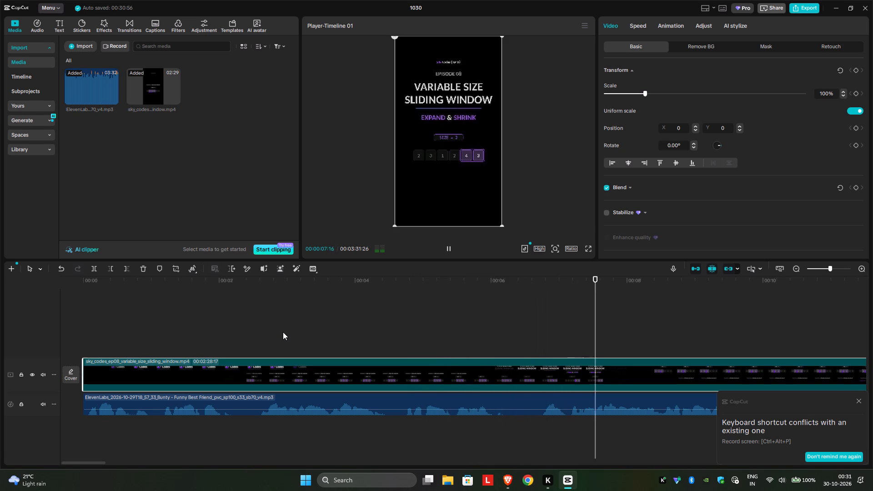
{"action": "key", "text": "space"}
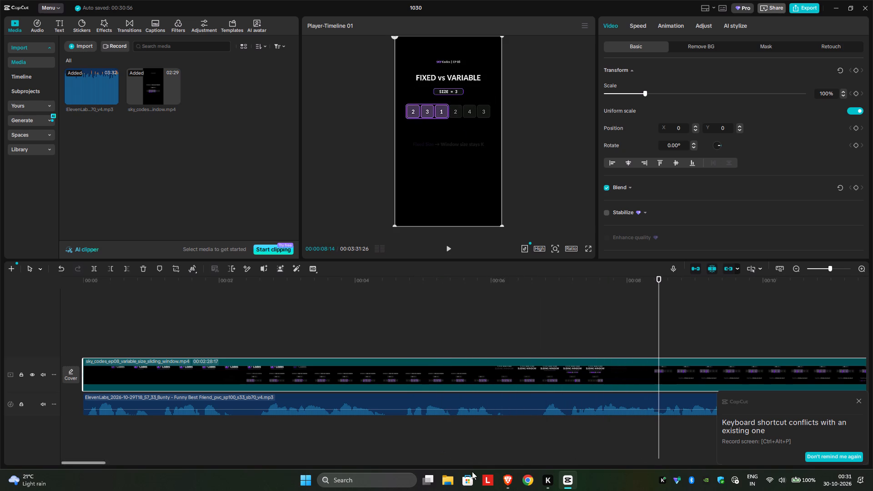
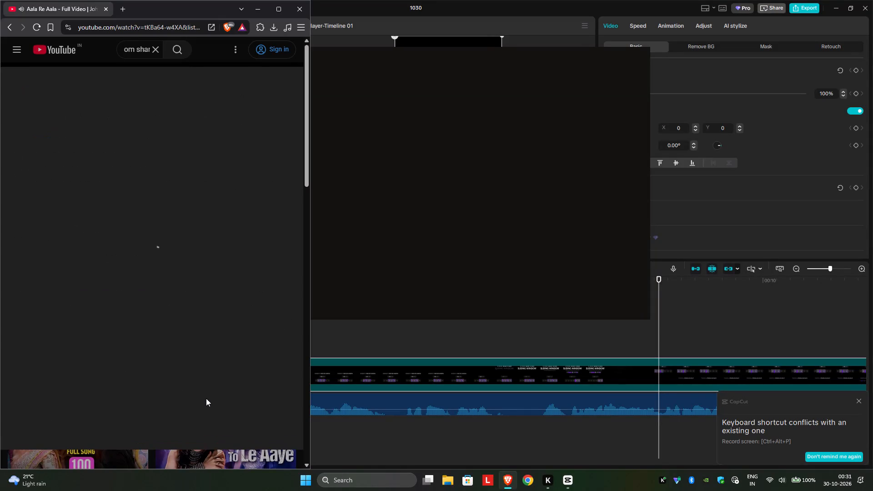
Close the Brave browser window with the YouTube video that covers part of the CapCut editor.
{"action": "left_click", "coordinate": [302, 11]}
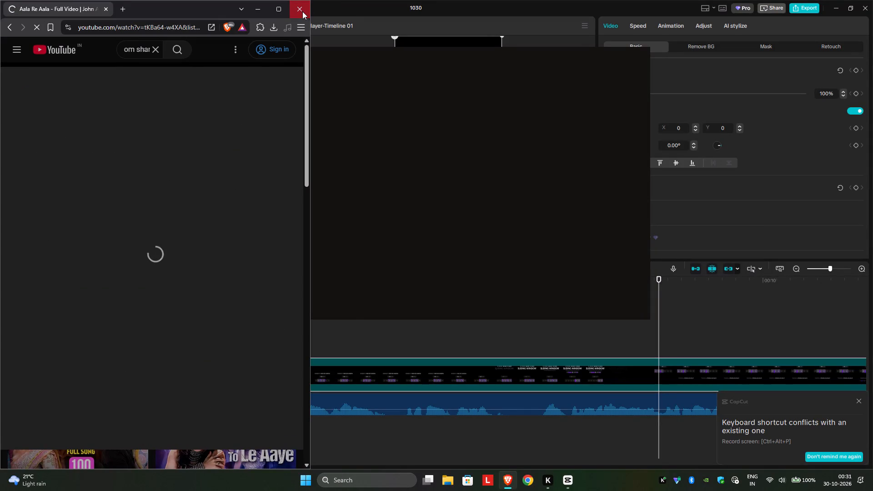
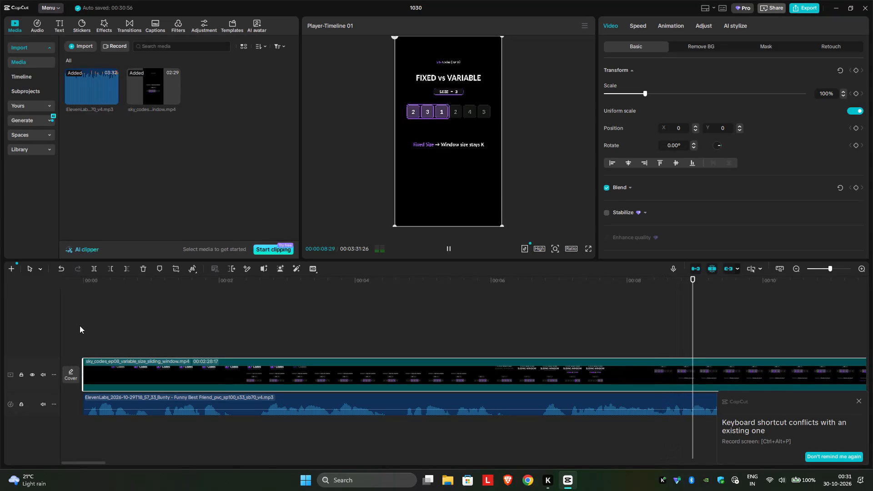
Split the ElevenLabs voice-over clip at 00:00:06:15 and delete the part before the cut.
{"action": "key", "text": "Left"}
{"action": "key", "text": "Left"}
{"action": "key", "text": "Left"}
{"action": "key", "text": "Left"}
{"action": "key", "text": "Left"}
{"action": "key", "text": "Left"}
{"action": "key", "text": "Left"}
{"action": "key", "text": "Left"}
{"action": "key", "text": "Left"}
{"action": "key", "text": "Left"}
{"action": "key", "text": "Left"}
{"action": "key", "text": "Left"}
{"action": "key", "text": "Left"}
{"action": "key", "text": "Left"}
{"action": "key", "text": "Left"}
{"action": "key", "text": "Left"}
{"action": "key", "text": "Left"}
{"action": "key", "text": "Left"}
{"action": "key", "text": "Left"}
{"action": "key", "text": "Left"}
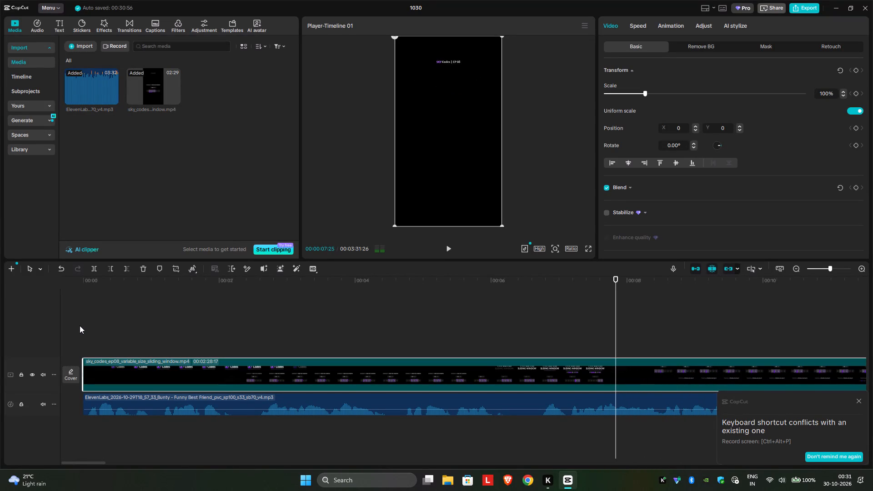
{"action": "left_click", "coordinate": [185, 329]}
{"action": "key", "text": "space"}
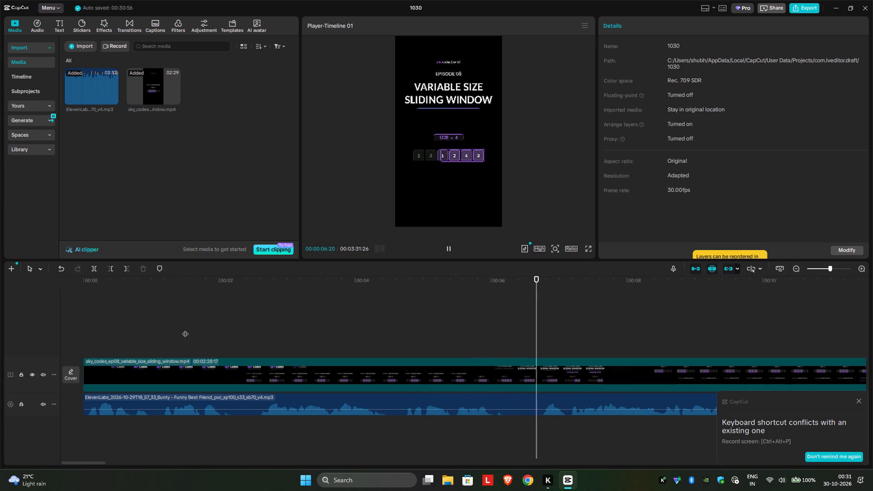
{"action": "key", "text": "space"}
{"action": "key", "text": "Left"}
{"action": "key", "text": "Left"}
{"action": "key", "text": "Left"}
{"action": "key", "text": "Left"}
{"action": "key", "text": "Left"}
{"action": "key", "text": "Left"}
{"action": "key", "text": "Left"}
{"action": "key", "text": "Left"}
{"action": "key", "text": "Left"}
{"action": "key", "text": "Left"}
{"action": "key", "text": "Left"}
{"action": "key", "text": "Left"}
{"action": "key", "text": "Left"}
{"action": "key", "text": "Left"}
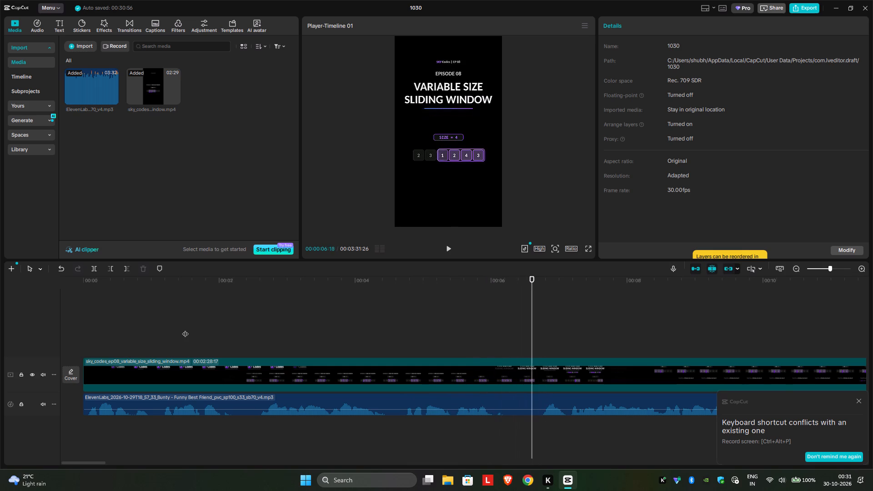
{"action": "key", "text": "Right"}
{"action": "key", "text": "Right"}
{"action": "key", "text": "Right"}
{"action": "key", "text": "Right"}
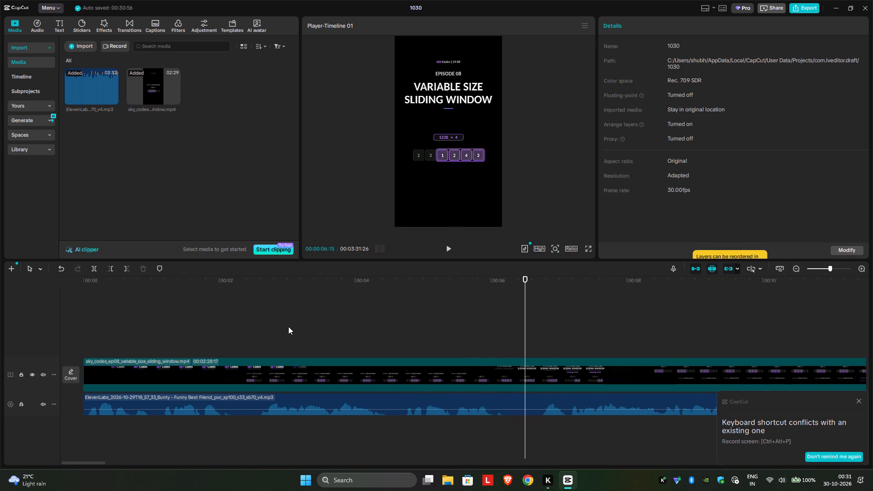
{"action": "left_click", "coordinate": [484, 403]}
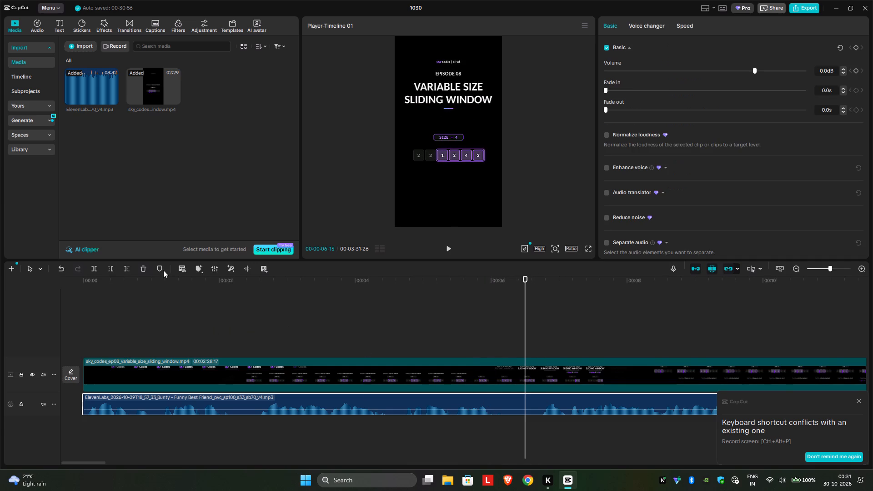
{"action": "left_click", "coordinate": [94, 270]}
{"action": "left_click", "coordinate": [286, 408]}
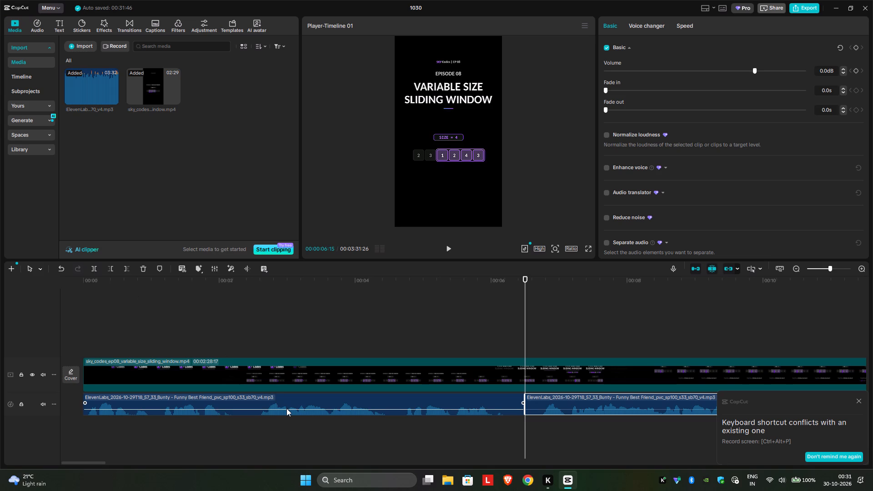
{"action": "key", "text": "Delete"}
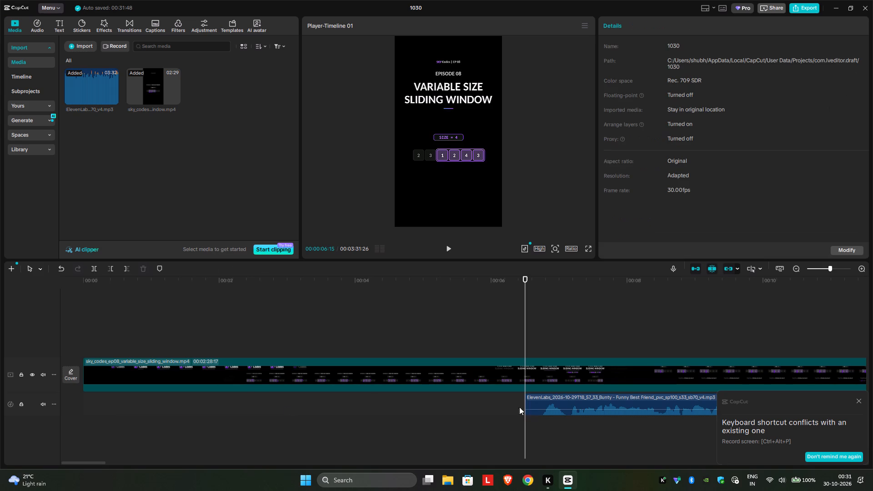
Move the remaining voice-over clip to the start of the timeline, aligned with the start of the video.
{"action": "left_click_drag", "start_coordinate": [564, 406], "coordinate": [99, 399]}
Play the timeline from the start through the two-pointers section to check the trimmed voice-over against the animation.
{"action": "left_click", "coordinate": [82, 329]}
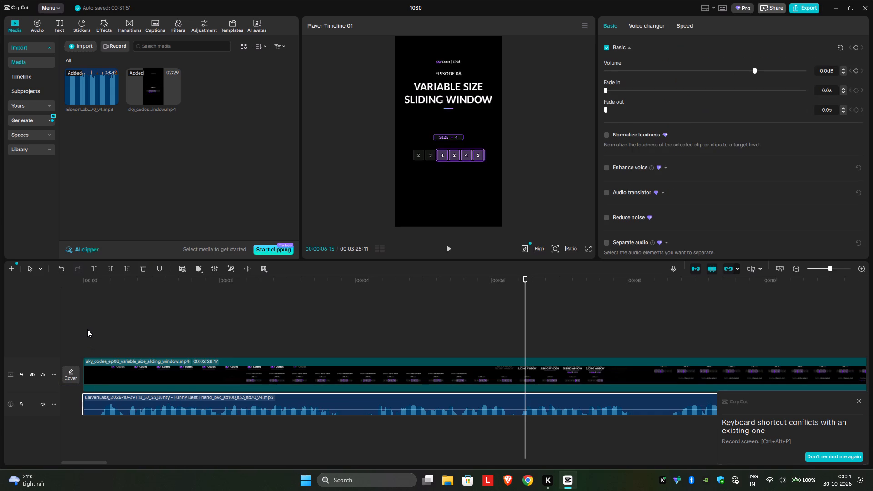
{"action": "left_click", "coordinate": [87, 329]}
{"action": "left_click_drag", "start_coordinate": [87, 329], "coordinate": [64, 332]}
{"action": "key", "text": "space"}
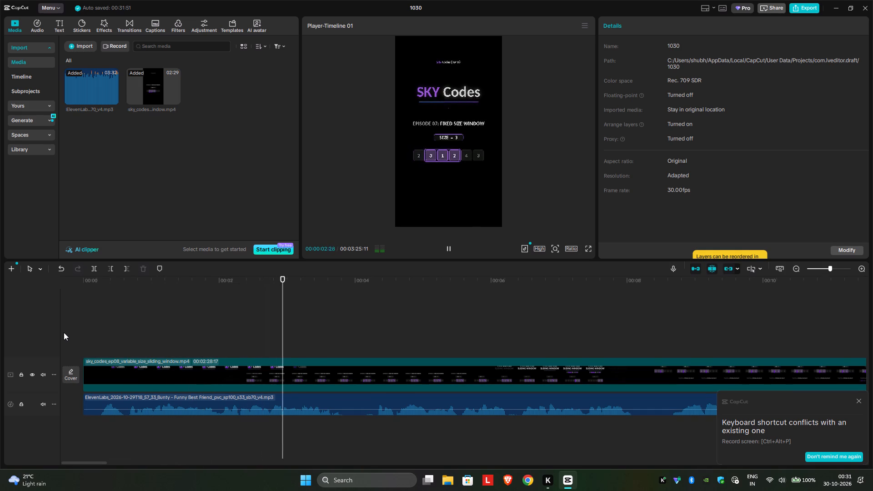
{"action": "key", "text": "space"}
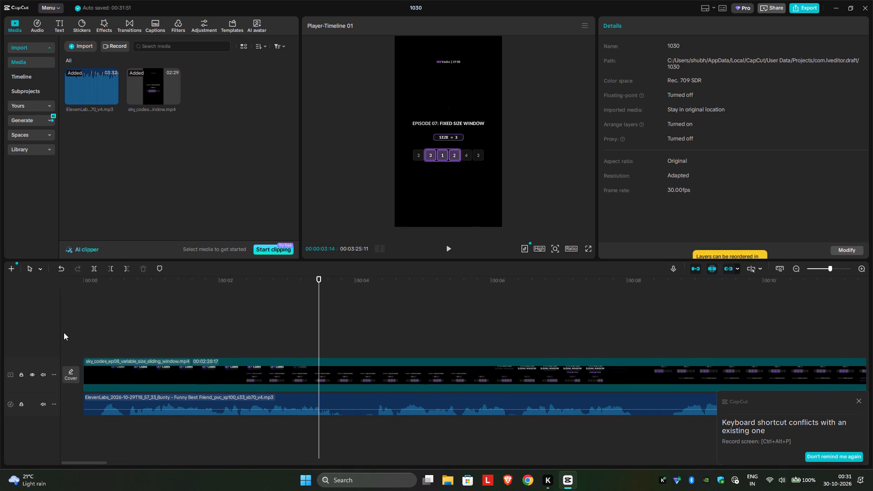
{"action": "key", "text": "space"}
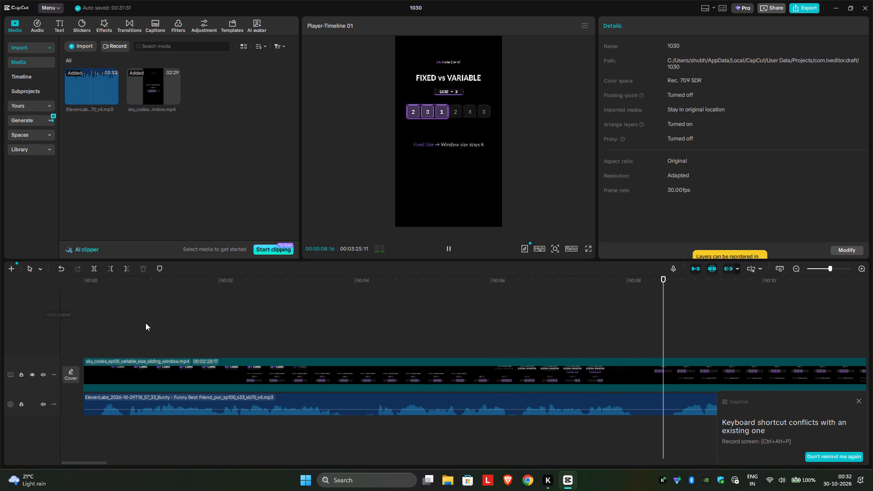
{"action": "left_click", "coordinate": [90, 336]}
{"action": "left_click_drag", "start_coordinate": [90, 336], "coordinate": [79, 336]}
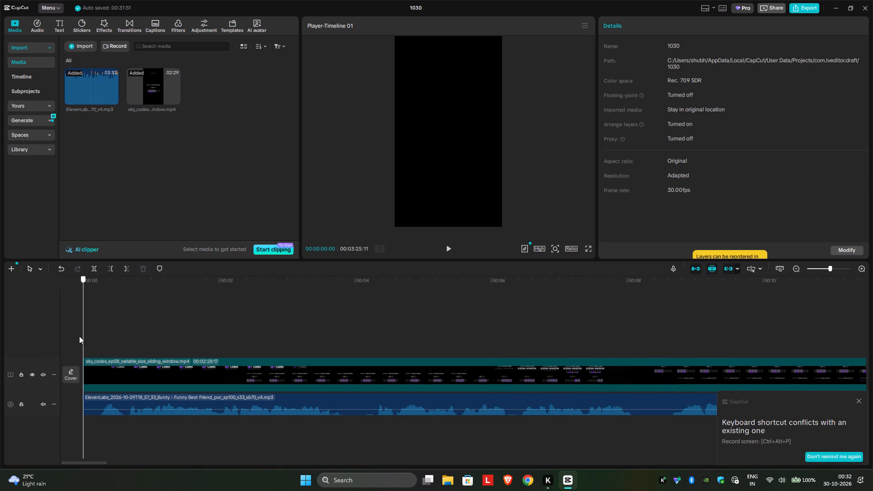
{"action": "left_click_drag", "start_coordinate": [79, 336], "coordinate": [78, 336]}
{"action": "key", "text": "space"}
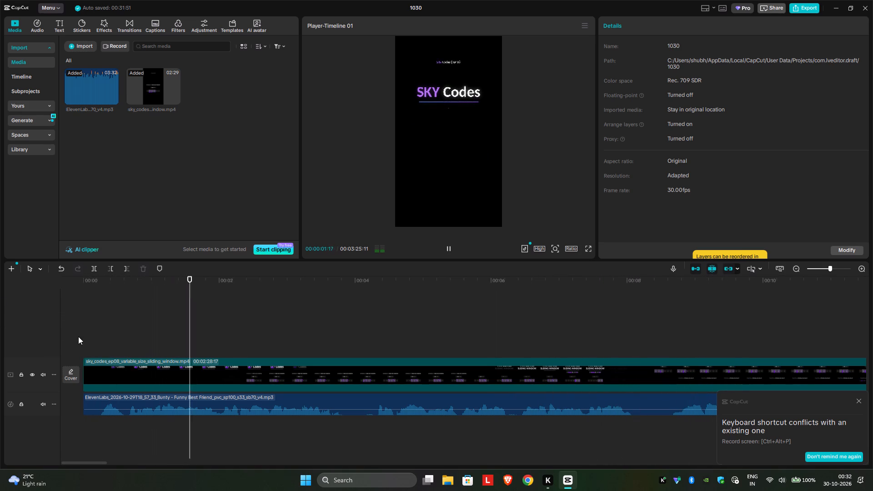
{"action": "key", "text": "space"}
{"action": "key", "text": "space"}
{"action": "key", "text": "space"}
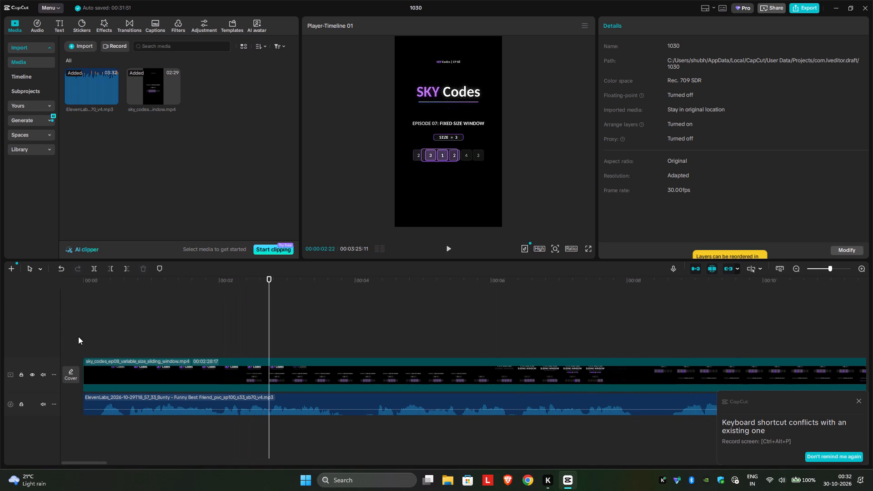
{"action": "key", "text": "space"}
{"action": "key", "text": "space"}
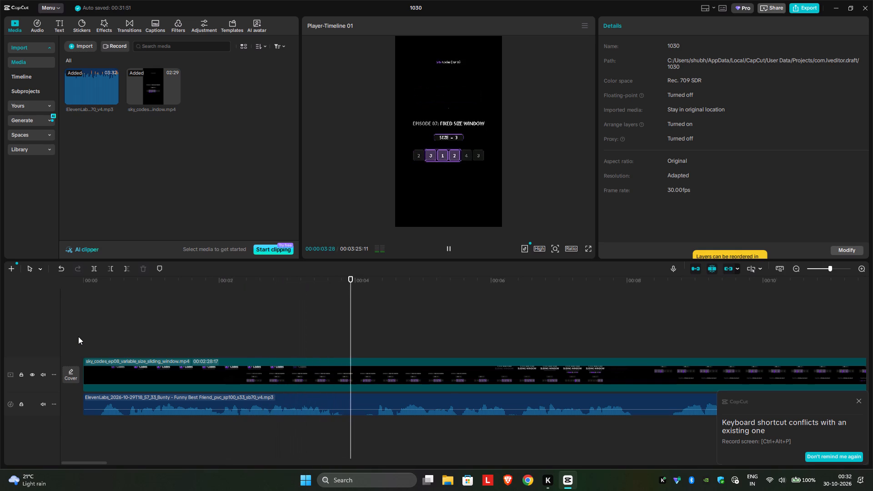
{"action": "key", "text": "space"}
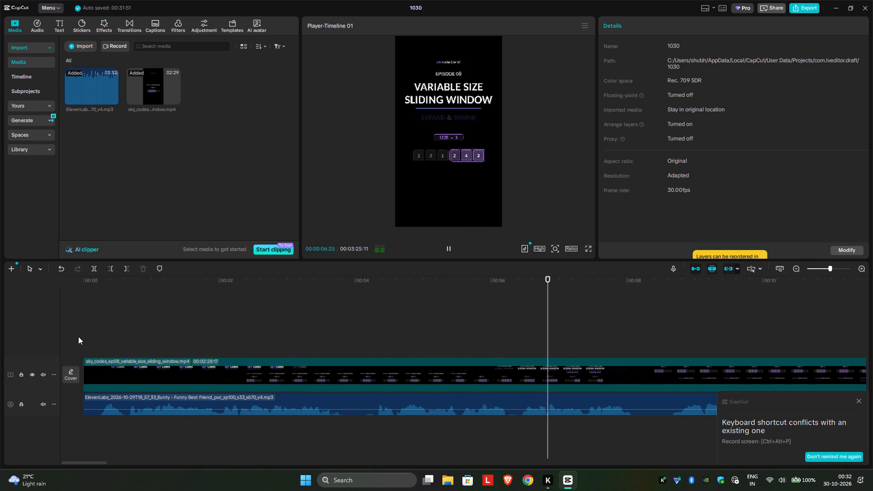
{"action": "scroll", "coordinate": [78, 336], "scroll_direction": "left", "scroll_amount": 1}
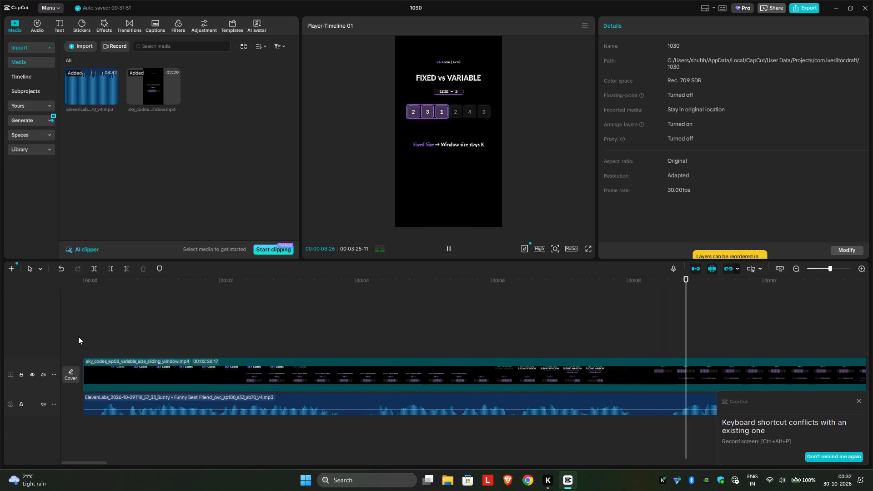
{"action": "key", "text": "space"}
{"action": "key", "text": "space"}
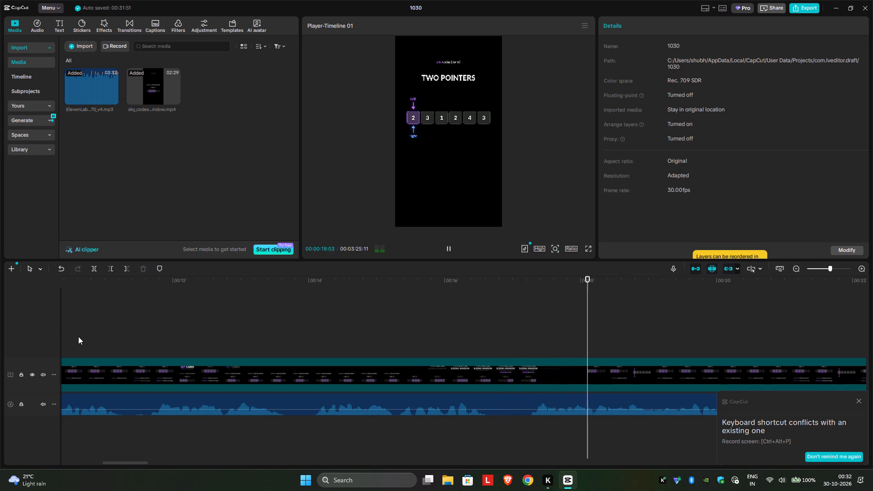
Replay the opening from the start to about 7 seconds to recheck the voice-over against the titles.
{"action": "left_click", "coordinate": [132, 334]}
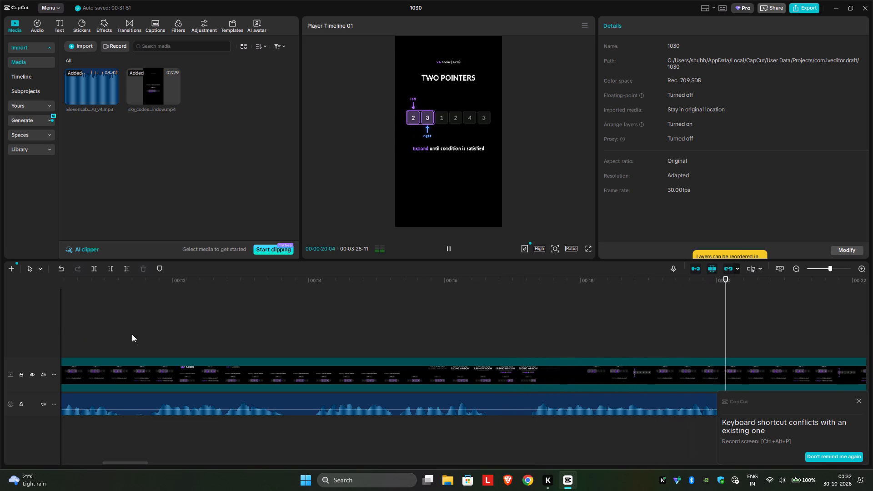
{"action": "scroll", "coordinate": [132, 334], "scroll_direction": "right", "scroll_amount": 7}
{"action": "left_click", "coordinate": [132, 334]}
{"action": "left_click_drag", "start_coordinate": [132, 334], "coordinate": [70, 336]}
{"action": "key", "text": "space"}
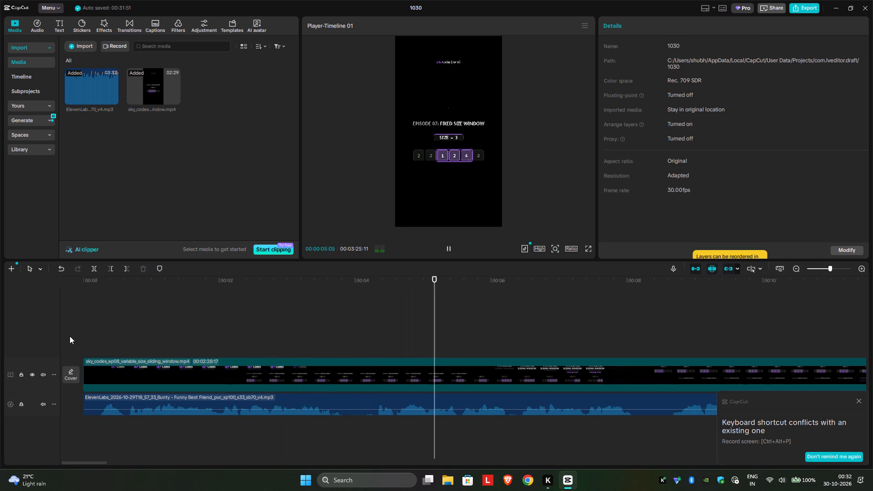
{"action": "key", "text": "space"}
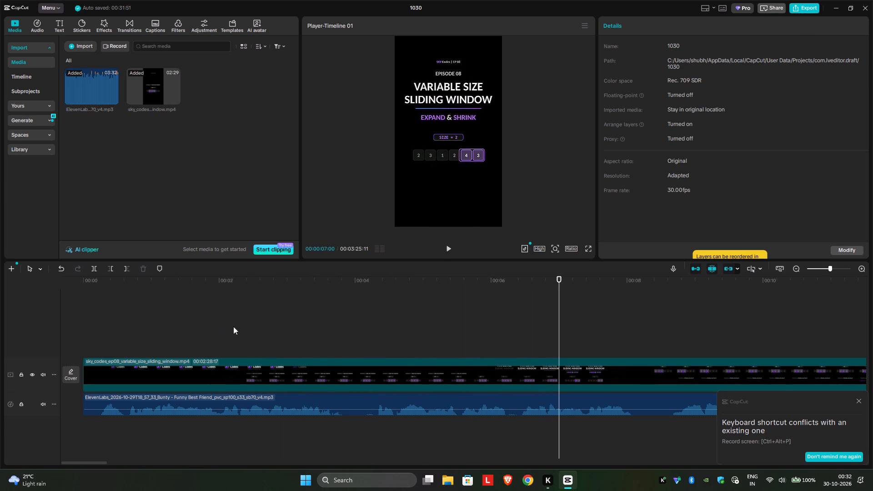
Split the sliding window video at 00:00:03:21, where the voice-over pauses after its first passage.
{"action": "left_click_drag", "start_coordinate": [305, 331], "coordinate": [285, 333]}
{"action": "left_click", "coordinate": [285, 333]}
{"action": "left_click_drag", "start_coordinate": [285, 333], "coordinate": [312, 340]}
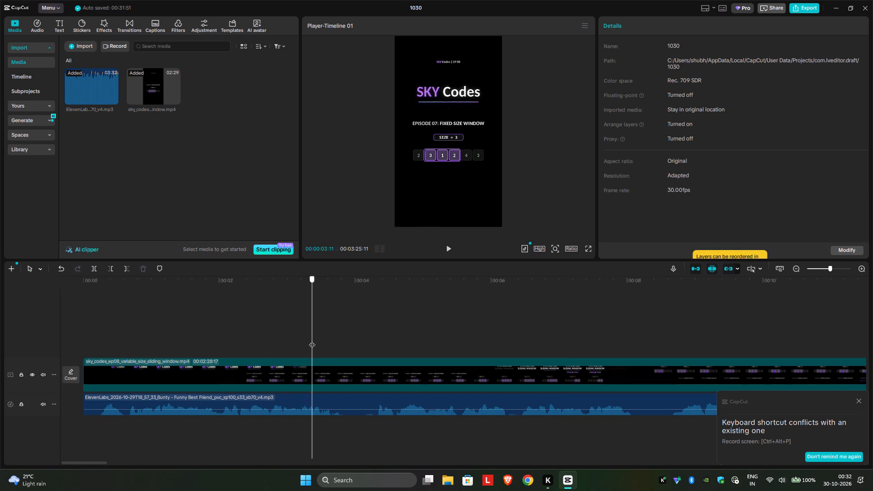
{"action": "left_click_drag", "start_coordinate": [312, 340], "coordinate": [326, 346]}
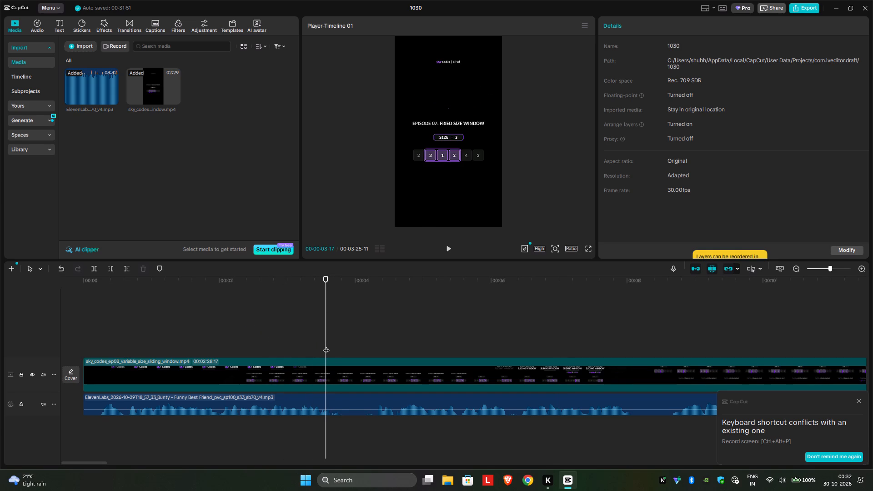
{"action": "left_click_drag", "start_coordinate": [326, 346], "coordinate": [290, 348]}
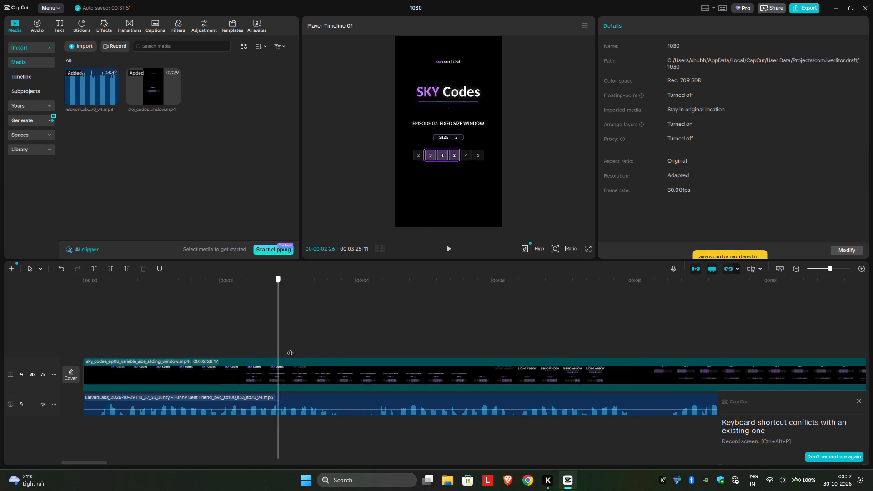
{"action": "left_click_drag", "start_coordinate": [290, 348], "coordinate": [189, 361]}
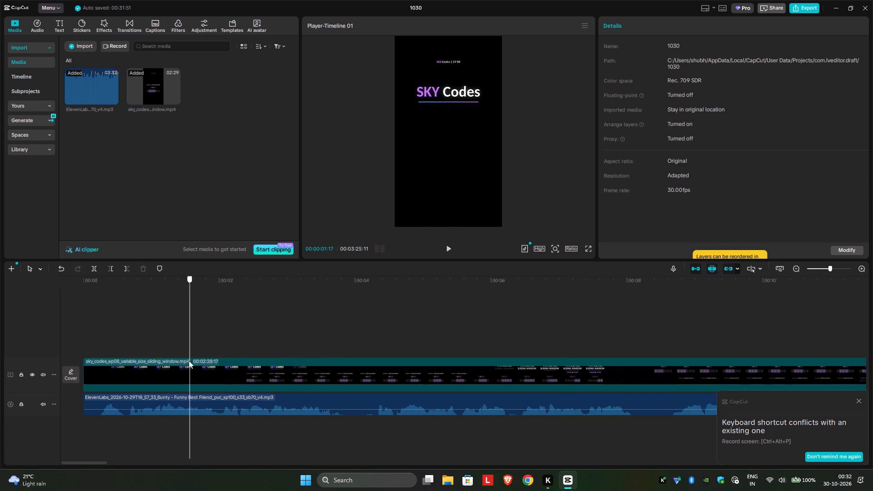
{"action": "left_click_drag", "start_coordinate": [189, 361], "coordinate": [150, 366]}
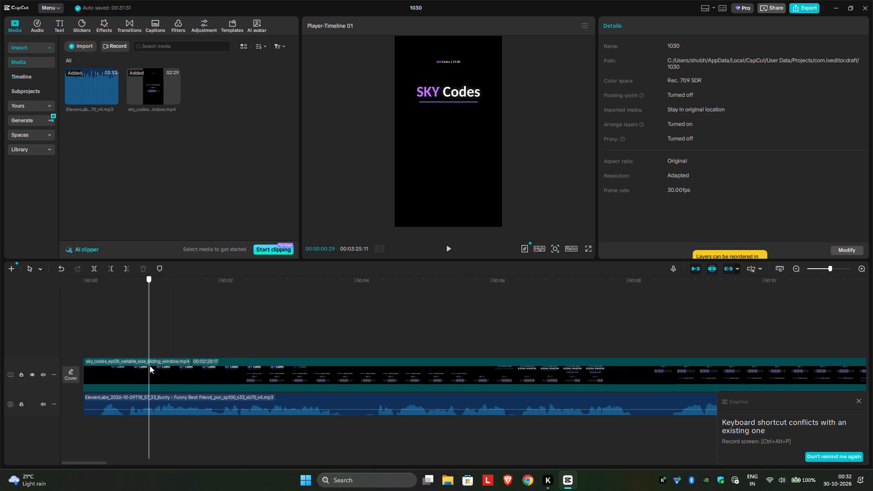
{"action": "left_click_drag", "start_coordinate": [150, 366], "coordinate": [82, 357]}
{"action": "key", "text": "space"}
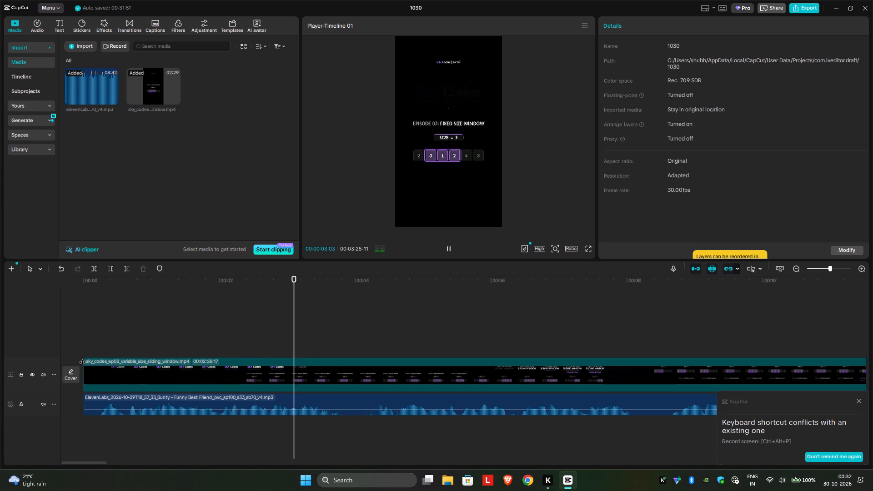
{"action": "key", "text": "space"}
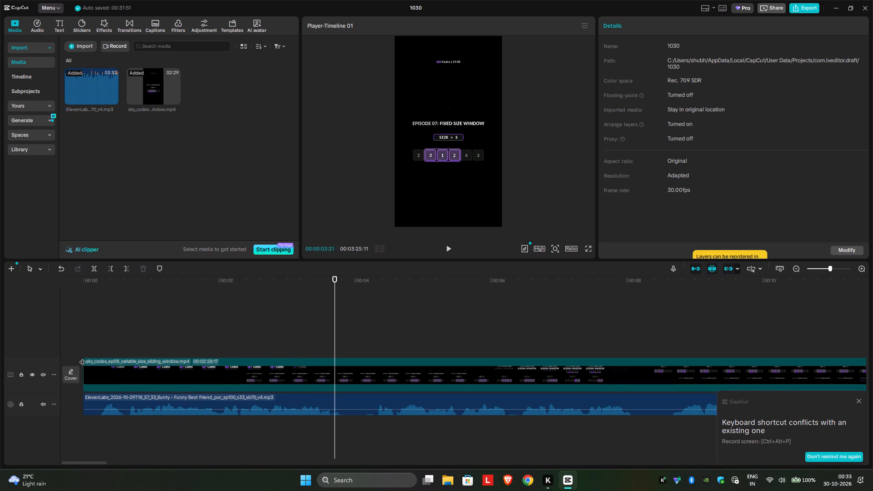
{"action": "left_click", "coordinate": [94, 266]}
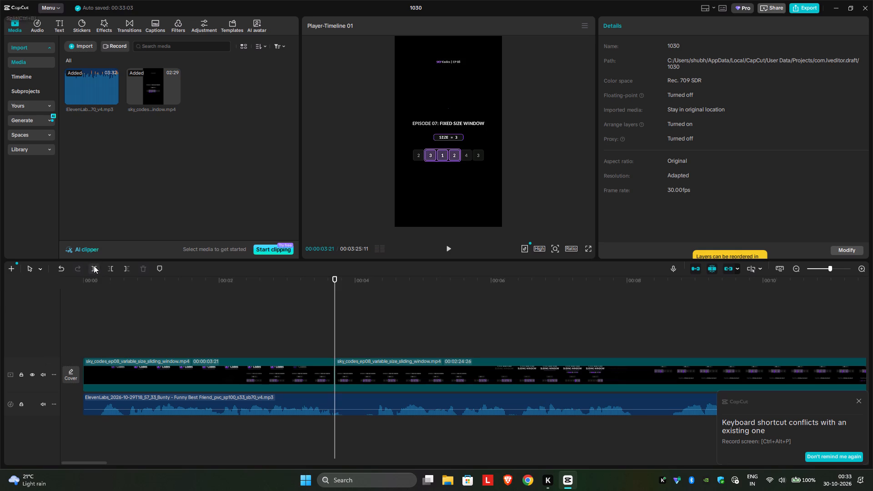
Split the sliding window video again at 00:00:05:18, just before the Episode 08 title starts to appear.
{"action": "key", "text": "space"}
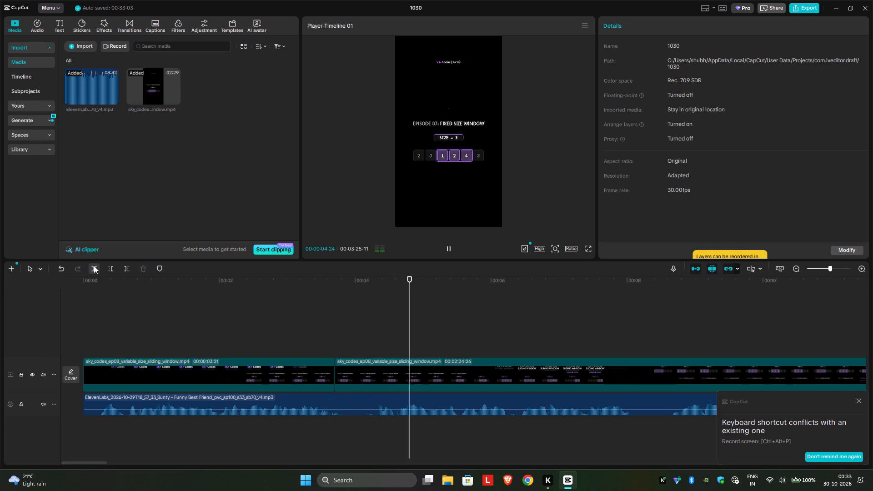
{"action": "key", "text": "space"}
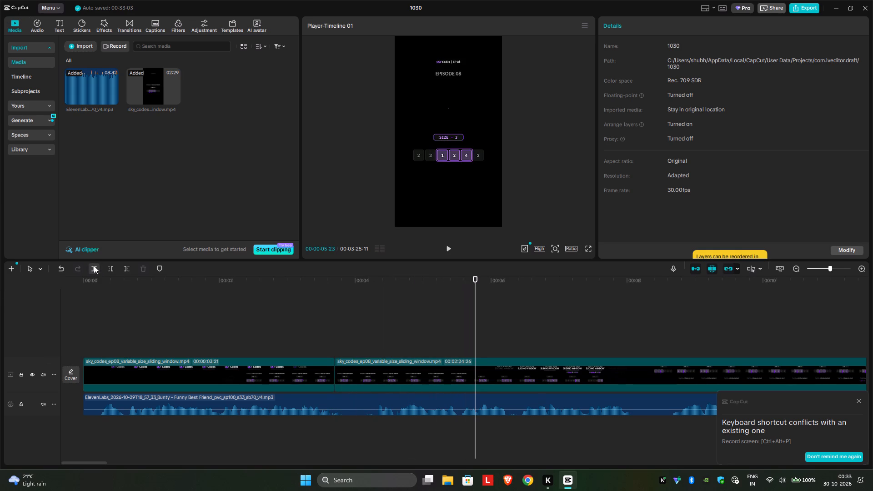
{"action": "key", "text": "Left"}
{"action": "key", "text": "Left"}
{"action": "key", "text": "Left"}
{"action": "key", "text": "Left"}
{"action": "key", "text": "Left"}
{"action": "key", "text": "Left"}
{"action": "key", "text": "Left"}
{"action": "key", "text": "Left"}
{"action": "key", "text": "Left"}
{"action": "key", "text": "Left"}
{"action": "key", "text": "Left"}
{"action": "key", "text": "Left"}
{"action": "key", "text": "Left"}
{"action": "key", "text": "Left"}
{"action": "key", "text": "Left"}
{"action": "key", "text": "Left"}
{"action": "key", "text": "Left"}
{"action": "key", "text": "Left"}
{"action": "key", "text": "Left"}
{"action": "key", "text": "Left"}
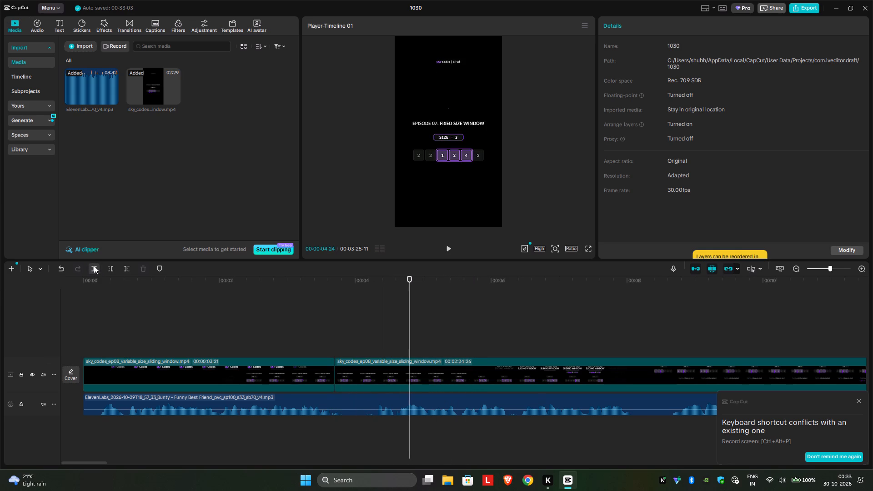
{"action": "key", "text": "space"}
{"action": "key", "text": "space"}
{"action": "key", "text": "space"}
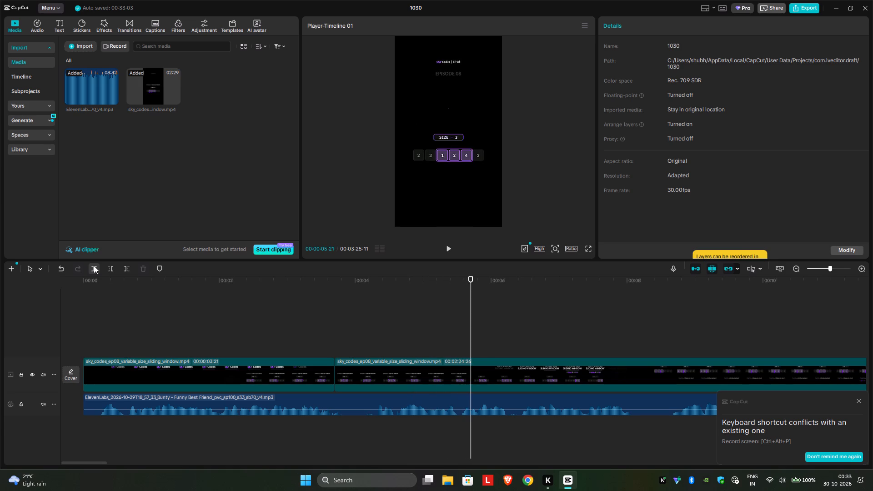
{"action": "key", "text": "Left"}
{"action": "key", "text": "Left"}
{"action": "key", "text": "Left"}
{"action": "key", "text": "Left"}
{"action": "key", "text": "Left"}
{"action": "key", "text": "Left"}
{"action": "key", "text": "Left"}
{"action": "key", "text": "Left"}
{"action": "key", "text": "Left"}
{"action": "key", "text": "Left"}
{"action": "key", "text": "Left"}
{"action": "key", "text": "Left"}
{"action": "key", "text": "Left"}
{"action": "key", "text": "Left"}
{"action": "key", "text": "Left"}
{"action": "key", "text": "Left"}
{"action": "key", "text": "Left"}
{"action": "key", "text": "Left"}
{"action": "key", "text": "Left"}
{"action": "key", "text": "Left"}
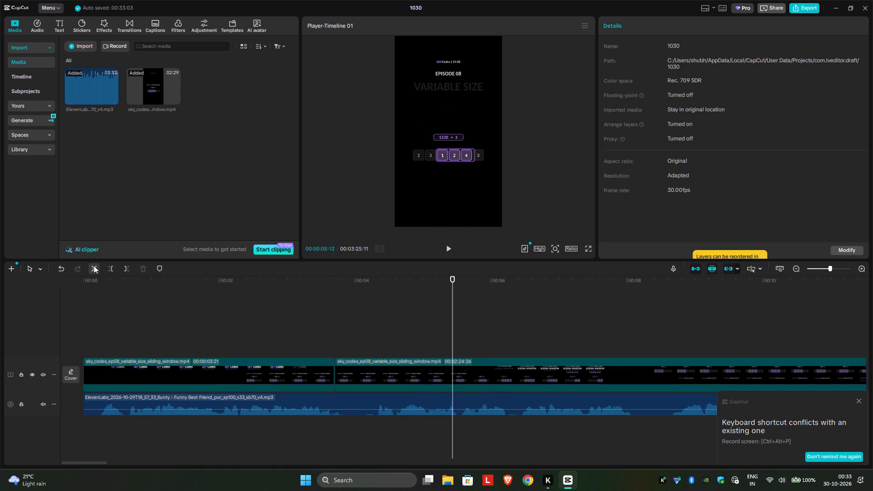
{"action": "key", "text": "Left"}
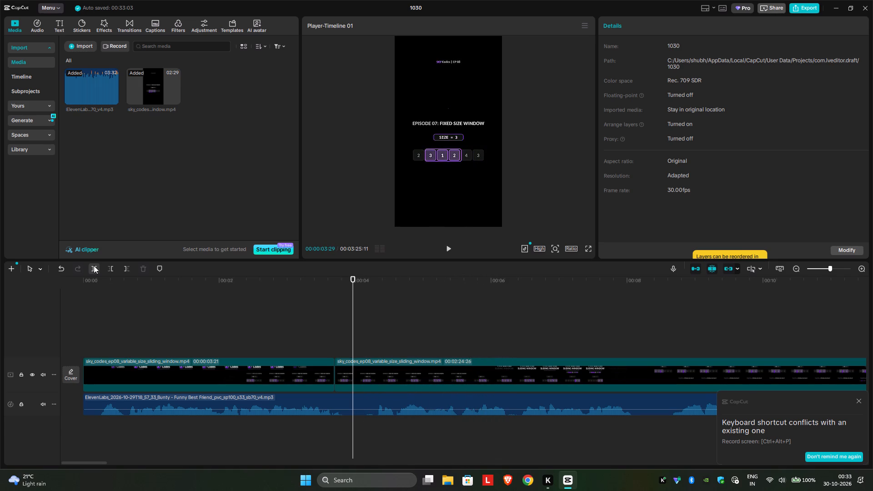
{"action": "key", "text": "space"}
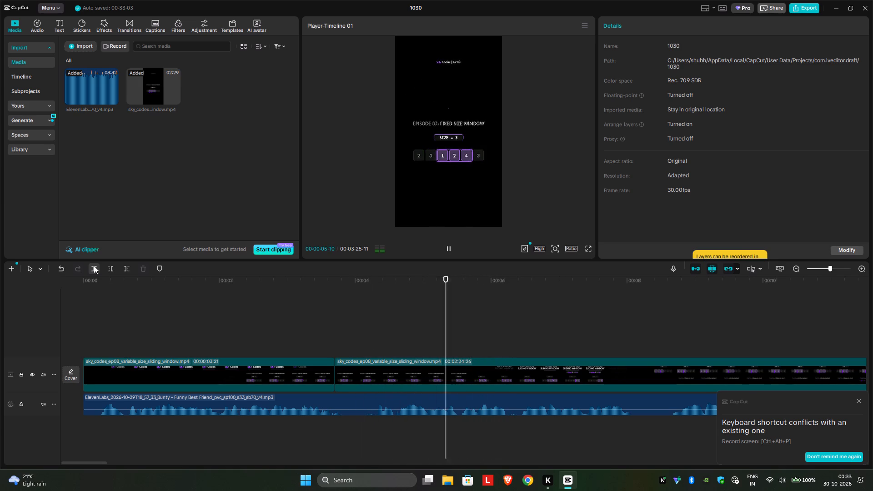
{"action": "key", "text": "space"}
{"action": "key", "text": "space"}
{"action": "key", "text": "space"}
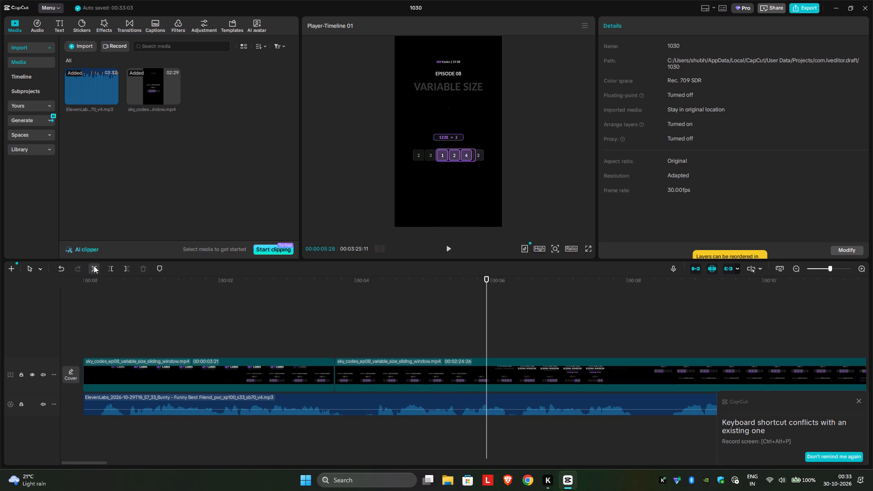
{"action": "key", "text": "Left"}
{"action": "key", "text": "Left"}
{"action": "key", "text": "Left"}
{"action": "key", "text": "Left"}
{"action": "key", "text": "Left"}
{"action": "key", "text": "Left"}
{"action": "key", "text": "Left"}
{"action": "key", "text": "Left"}
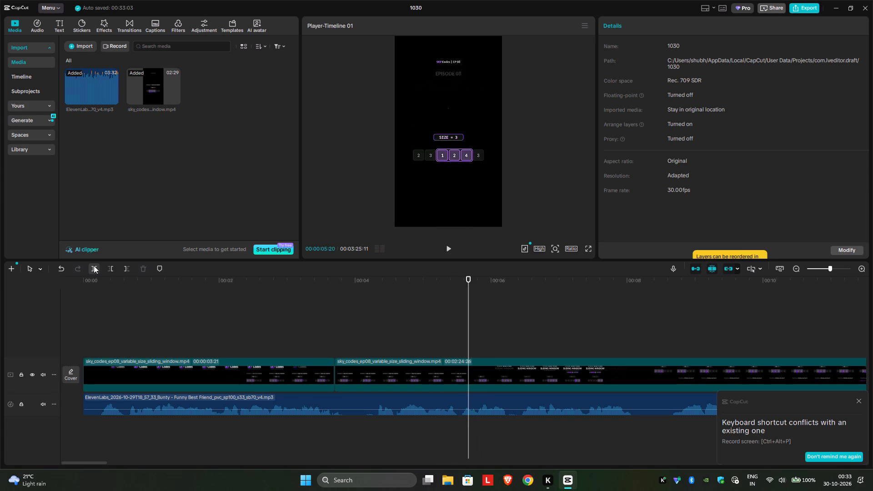
{"action": "key", "text": "Left"}
{"action": "key", "text": "Left"}
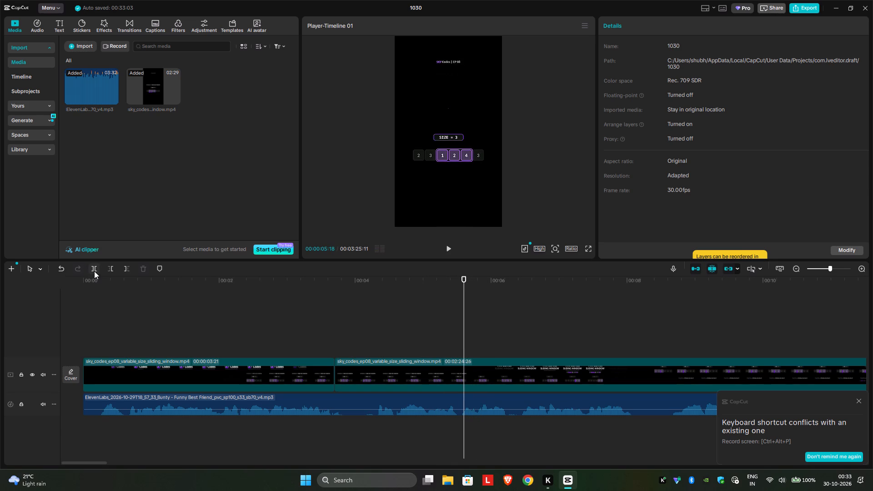
{"action": "left_click", "coordinate": [94, 271]}
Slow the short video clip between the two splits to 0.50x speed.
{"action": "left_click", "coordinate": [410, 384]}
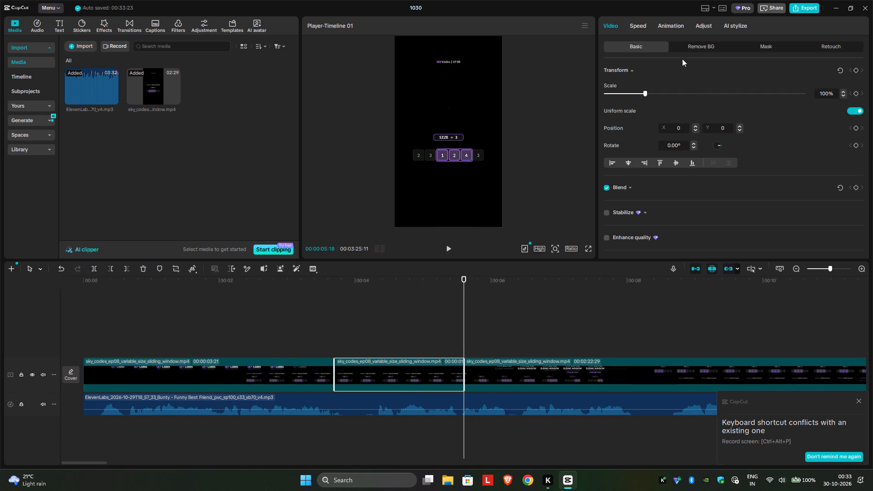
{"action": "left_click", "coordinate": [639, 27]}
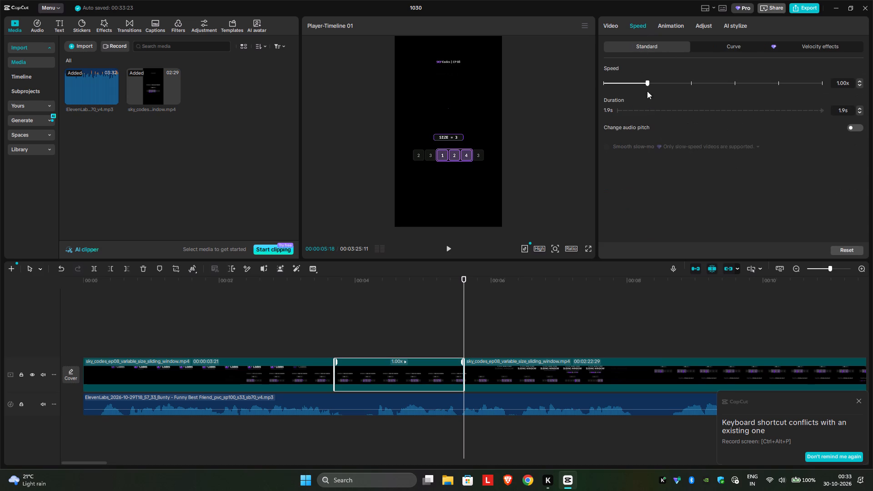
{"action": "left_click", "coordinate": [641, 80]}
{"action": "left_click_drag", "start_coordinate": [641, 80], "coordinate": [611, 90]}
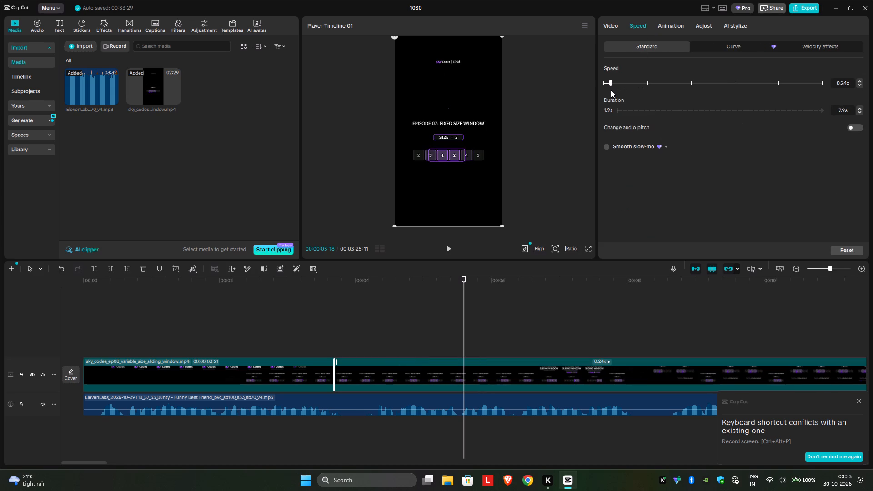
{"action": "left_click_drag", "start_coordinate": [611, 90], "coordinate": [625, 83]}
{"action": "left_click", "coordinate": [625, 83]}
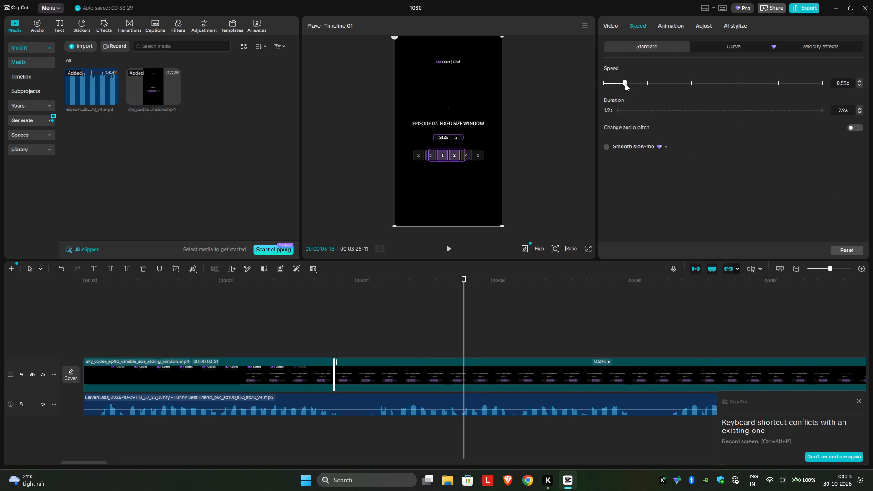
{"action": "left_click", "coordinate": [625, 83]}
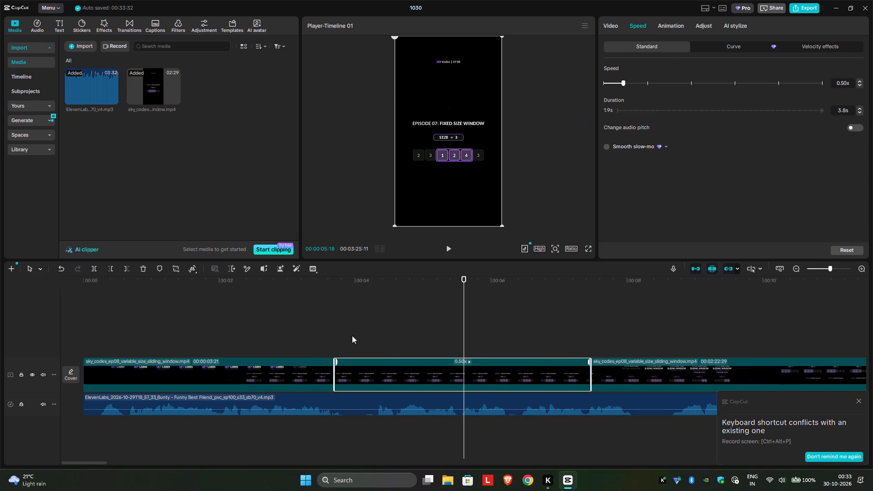
Play back the slowed clip and the titles after it to check their timing against the voice-over.
{"action": "left_click", "coordinate": [325, 341]}
{"action": "key", "text": "space"}
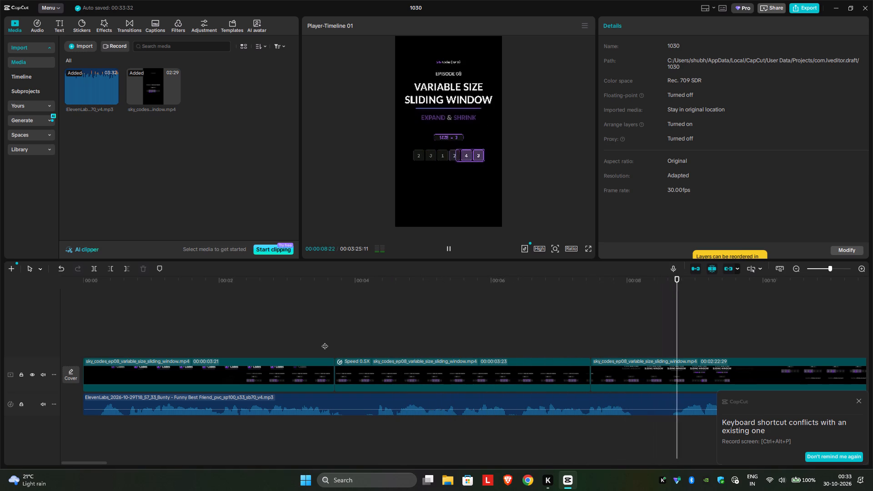
{"action": "scroll", "coordinate": [381, 340], "scroll_direction": "left", "scroll_amount": 2}
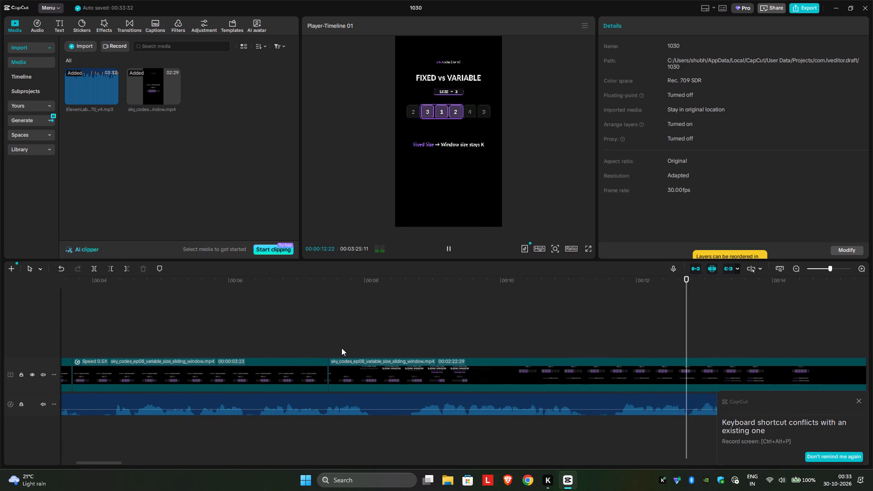
{"action": "scroll", "coordinate": [341, 348], "scroll_direction": "right", "scroll_amount": 1}
{"action": "left_click", "coordinate": [356, 336]}
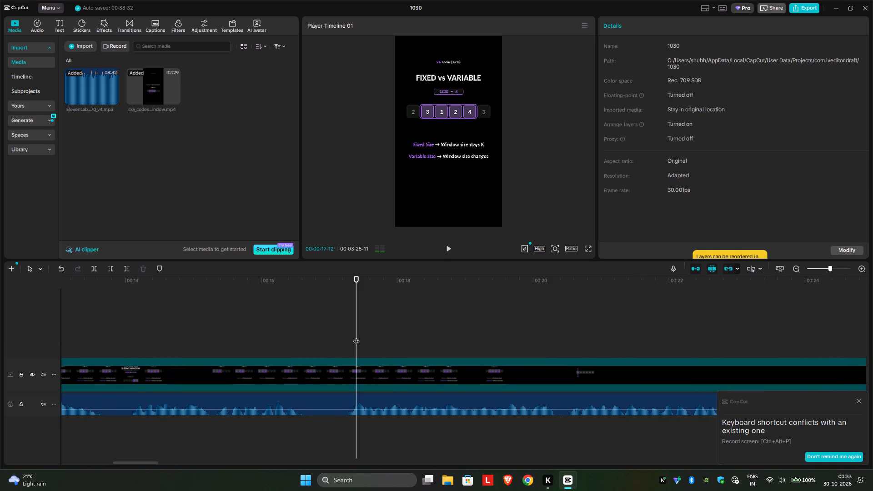
{"action": "scroll", "coordinate": [356, 336], "scroll_direction": "right", "scroll_amount": 3}
{"action": "scroll", "coordinate": [356, 336], "scroll_direction": "down", "scroll_amount": 4, "text": "ctrl"}
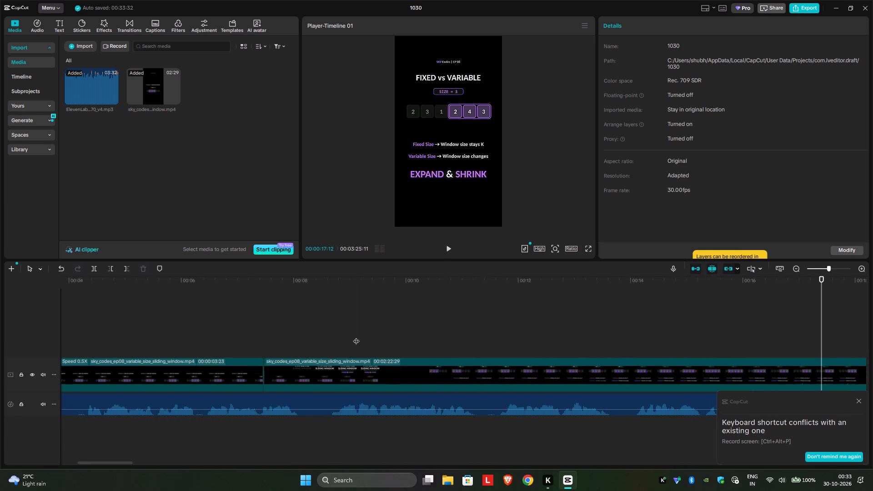
{"action": "scroll", "coordinate": [356, 336], "scroll_direction": "down", "scroll_amount": 1, "text": "ctrl"}
{"action": "left_click", "coordinate": [161, 315]}
{"action": "key", "text": "space"}
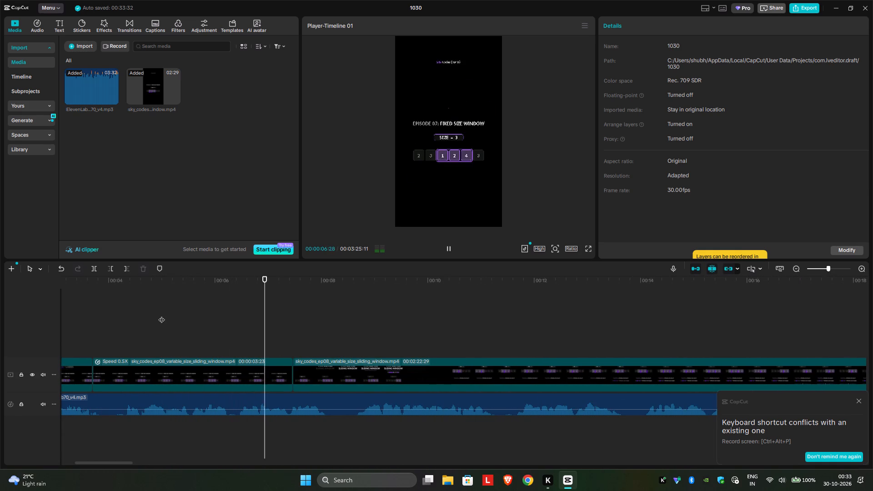
{"action": "key", "text": "space"}
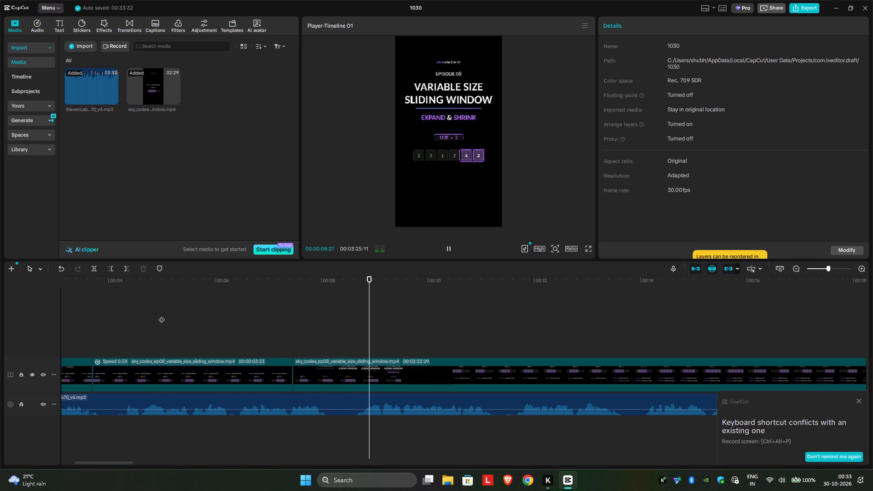
Set the speed of the short clip between the two splits to 0.36x.
{"action": "left_click", "coordinate": [255, 368]}
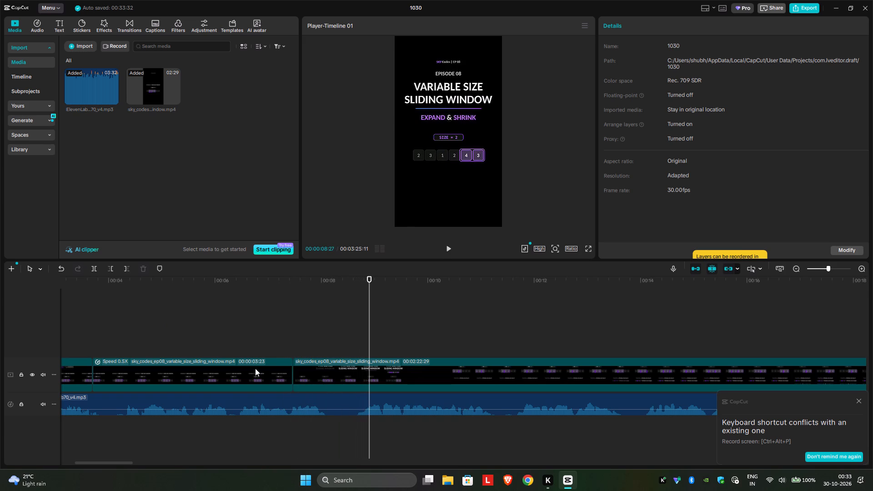
{"action": "left_click", "coordinate": [637, 27]}
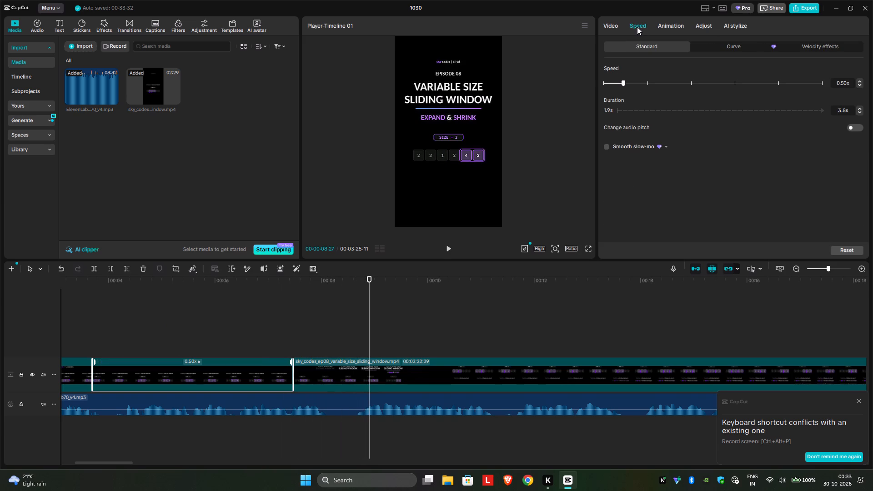
{"action": "left_click", "coordinate": [620, 82]}
{"action": "left_click", "coordinate": [620, 82]}
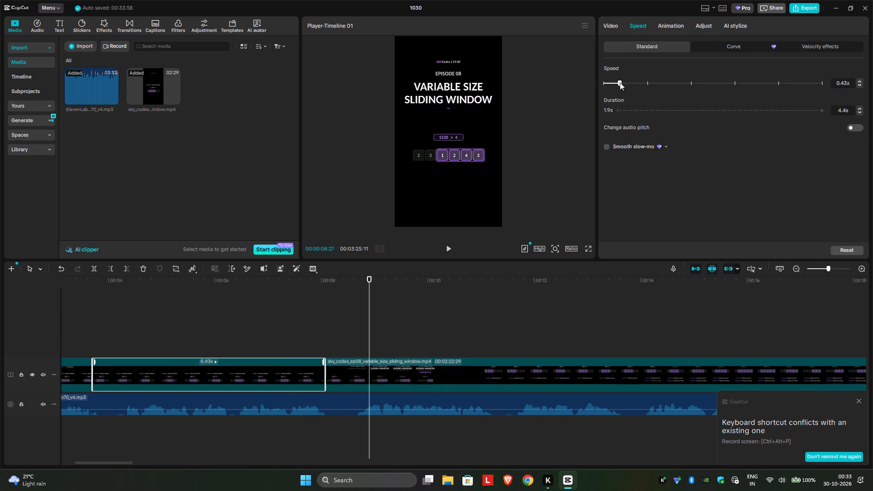
{"action": "left_click", "coordinate": [617, 83]}
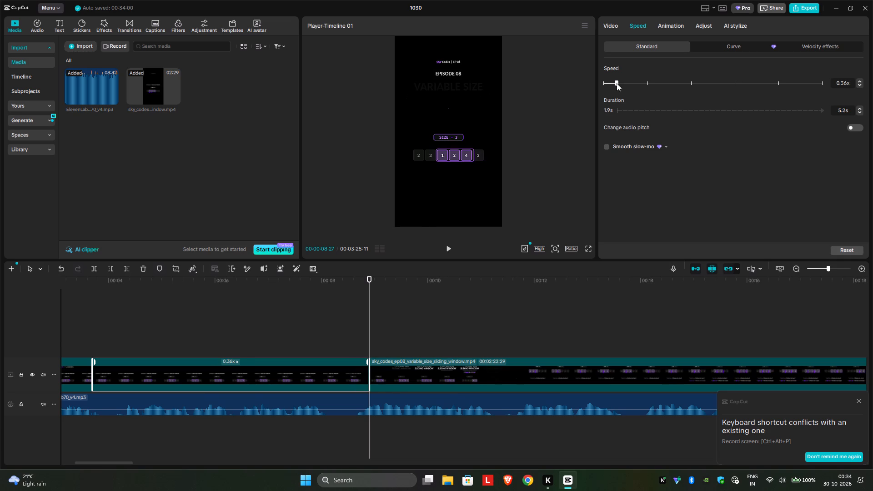
Play back the video from the slowed clip through the Fixed vs Variable and Two Pointers sections to check timing against the voice-over.
{"action": "left_click", "coordinate": [73, 327]}
{"action": "key", "text": "space"}
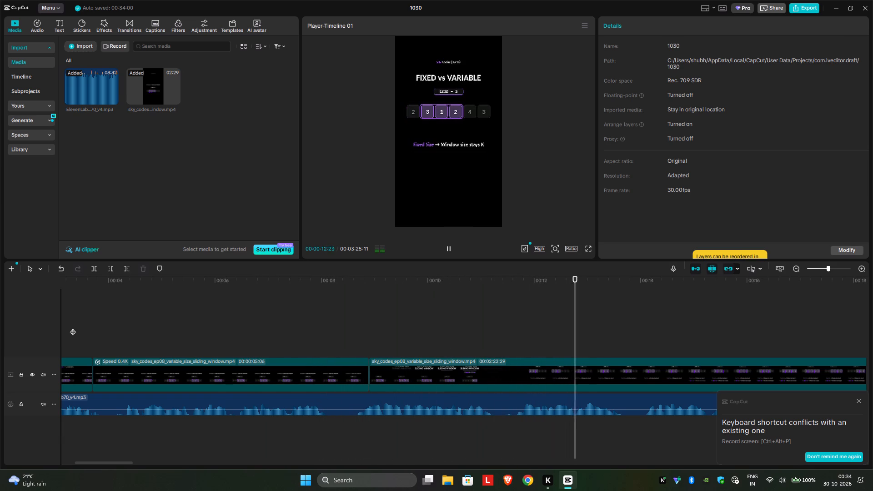
{"action": "left_click", "coordinate": [365, 329]}
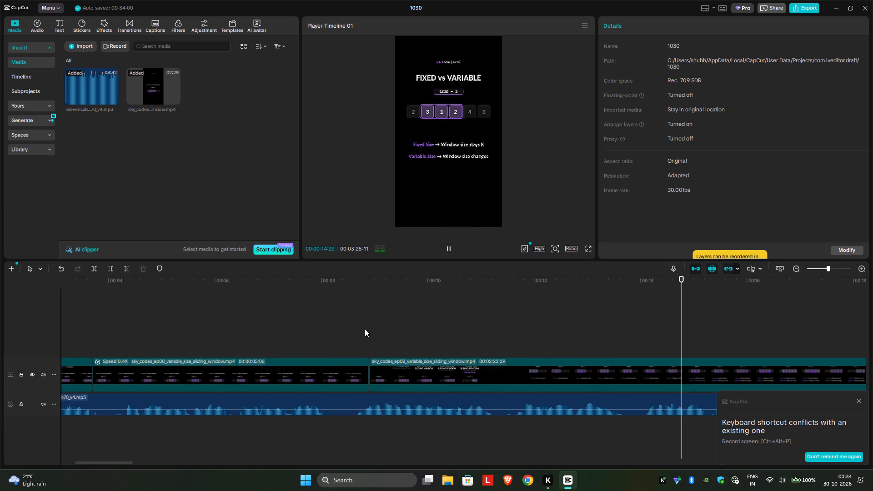
{"action": "key", "text": "space"}
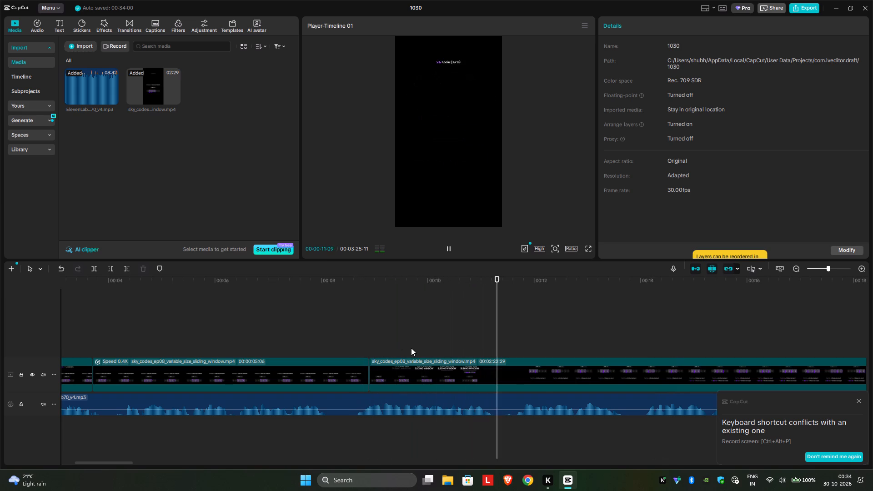
{"action": "scroll", "coordinate": [414, 350], "scroll_direction": "left", "scroll_amount": 3}
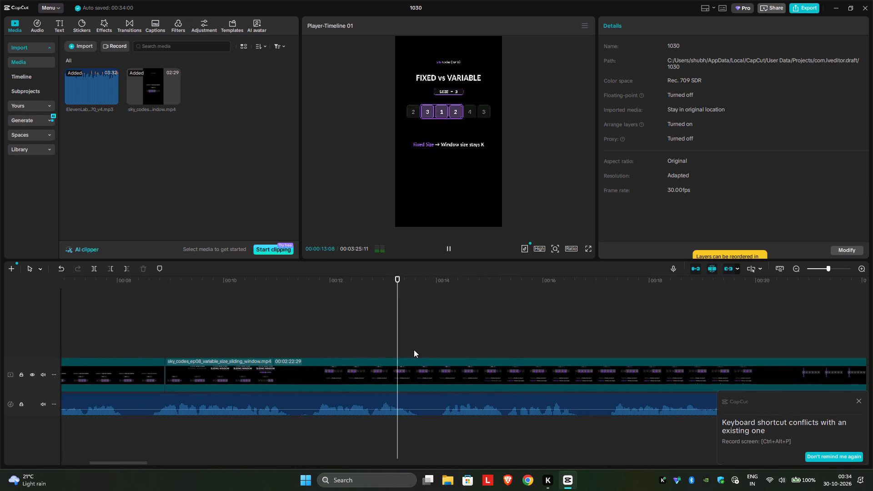
{"action": "scroll", "coordinate": [414, 350], "scroll_direction": "left", "scroll_amount": 1}
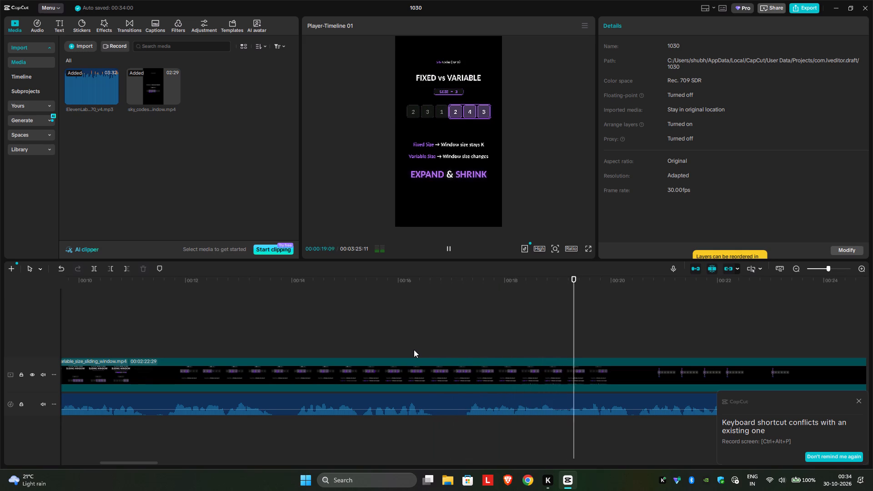
{"action": "scroll", "coordinate": [414, 350], "scroll_direction": "left", "scroll_amount": 2}
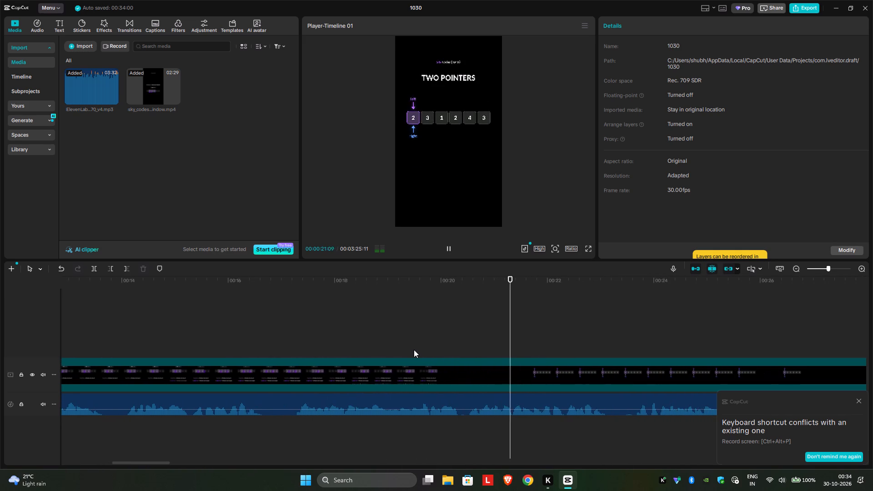
{"action": "scroll", "coordinate": [414, 350], "scroll_direction": "left", "scroll_amount": 1}
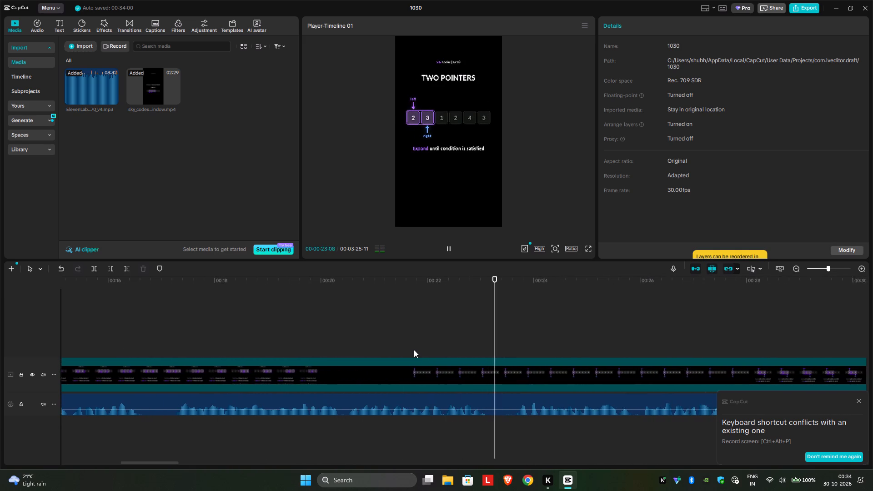
{"action": "scroll", "coordinate": [414, 350], "scroll_direction": "left", "scroll_amount": 1}
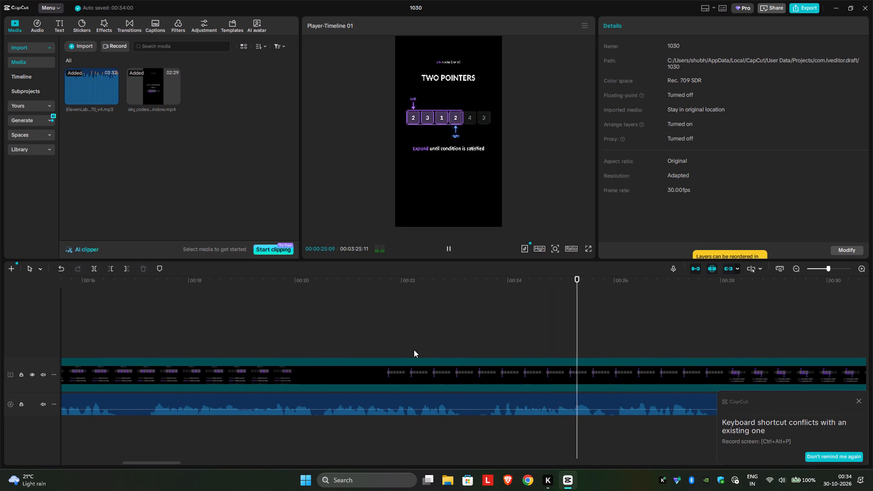
{"action": "scroll", "coordinate": [414, 350], "scroll_direction": "left", "scroll_amount": 3}
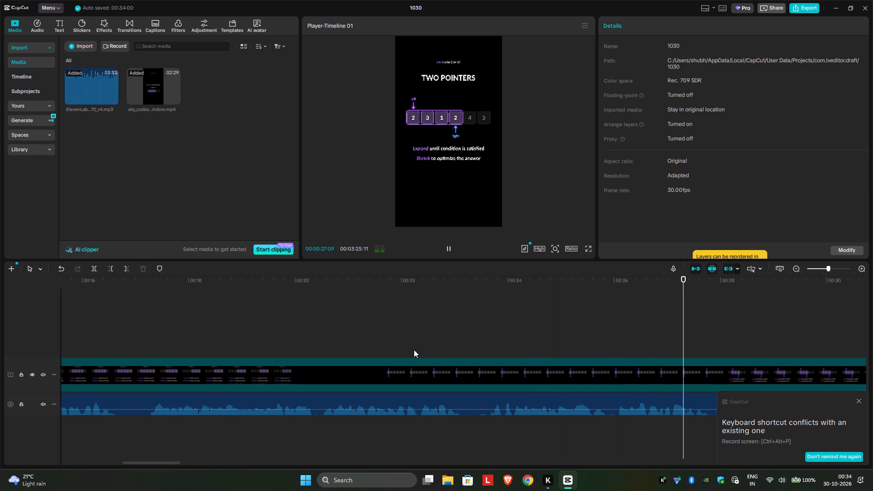
{"action": "scroll", "coordinate": [414, 350], "scroll_direction": "left", "scroll_amount": 1}
{"action": "scroll", "coordinate": [414, 350], "scroll_direction": "right", "scroll_amount": 4}
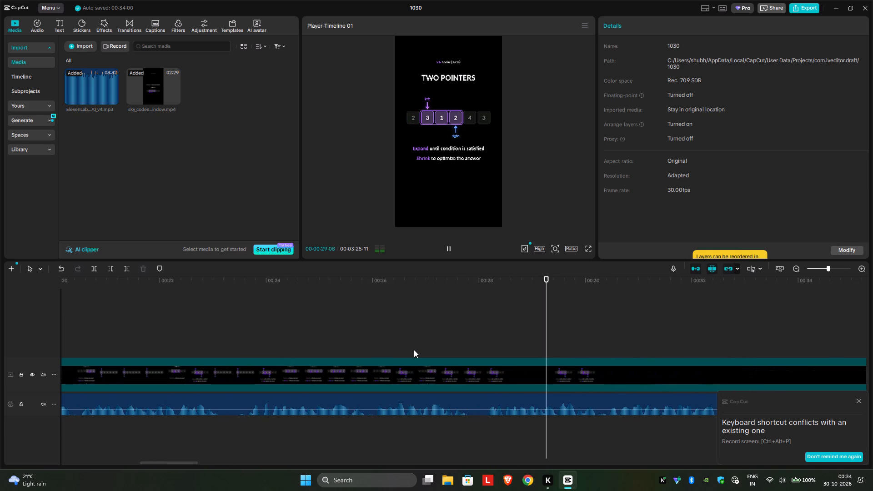
{"action": "scroll", "coordinate": [414, 350], "scroll_direction": "right", "scroll_amount": 3}
{"action": "left_click", "coordinate": [414, 350]}
{"action": "scroll", "coordinate": [414, 350], "scroll_direction": "down", "scroll_amount": 4, "text": "ctrl"}
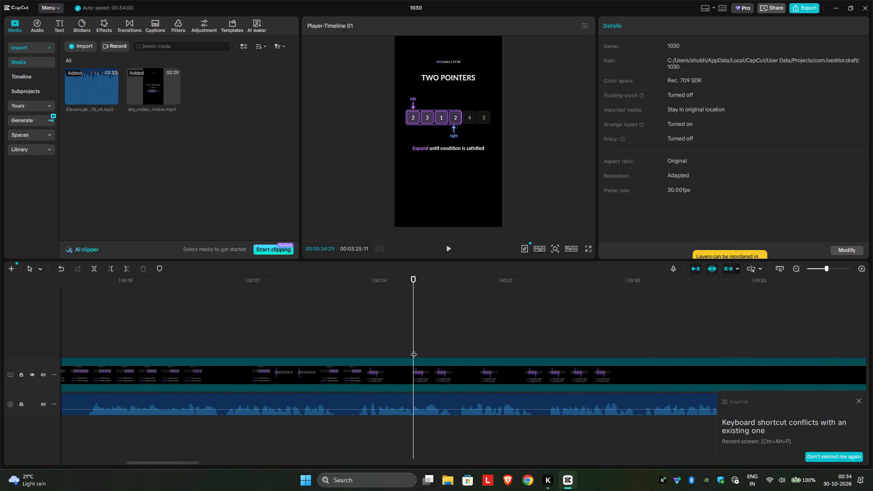
{"action": "scroll", "coordinate": [414, 350], "scroll_direction": "down", "scroll_amount": 4, "text": "ctrl"}
{"action": "scroll", "coordinate": [414, 350], "scroll_direction": "right", "scroll_amount": 6}
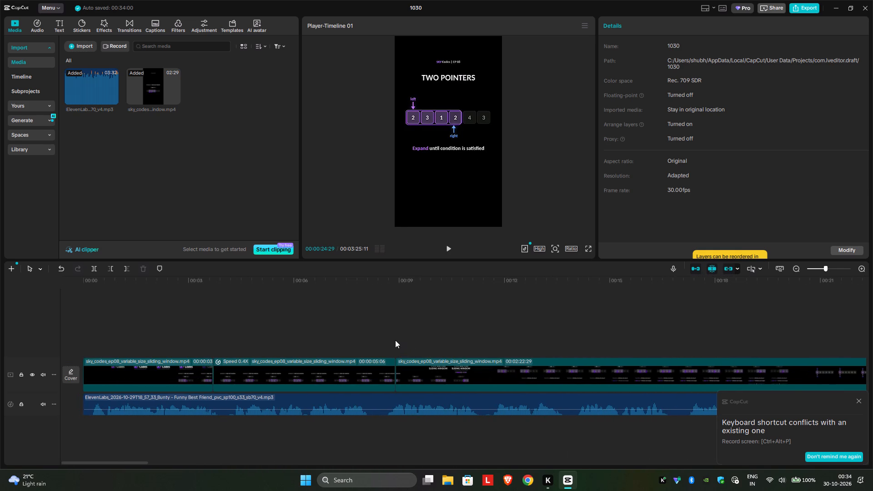
Replay the Episode 08 title section to find where it ends relative to the voice-over.
{"action": "left_click", "coordinate": [395, 340]}
{"action": "key", "text": "space"}
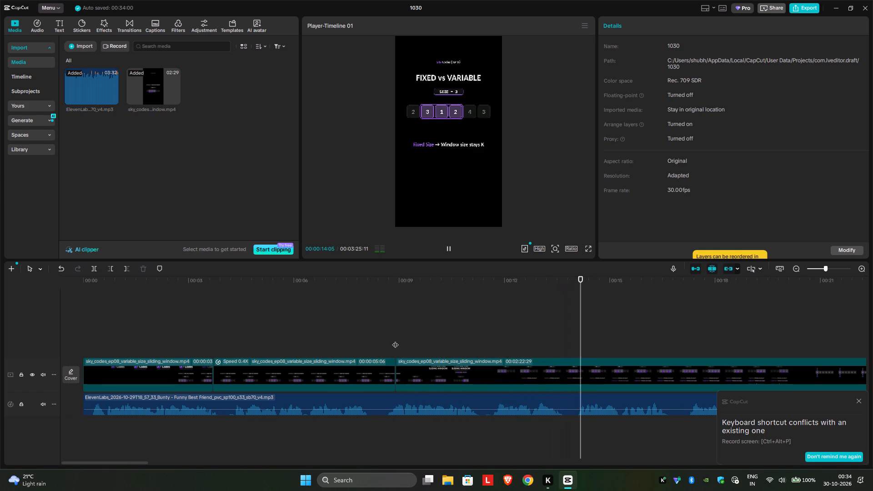
{"action": "key", "text": "Left"}
{"action": "key", "text": "Left"}
{"action": "key", "text": "Left"}
{"action": "key", "text": "Left"}
{"action": "key", "text": "Left"}
{"action": "key", "text": "Left"}
{"action": "key", "text": "Left"}
{"action": "key", "text": "Left"}
{"action": "key", "text": "Left"}
{"action": "key", "text": "Left"}
{"action": "key", "text": "Left"}
{"action": "key", "text": "Left"}
{"action": "key", "text": "Left"}
{"action": "key", "text": "Left"}
{"action": "key", "text": "Left"}
{"action": "key", "text": "Left"}
{"action": "key", "text": "Left"}
{"action": "key", "text": "Left"}
{"action": "key", "text": "Left"}
{"action": "key", "text": "Left"}
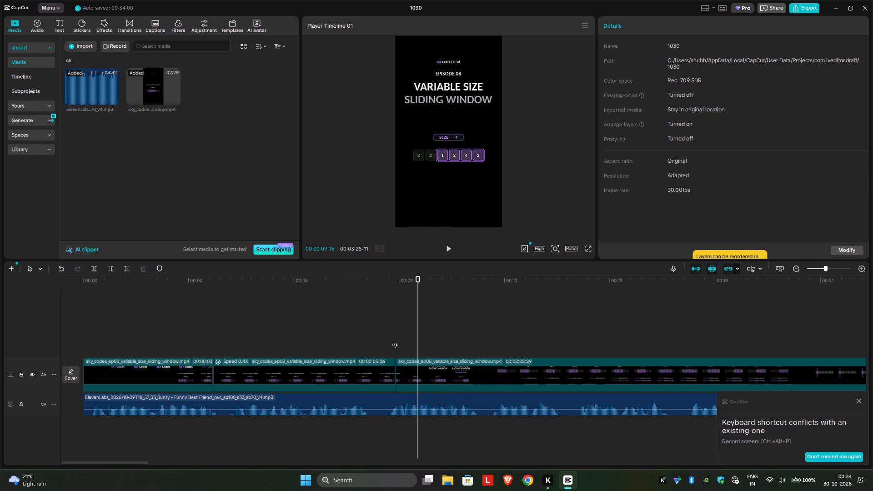
{"action": "key", "text": "space"}
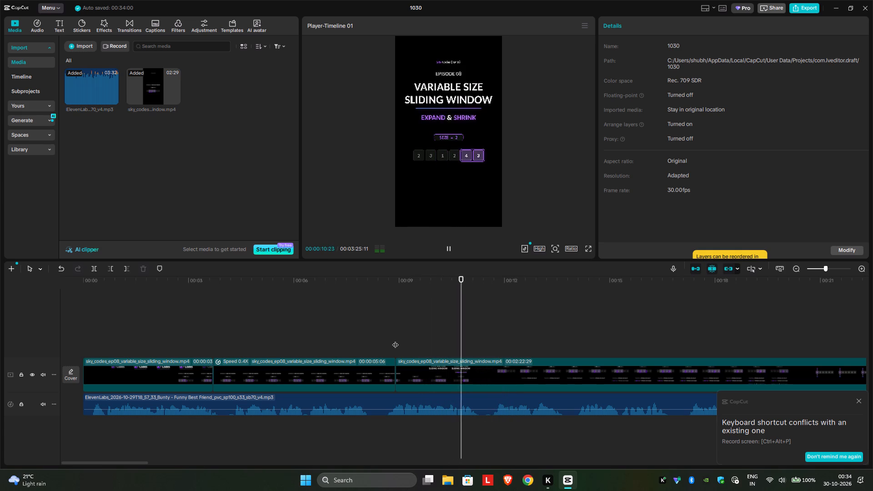
{"action": "key", "text": "space"}
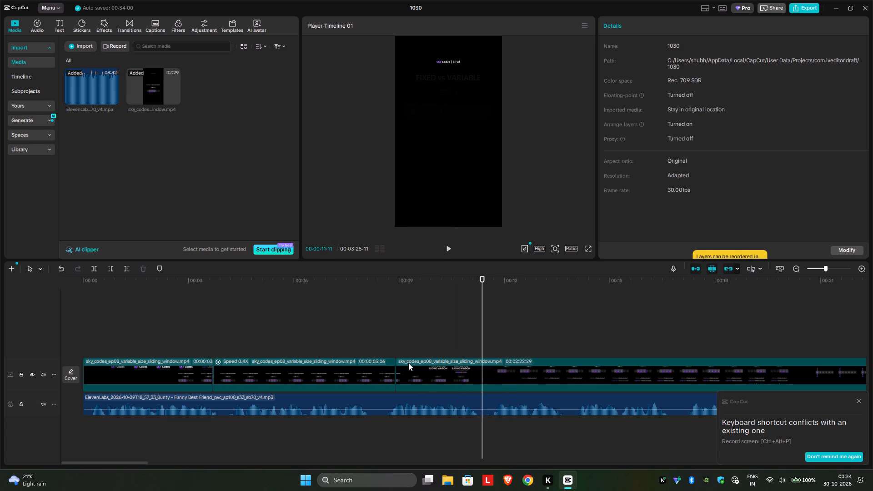
Split the sliding window video at 00:00:11:04, after the Episode 08 title fades and before Fixed vs Variable appears.
{"action": "left_click", "coordinate": [408, 363]}
{"action": "key", "text": "Left"}
{"action": "key", "text": "Left"}
{"action": "key", "text": "Left"}
{"action": "key", "text": "Left"}
{"action": "key", "text": "Left"}
{"action": "key", "text": "Left"}
{"action": "key", "text": "Left"}
{"action": "key", "text": "Left"}
{"action": "key", "text": "Left"}
{"action": "key", "text": "Left"}
{"action": "key", "text": "Left"}
{"action": "key", "text": "Left"}
{"action": "key", "text": "Left"}
{"action": "key", "text": "Left"}
{"action": "key", "text": "Left"}
{"action": "key", "text": "Left"}
{"action": "key", "text": "Left"}
{"action": "key", "text": "Left"}
{"action": "key", "text": "Left"}
{"action": "key", "text": "Left"}
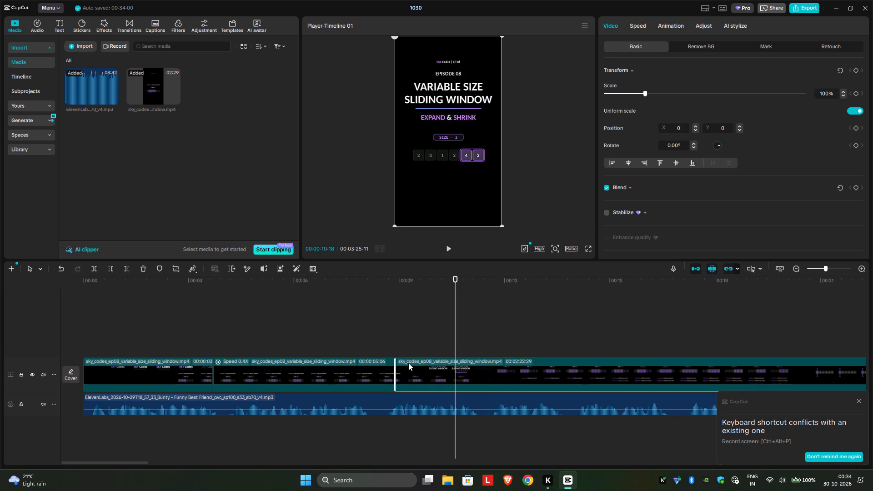
{"action": "key", "text": "Right"}
{"action": "key", "text": "Right"}
{"action": "key", "text": "Right"}
{"action": "key", "text": "Right"}
{"action": "key", "text": "Right"}
{"action": "key", "text": "Right"}
{"action": "key", "text": "Right"}
{"action": "key", "text": "Right"}
{"action": "key", "text": "Right"}
{"action": "key", "text": "Right"}
{"action": "key", "text": "Right"}
{"action": "key", "text": "Right"}
{"action": "key", "text": "Right"}
{"action": "key", "text": "Right"}
{"action": "key", "text": "Right"}
{"action": "key", "text": "Right"}
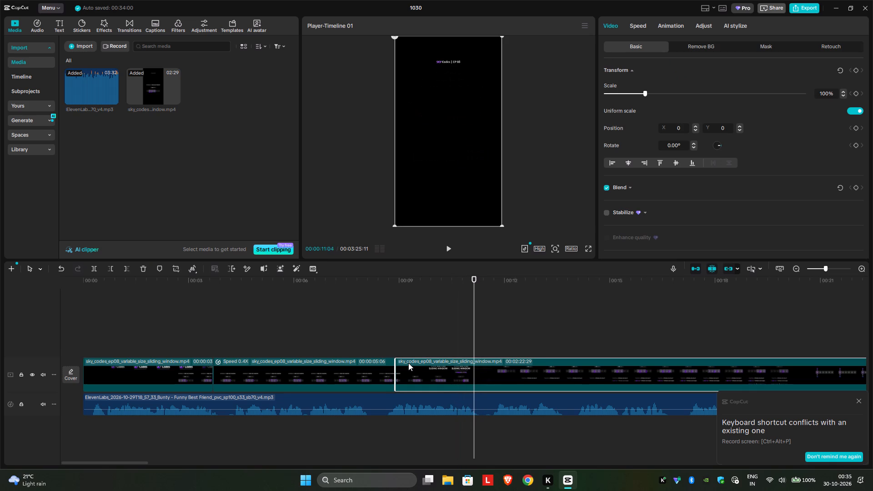
{"action": "left_click", "coordinate": [96, 267]}
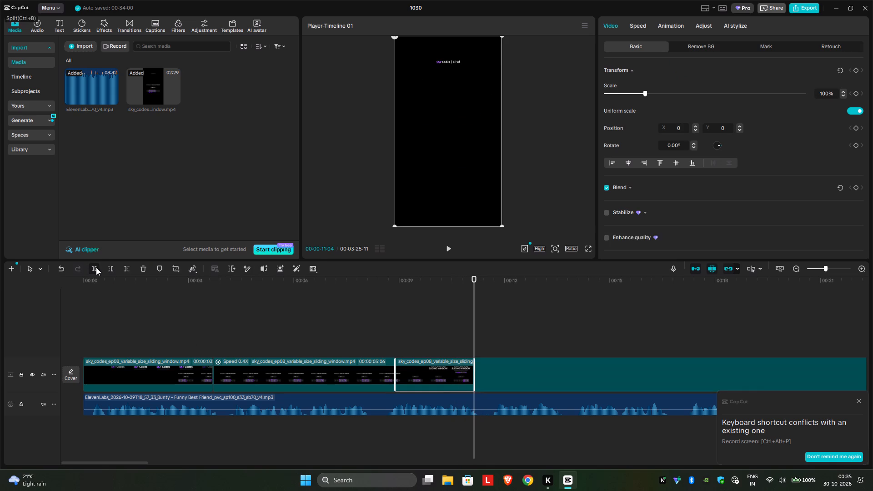
Slow the Episode 08 title clip to 0.47x speed.
{"action": "left_click", "coordinate": [427, 371]}
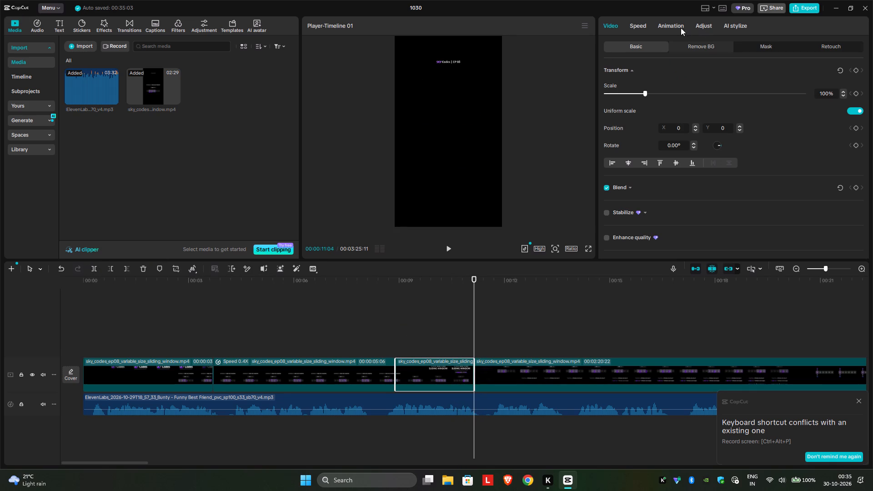
{"action": "left_click", "coordinate": [643, 27]}
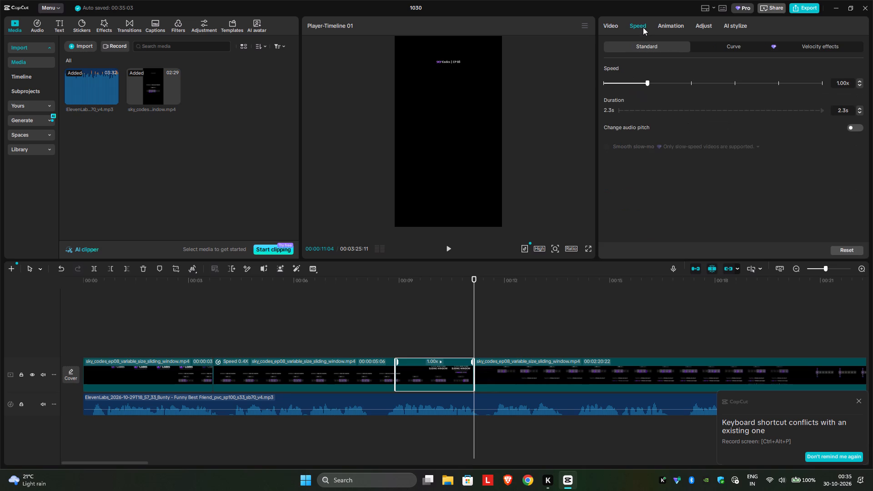
{"action": "left_click", "coordinate": [635, 86]}
{"action": "left_click_drag", "start_coordinate": [635, 86], "coordinate": [631, 86]}
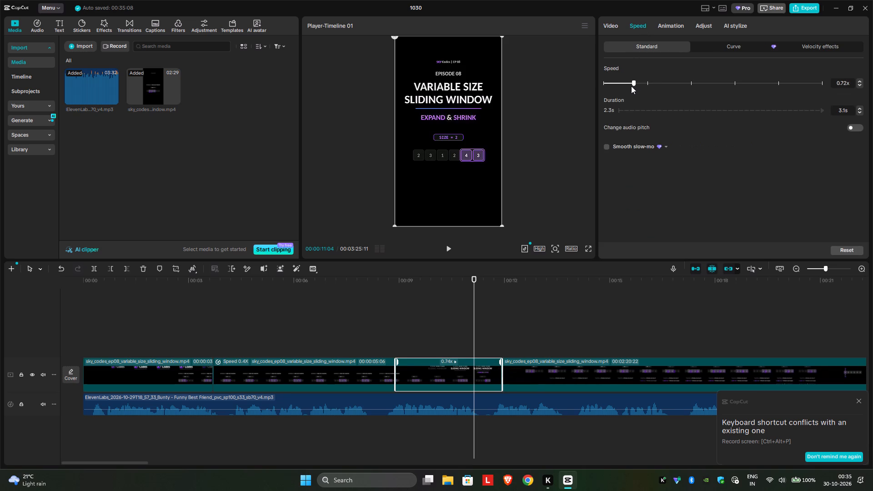
{"action": "left_click_drag", "start_coordinate": [631, 86], "coordinate": [622, 90]}
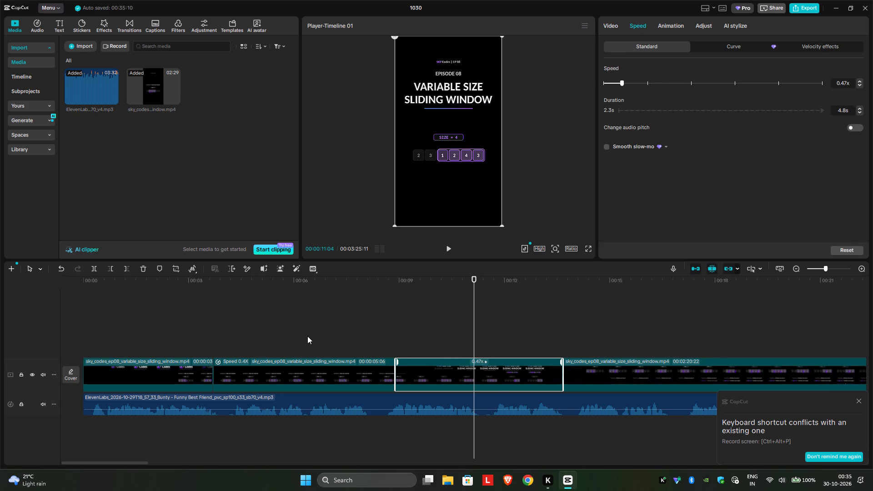
Play back the slowed title clip and the Fixed vs Variable section to check their timing against the voice-over.
{"action": "left_click", "coordinate": [307, 336]}
{"action": "key", "text": "space"}
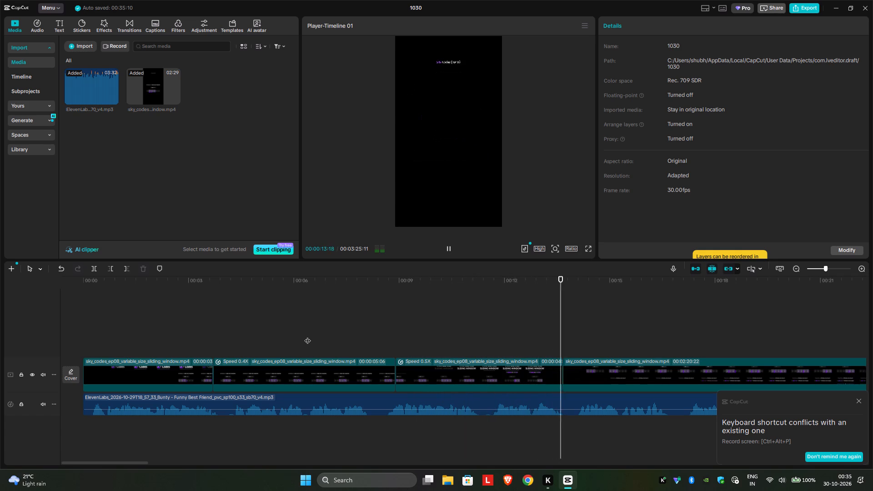
{"action": "scroll", "coordinate": [307, 336], "scroll_direction": "left", "scroll_amount": 1}
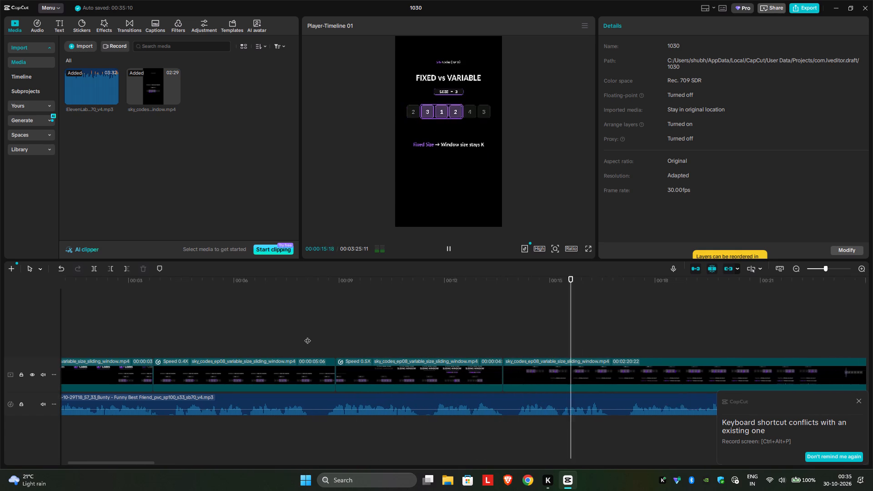
{"action": "scroll", "coordinate": [307, 336], "scroll_direction": "left", "scroll_amount": 1}
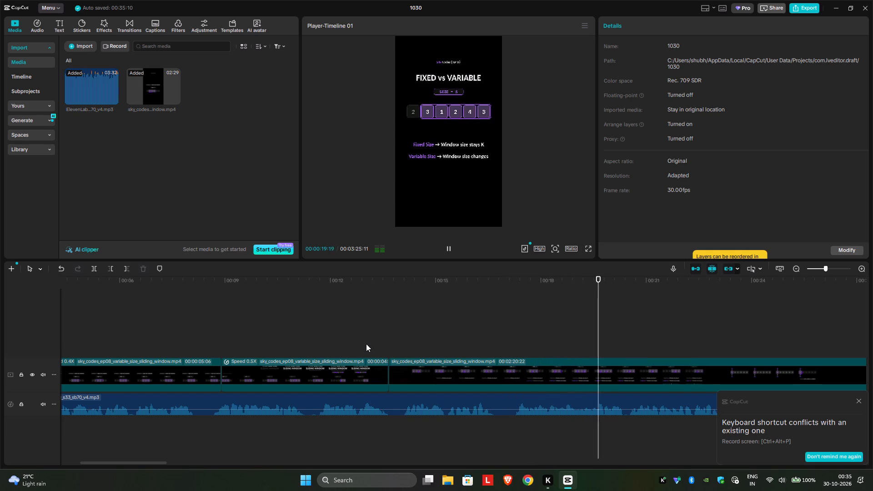
{"action": "left_click", "coordinate": [378, 338]}
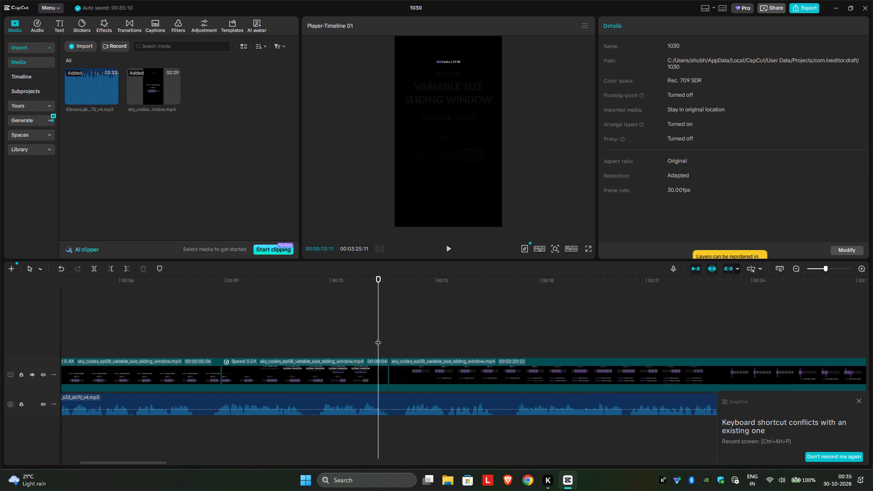
{"action": "key", "text": "space"}
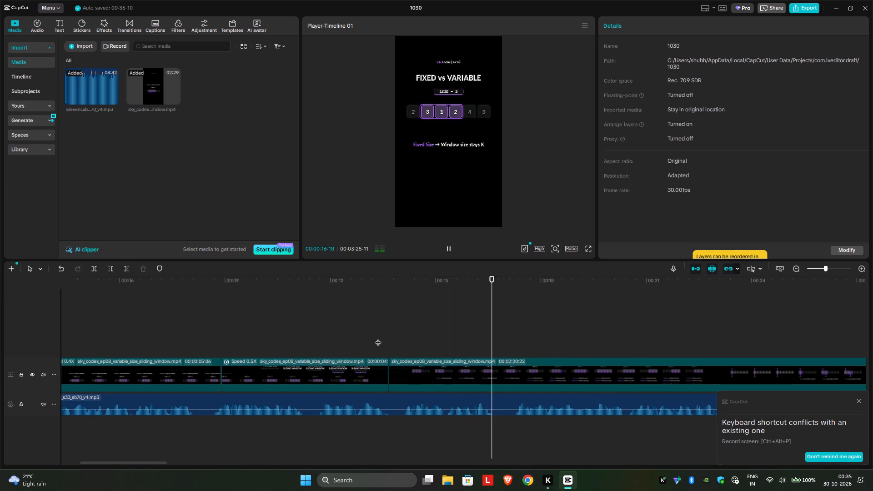
{"action": "scroll", "coordinate": [378, 338], "scroll_direction": "left", "scroll_amount": 1}
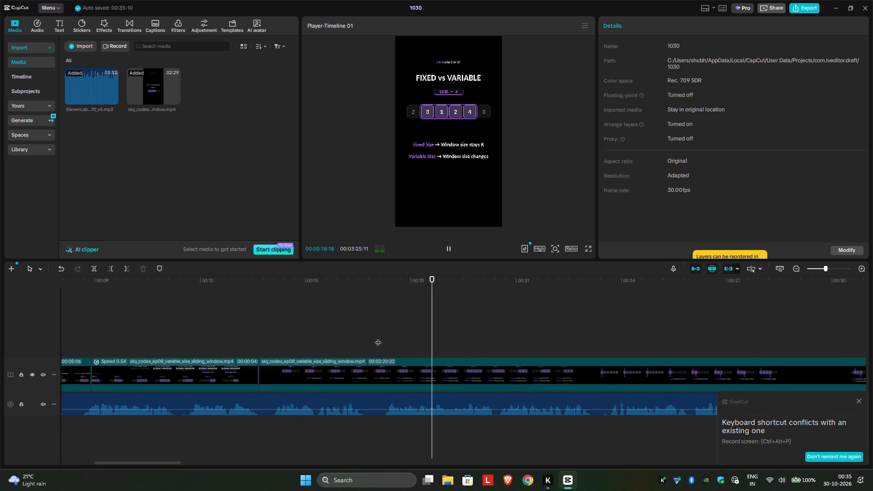
{"action": "scroll", "coordinate": [378, 338], "scroll_direction": "left", "scroll_amount": 1}
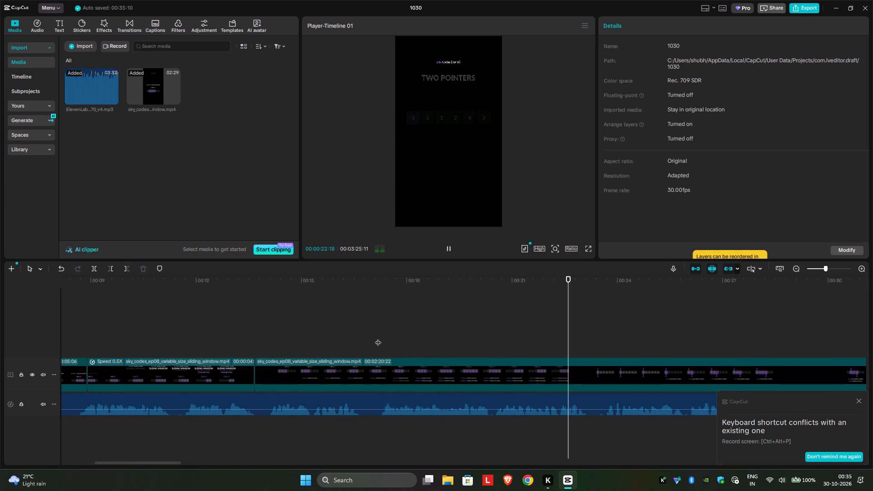
Split the sliding window video at 00:00:22:16, just before the Two Pointers title starts to appear.
{"action": "key", "text": "space"}
{"action": "key", "text": "Left"}
{"action": "key", "text": "Left"}
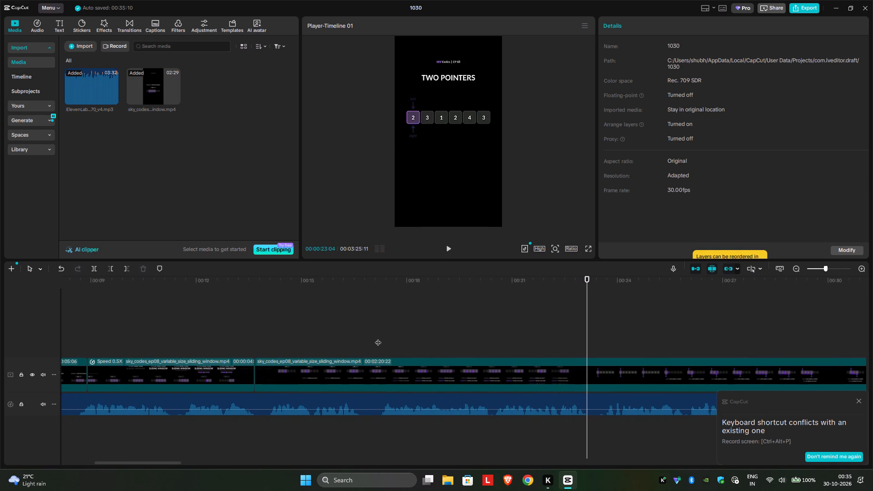
{"action": "key", "text": "Left"}
{"action": "key", "text": "Left"}
{"action": "key", "text": "Left"}
{"action": "key", "text": "Left"}
{"action": "key", "text": "Left"}
{"action": "key", "text": "Left"}
{"action": "key", "text": "Left"}
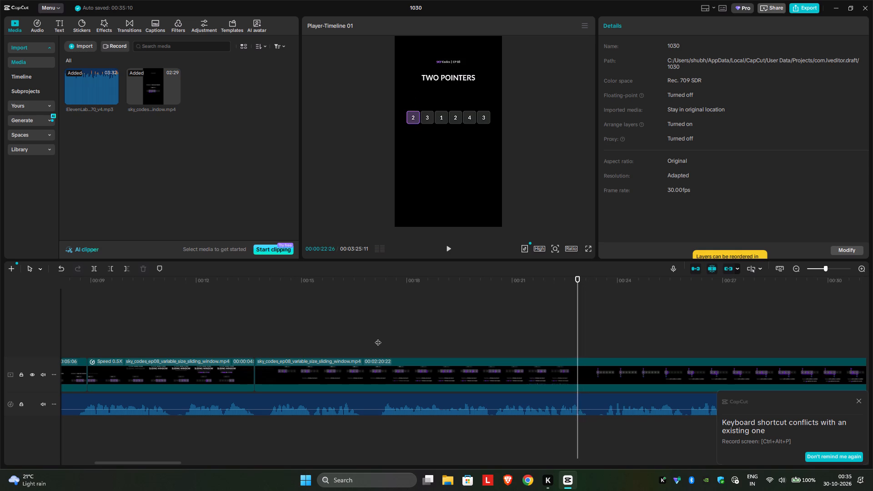
{"action": "key", "text": "Left"}
{"action": "key", "text": "Left"}
{"action": "key", "text": "Left"}
{"action": "key", "text": "Left"}
{"action": "key", "text": "Left"}
{"action": "key", "text": "Left"}
{"action": "key", "text": "Left"}
{"action": "key", "text": "Left"}
{"action": "key", "text": "Left"}
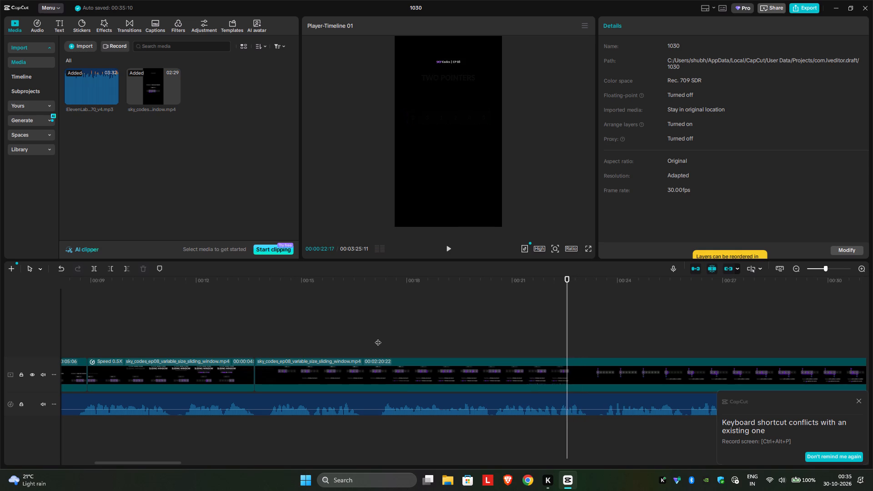
{"action": "key", "text": "Left"}
{"action": "left_click", "coordinate": [356, 367]}
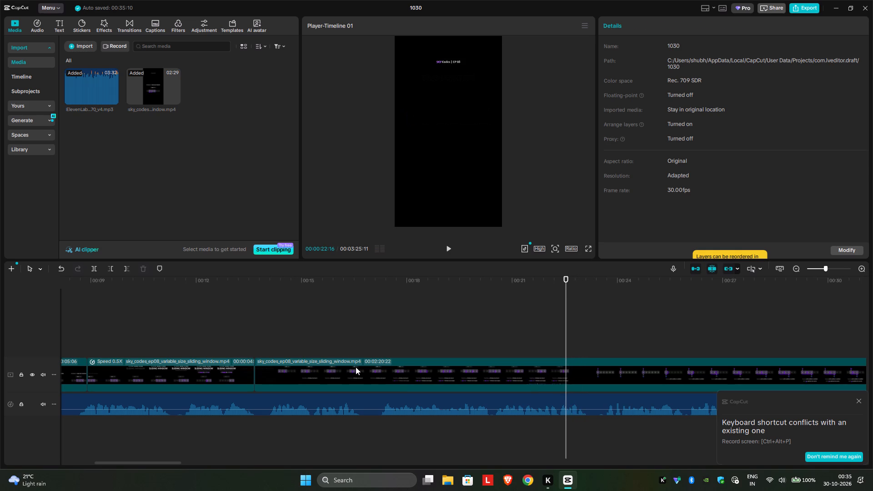
{"action": "left_click", "coordinate": [95, 266]}
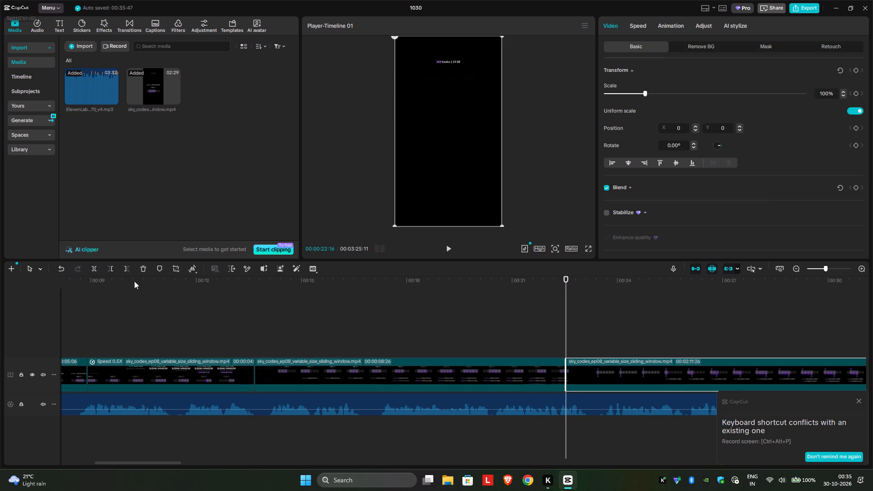
Delete the Fixed vs Variable clip that sits just before the Two Pointers section.
{"action": "left_click", "coordinate": [358, 370]}
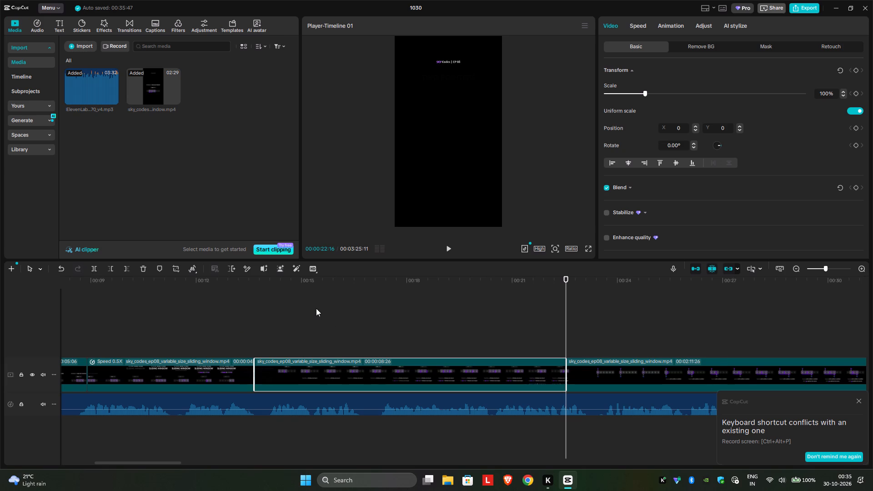
{"action": "key", "text": "Delete"}
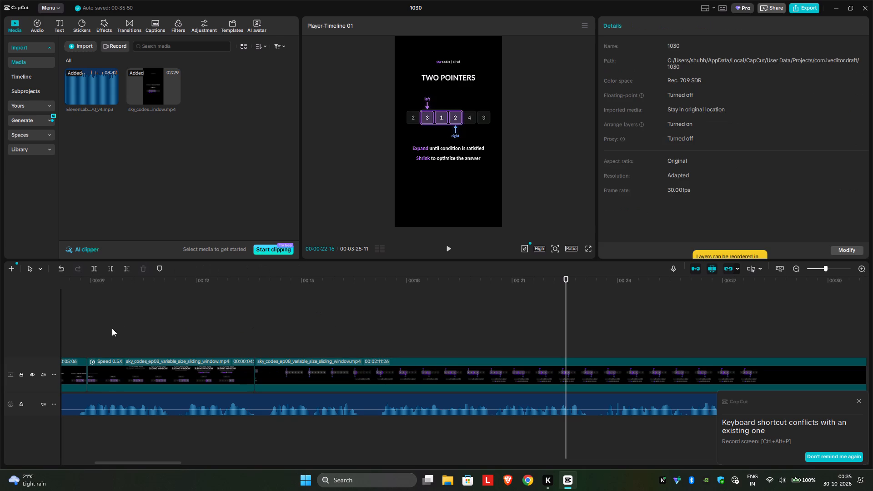
Play the Two Pointers section, locate the frame just before its left and right pointers appear, and split the video at 00:00:14:07.
{"action": "left_click", "coordinate": [112, 328]}
{"action": "key", "text": "space"}
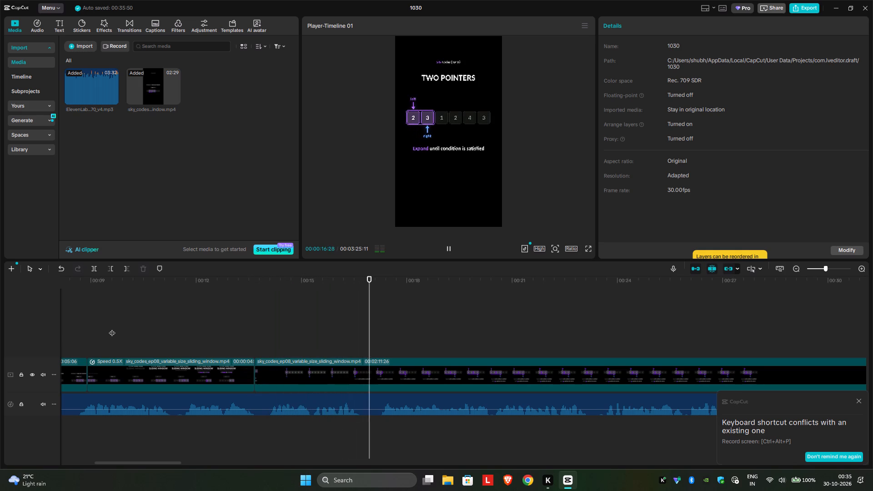
{"action": "key", "text": "Left"}
{"action": "key", "text": "Left"}
{"action": "key", "text": "Left"}
{"action": "key", "text": "Left"}
{"action": "key", "text": "Left"}
{"action": "key", "text": "Left"}
{"action": "key", "text": "Left"}
{"action": "key", "text": "Left"}
{"action": "key", "text": "Left"}
{"action": "key", "text": "Left"}
{"action": "key", "text": "Left"}
{"action": "key", "text": "Left"}
{"action": "key", "text": "Left"}
{"action": "key", "text": "Left"}
{"action": "key", "text": "Left"}
{"action": "key", "text": "Left"}
{"action": "key", "text": "Left"}
{"action": "key", "text": "Left"}
{"action": "key", "text": "Left"}
{"action": "key", "text": "Left"}
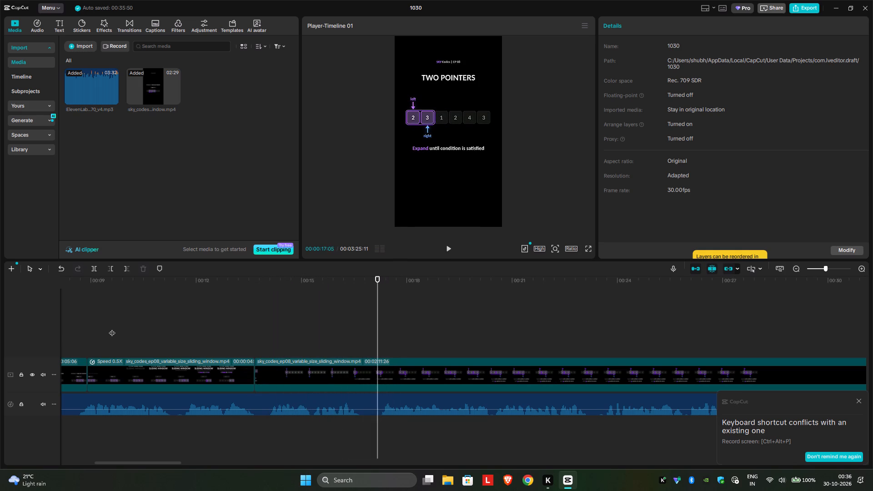
{"action": "key", "text": "Left"}
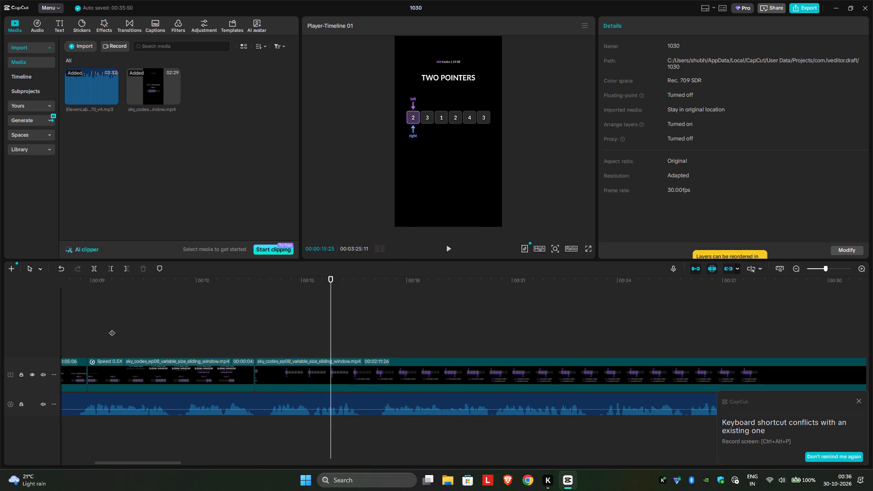
{"action": "key", "text": "Left"}
{"action": "key", "text": "Left"}
{"action": "key", "text": "Left"}
{"action": "key", "text": "Left"}
{"action": "key", "text": "Left"}
{"action": "key", "text": "Left"}
{"action": "key", "text": "Left"}
{"action": "key", "text": "Left"}
{"action": "key", "text": "Left"}
{"action": "key", "text": "Left"}
{"action": "key", "text": "Left"}
{"action": "key", "text": "Left"}
{"action": "key", "text": "Left"}
{"action": "key", "text": "Left"}
{"action": "key", "text": "Left"}
{"action": "key", "text": "Left"}
{"action": "key", "text": "Left"}
{"action": "key", "text": "Left"}
{"action": "key", "text": "Left"}
{"action": "key", "text": "Left"}
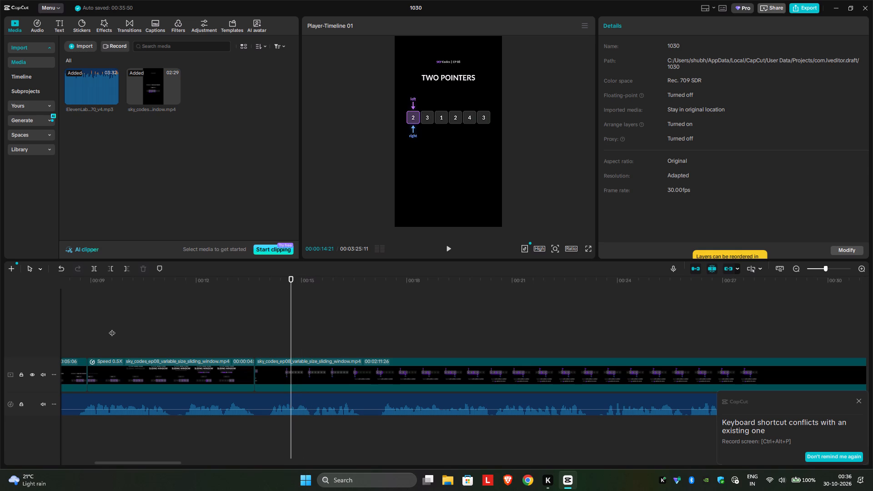
{"action": "key", "text": "Left"}
{"action": "key", "text": "Left"}
{"action": "key", "text": "Left"}
{"action": "key", "text": "Left"}
{"action": "key", "text": "Left"}
{"action": "key", "text": "Left"}
{"action": "key", "text": "Left"}
{"action": "key", "text": "Left"}
{"action": "key", "text": "Left"}
{"action": "key", "text": "Left"}
{"action": "key", "text": "Left"}
{"action": "key", "text": "Left"}
{"action": "key", "text": "Left"}
{"action": "key", "text": "Left"}
{"action": "key", "text": "Left"}
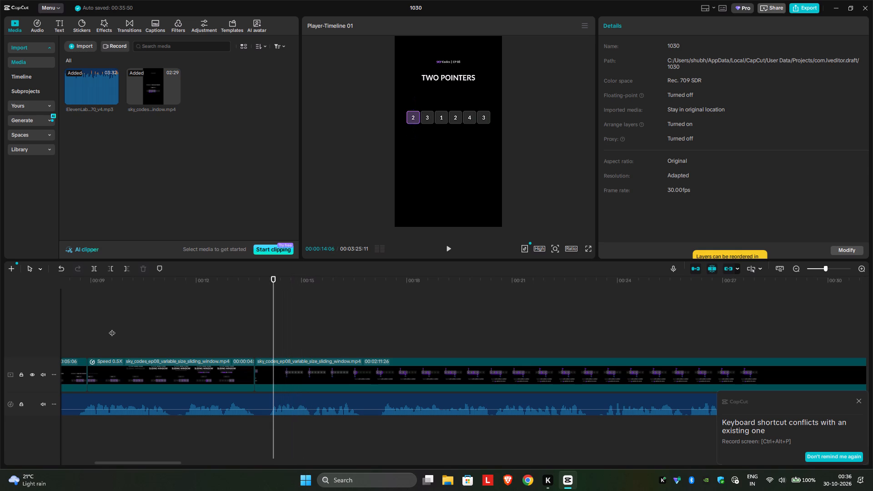
{"action": "key", "text": "Left"}
{"action": "key", "text": "Left"}
{"action": "key", "text": "Left"}
{"action": "key", "text": "Left"}
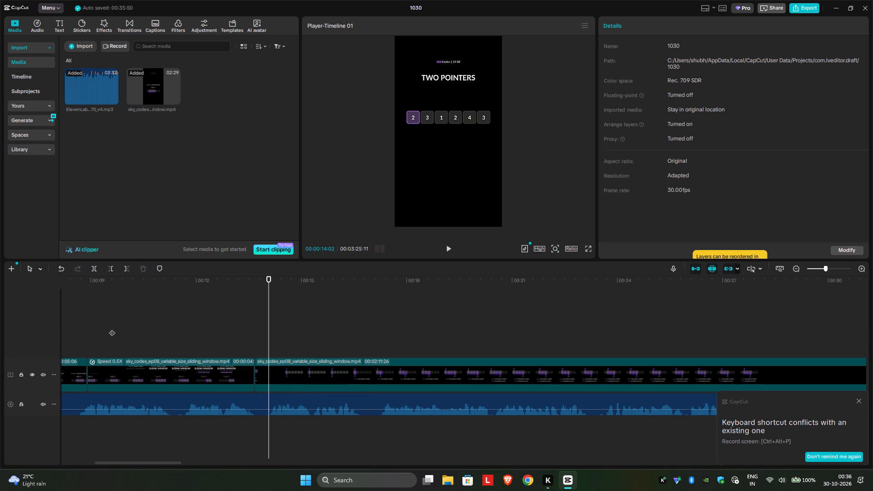
{"action": "key", "text": "Left"}
{"action": "key", "text": "Left"}
{"action": "key", "text": "Left"}
{"action": "key", "text": "Left"}
{"action": "key", "text": "Left"}
{"action": "key", "text": "Left"}
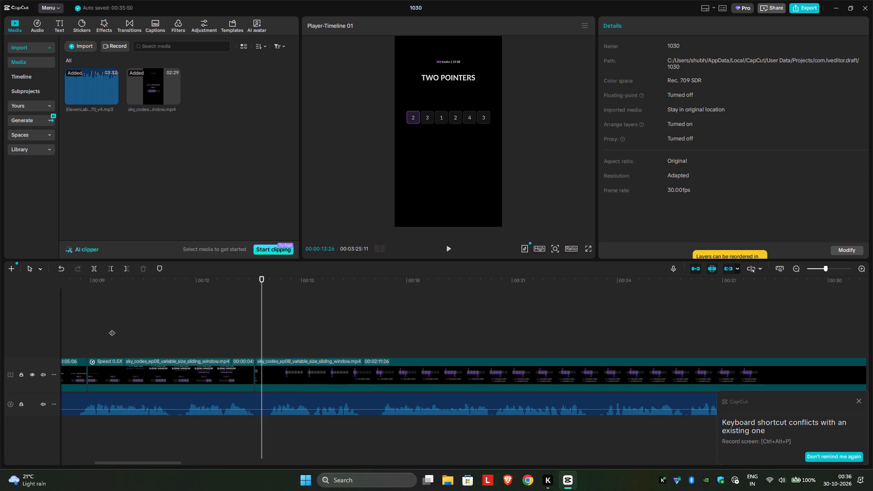
{"action": "key", "text": "Right"}
{"action": "key", "text": "Right"}
{"action": "key", "text": "Right"}
{"action": "key", "text": "Right"}
{"action": "key", "text": "Right"}
{"action": "key", "text": "Right"}
{"action": "key", "text": "Right"}
{"action": "key", "text": "Right"}
{"action": "key", "text": "Right"}
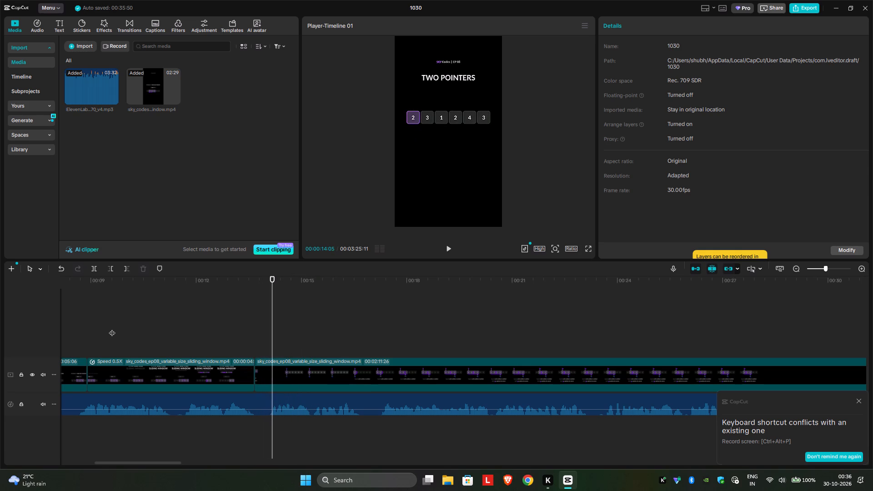
{"action": "key", "text": "Right"}
{"action": "key", "text": "Right"}
{"action": "key", "text": "Right"}
{"action": "key", "text": "Right"}
{"action": "key", "text": "Left"}
{"action": "key", "text": "Left"}
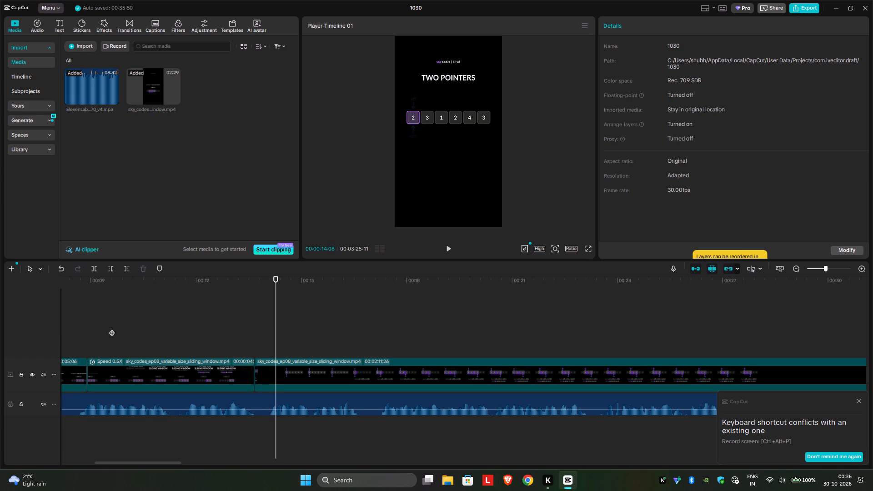
{"action": "key", "text": "Left"}
{"action": "key", "text": "Right"}
{"action": "key", "text": "Right"}
{"action": "key", "text": "Left"}
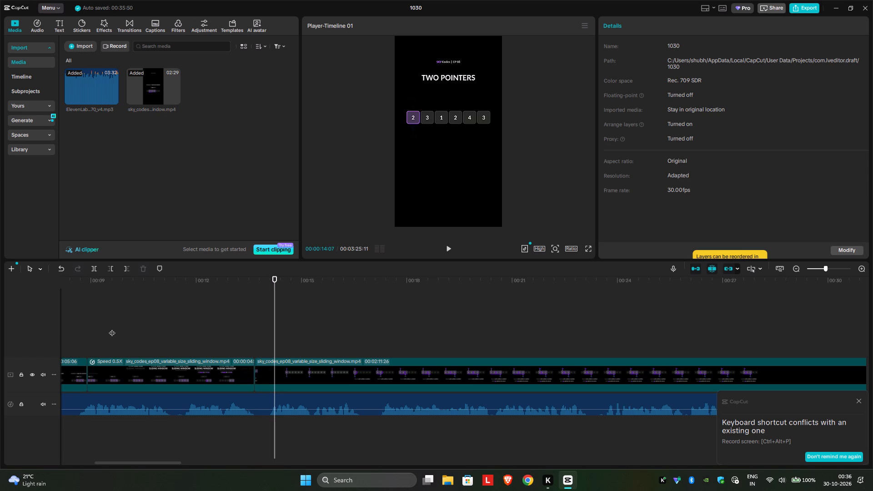
{"action": "left_click", "coordinate": [95, 273]}
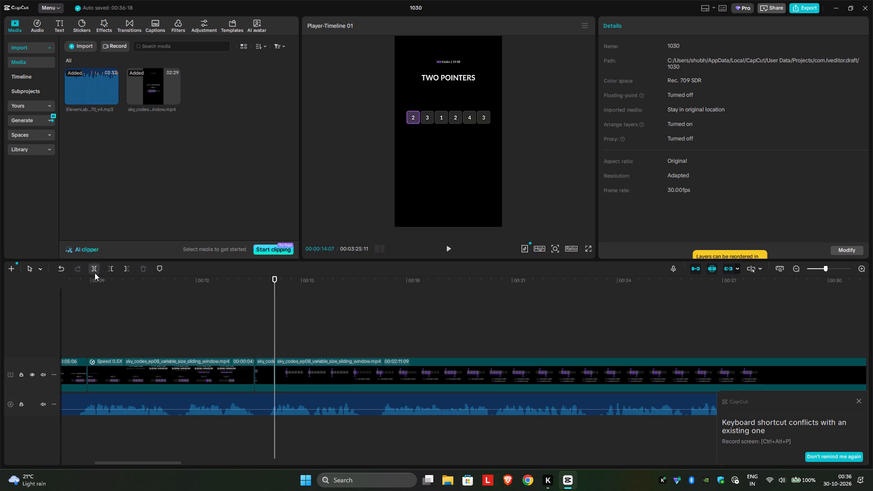
Slow the short Two Pointers opening clip to 0.82x speed.
{"action": "left_click", "coordinate": [266, 381]}
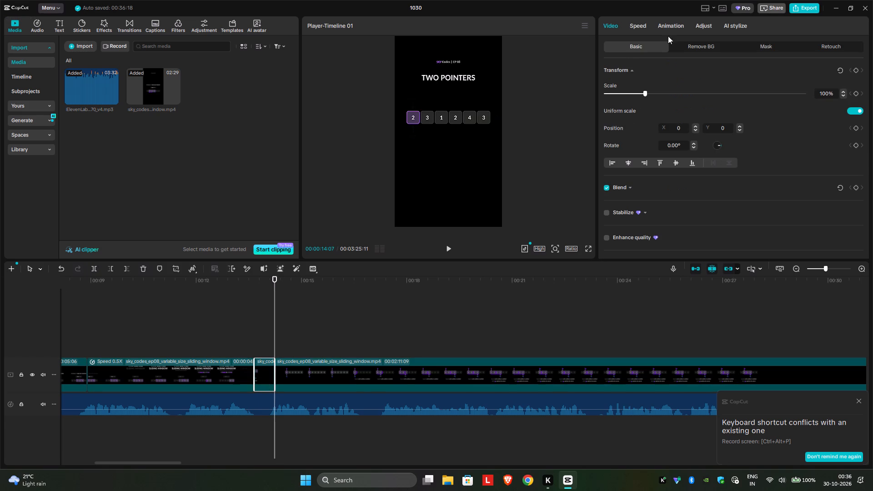
{"action": "left_click", "coordinate": [639, 26]}
{"action": "left_click", "coordinate": [647, 83]}
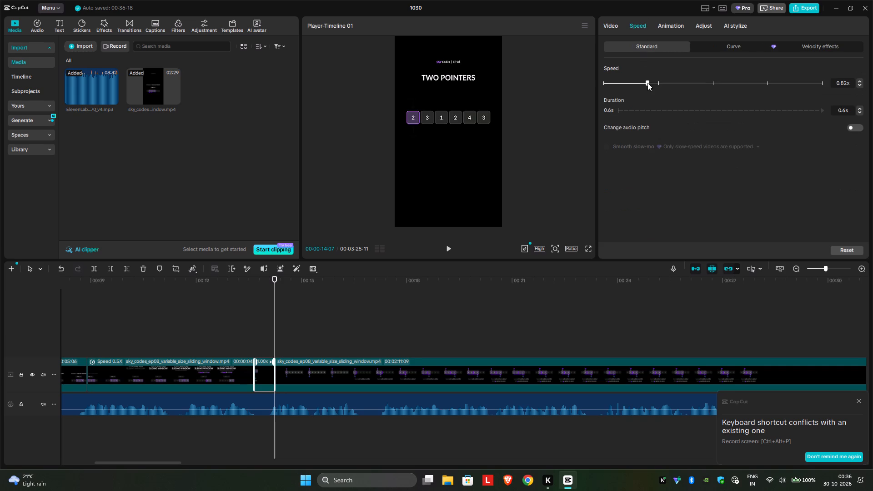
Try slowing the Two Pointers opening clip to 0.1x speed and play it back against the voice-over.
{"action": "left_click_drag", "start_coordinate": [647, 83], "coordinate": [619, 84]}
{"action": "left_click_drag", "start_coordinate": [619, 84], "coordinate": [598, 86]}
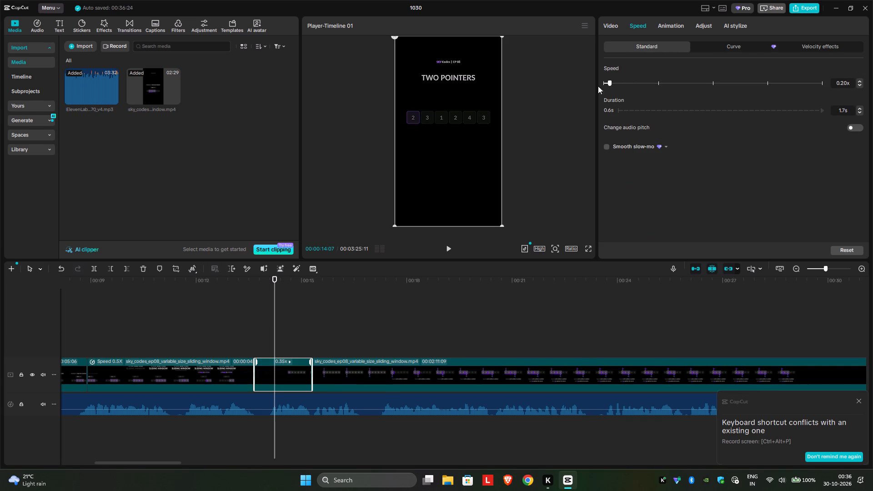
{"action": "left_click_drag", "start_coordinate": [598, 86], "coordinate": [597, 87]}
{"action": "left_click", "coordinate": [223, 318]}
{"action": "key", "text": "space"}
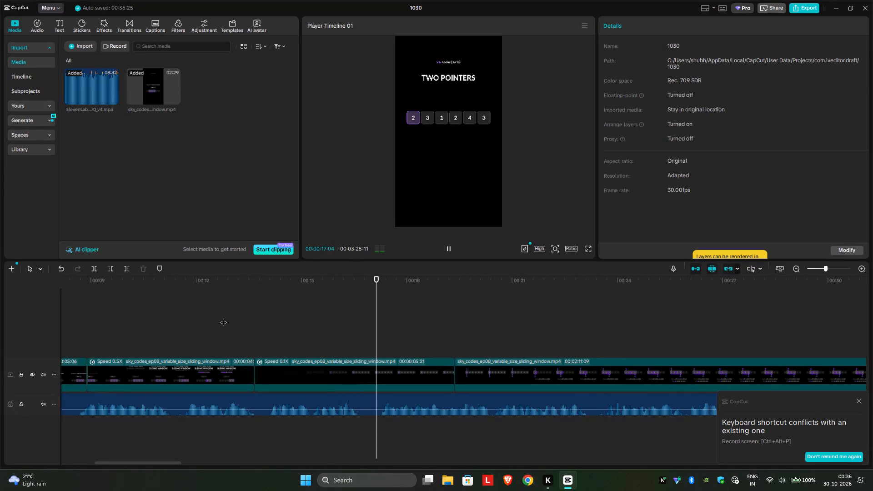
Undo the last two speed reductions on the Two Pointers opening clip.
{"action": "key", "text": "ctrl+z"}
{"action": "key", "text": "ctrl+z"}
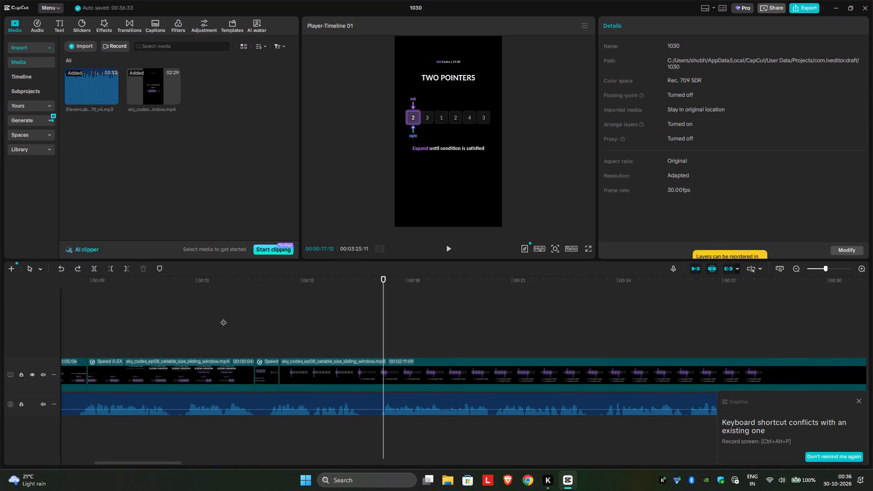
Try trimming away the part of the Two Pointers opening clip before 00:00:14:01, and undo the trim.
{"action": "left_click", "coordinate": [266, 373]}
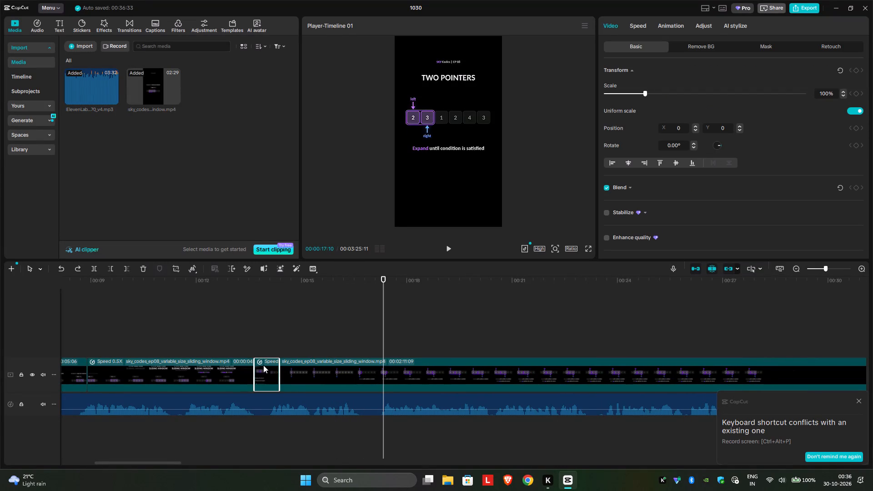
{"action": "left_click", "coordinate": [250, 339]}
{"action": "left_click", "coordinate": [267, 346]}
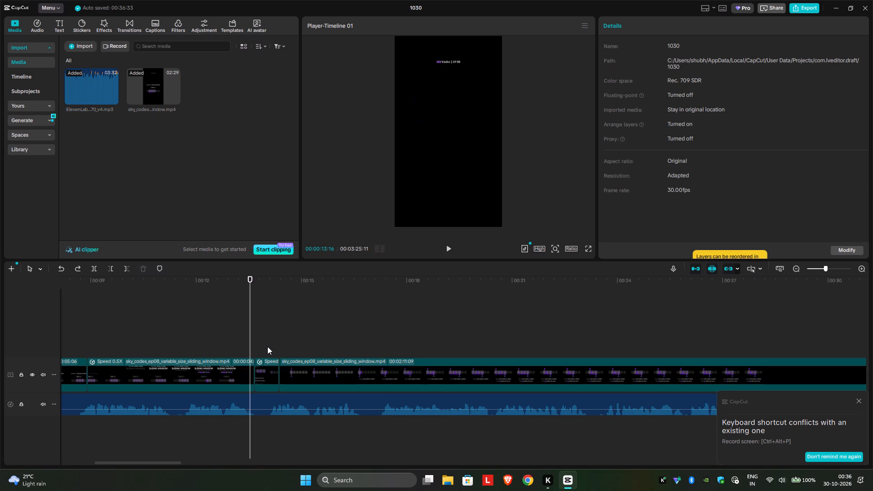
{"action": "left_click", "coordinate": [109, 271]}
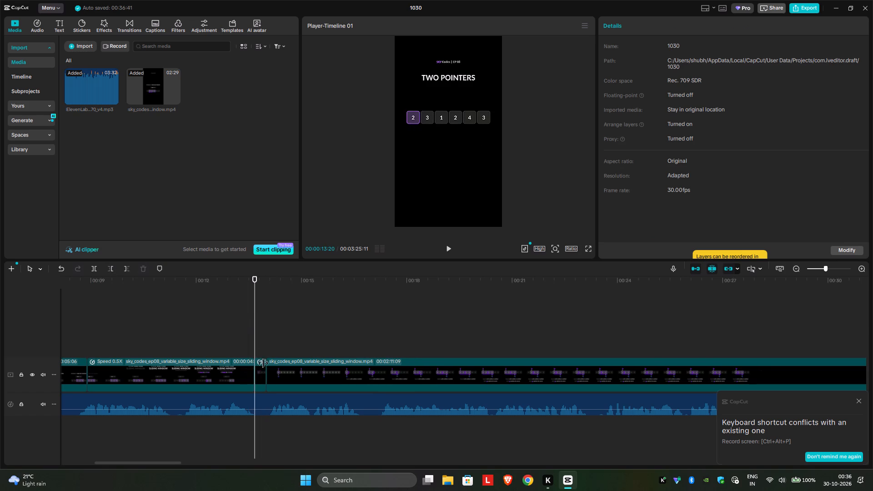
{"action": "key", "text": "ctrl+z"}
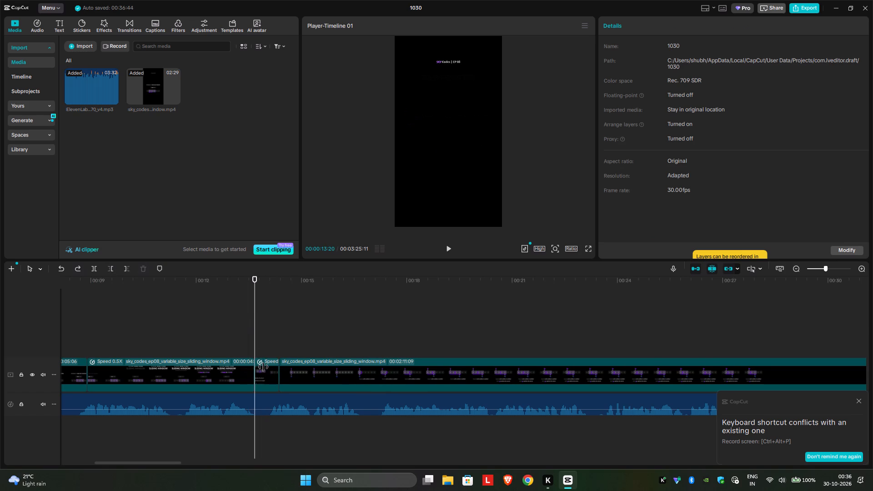
Split the Two Pointers opening clip at 00:00:14:03, where the title and array are fully shown.
{"action": "left_click", "coordinate": [270, 368]}
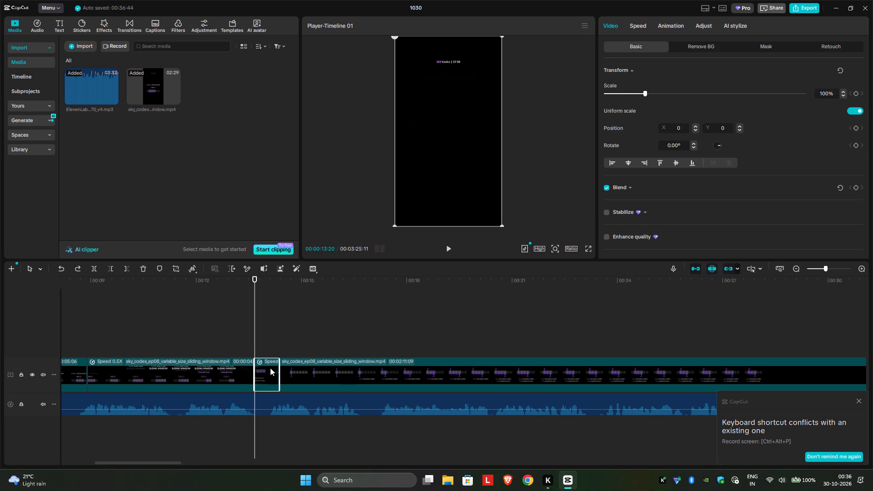
{"action": "left_click", "coordinate": [270, 352]}
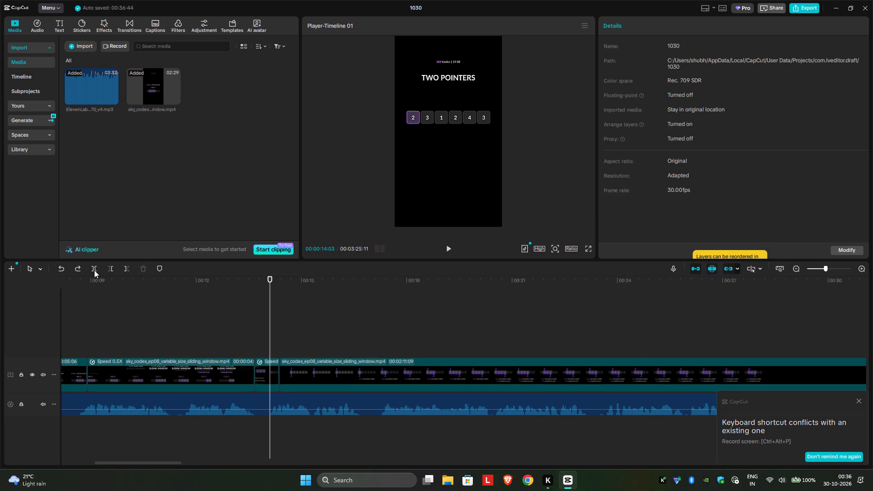
{"action": "left_click", "coordinate": [92, 268]}
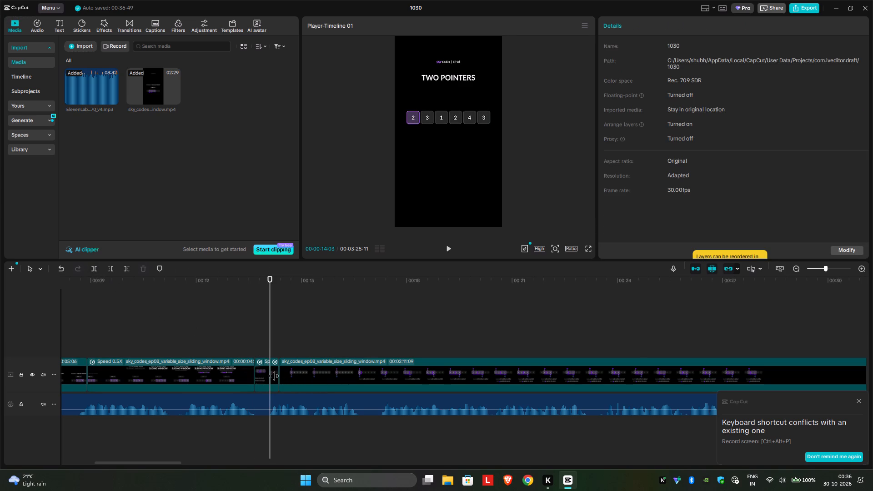
Slow the second piece of the Two Pointers opening clip to 0.10x speed and play it back against the voice-over.
{"action": "left_click", "coordinate": [273, 376]}
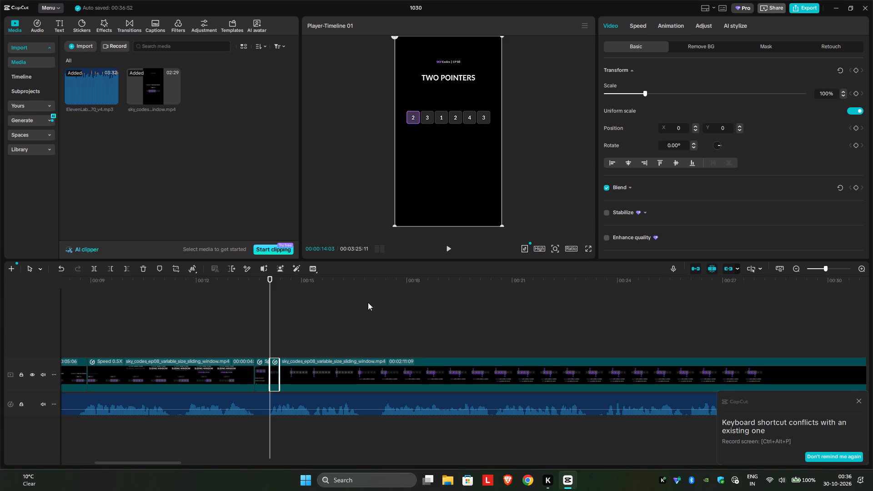
{"action": "left_click", "coordinate": [277, 349]}
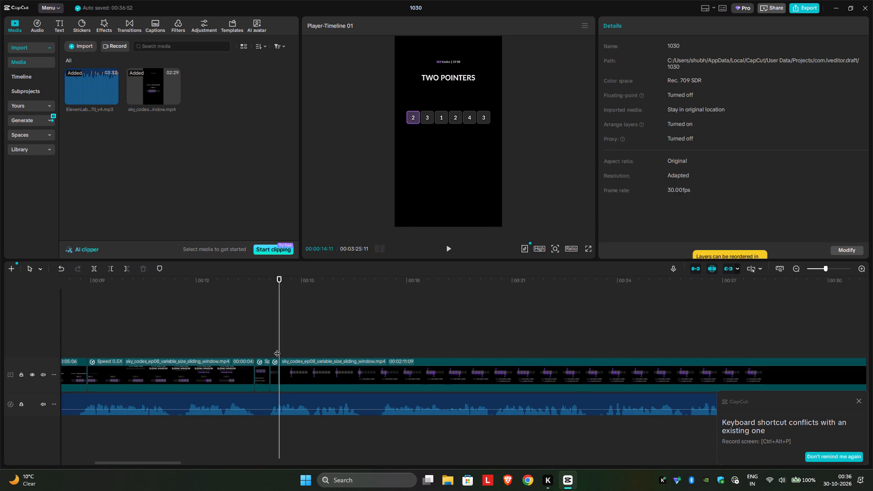
{"action": "left_click", "coordinate": [277, 349]}
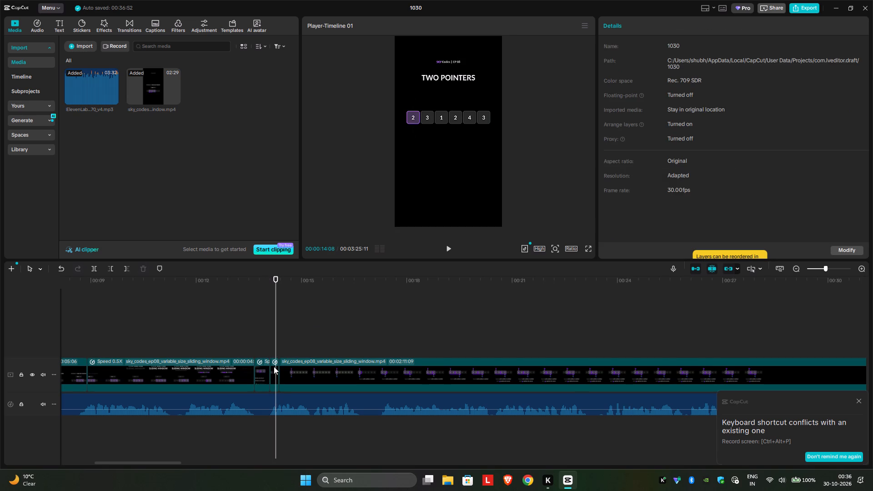
{"action": "left_click", "coordinate": [274, 366]}
{"action": "left_click", "coordinate": [637, 30]}
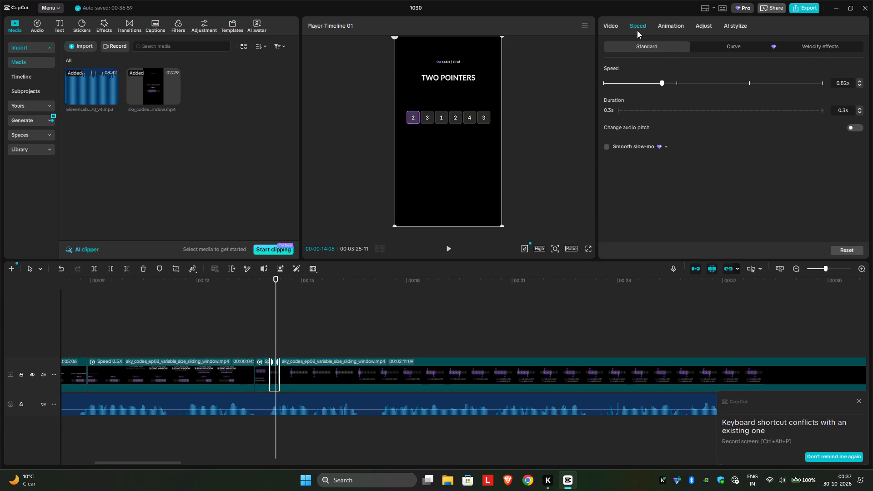
{"action": "left_click_drag", "start_coordinate": [651, 80], "coordinate": [463, 139]}
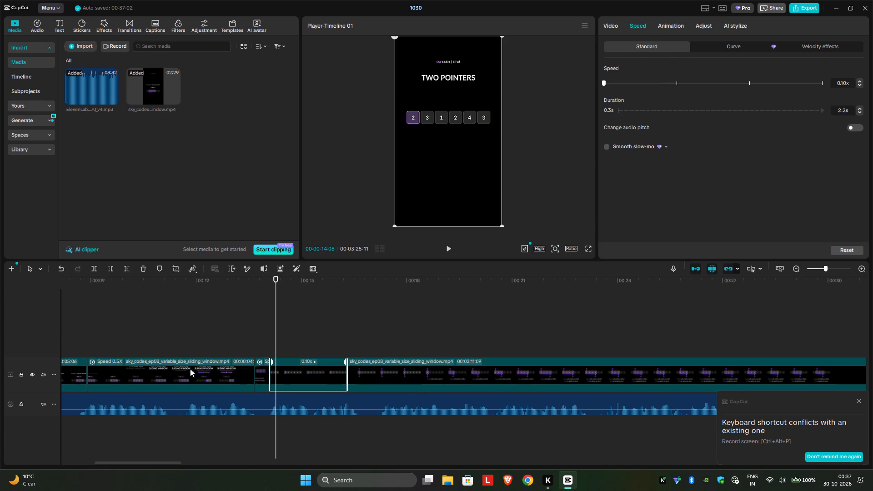
{"action": "left_click", "coordinate": [208, 343]}
{"action": "key", "text": "space"}
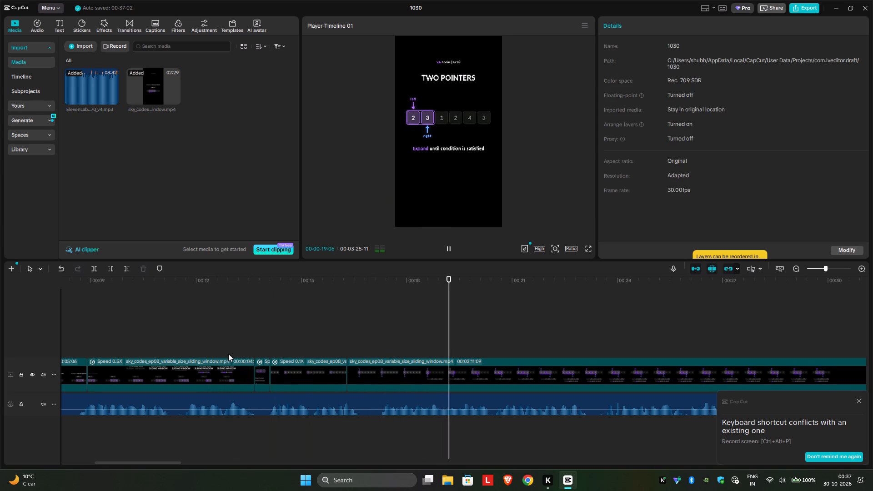
Duplicate the 0.1x Two Pointers clip and insert the copy directly after it on the main video track.
{"action": "left_click", "coordinate": [325, 371]}
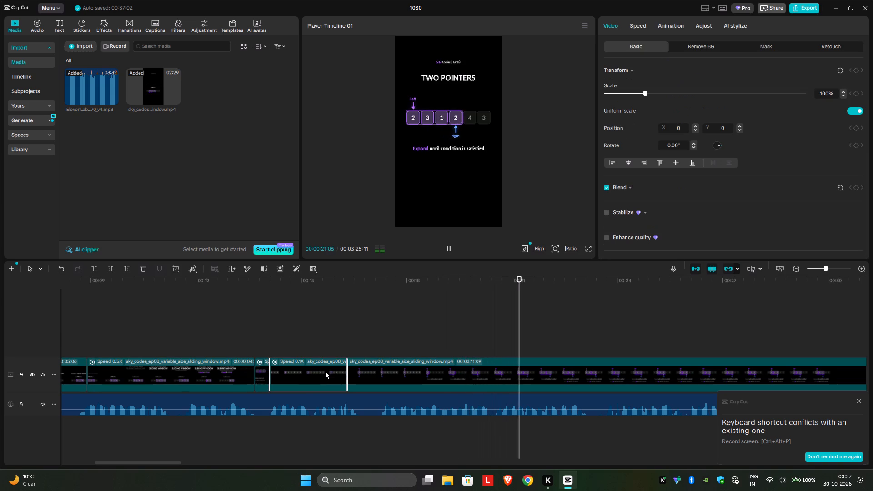
{"action": "key", "text": "ctrl+c"}
{"action": "left_click", "coordinate": [367, 350]}
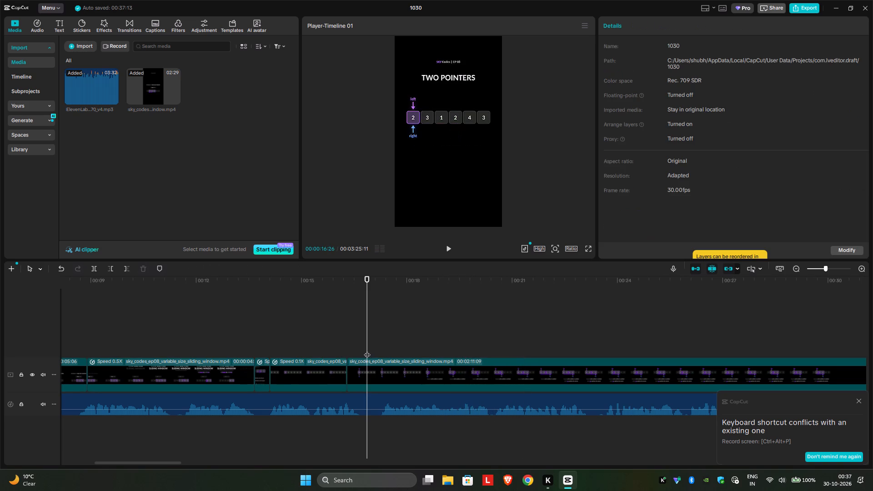
{"action": "key", "text": "ctrl+v"}
{"action": "left_click_drag", "start_coordinate": [401, 340], "coordinate": [366, 359]}
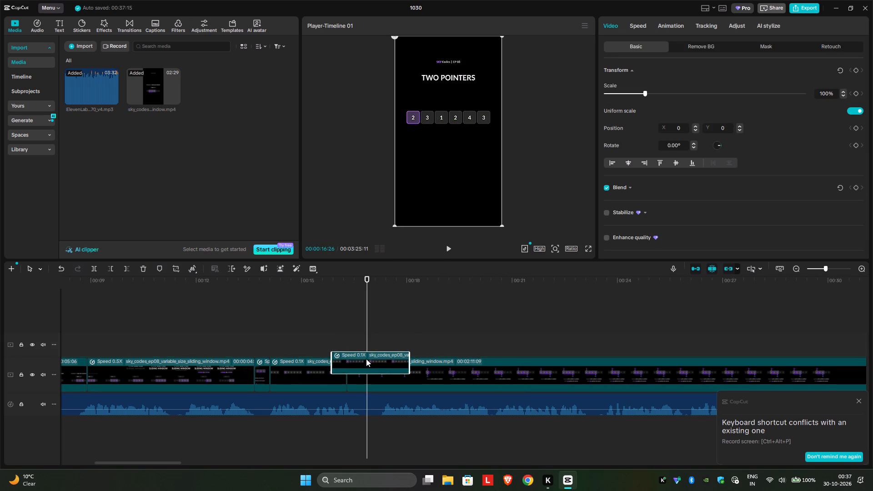
{"action": "left_click_drag", "start_coordinate": [361, 346], "coordinate": [352, 374]}
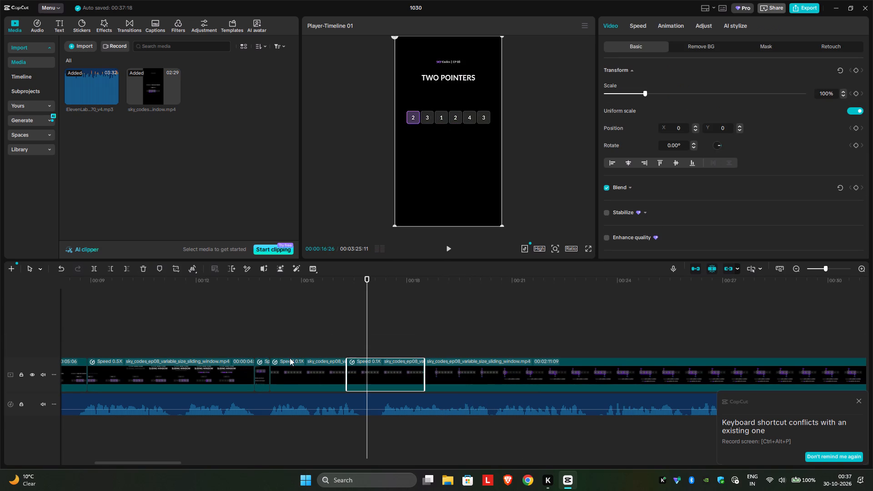
Play back the timeline from the slowed Two Pointers clips into the target = 7 example, checking the animation against the voice-over.
{"action": "left_click", "coordinate": [236, 343]}
{"action": "key", "text": "space"}
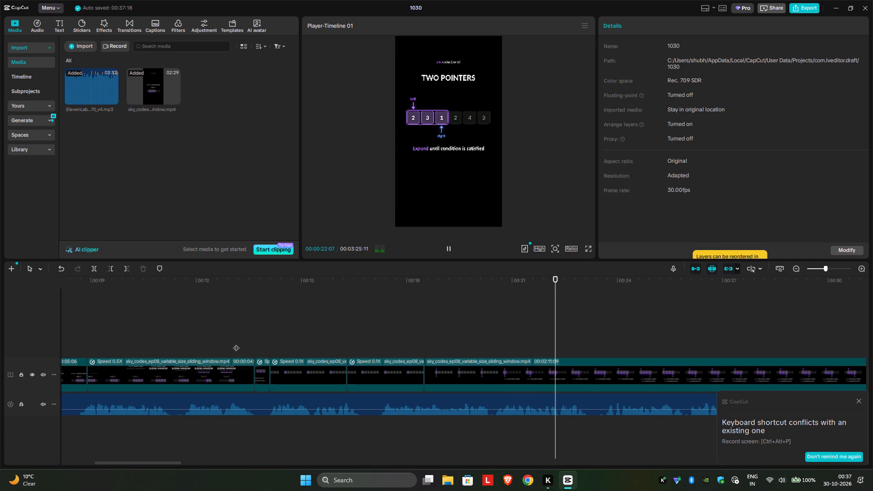
{"action": "scroll", "coordinate": [236, 343], "scroll_direction": "left", "scroll_amount": 1}
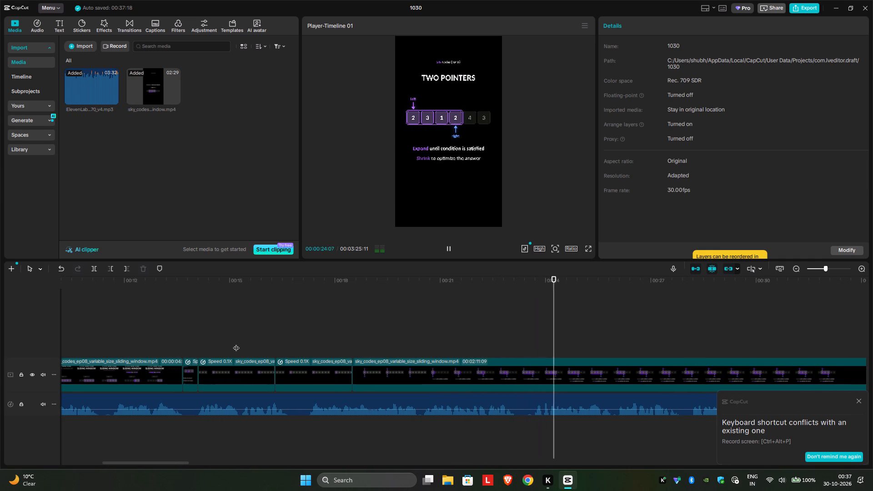
{"action": "scroll", "coordinate": [236, 343], "scroll_direction": "left", "scroll_amount": 2}
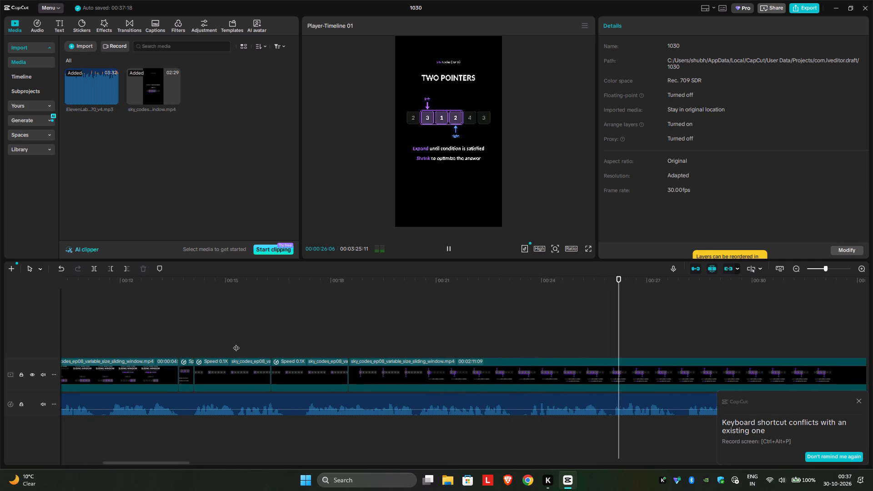
{"action": "scroll", "coordinate": [236, 343], "scroll_direction": "left", "scroll_amount": 1}
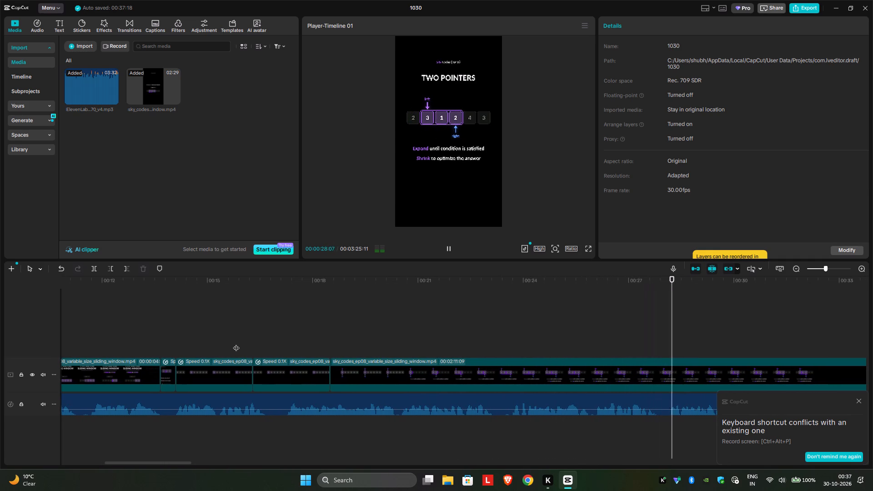
{"action": "scroll", "coordinate": [236, 343], "scroll_direction": "left", "scroll_amount": 3}
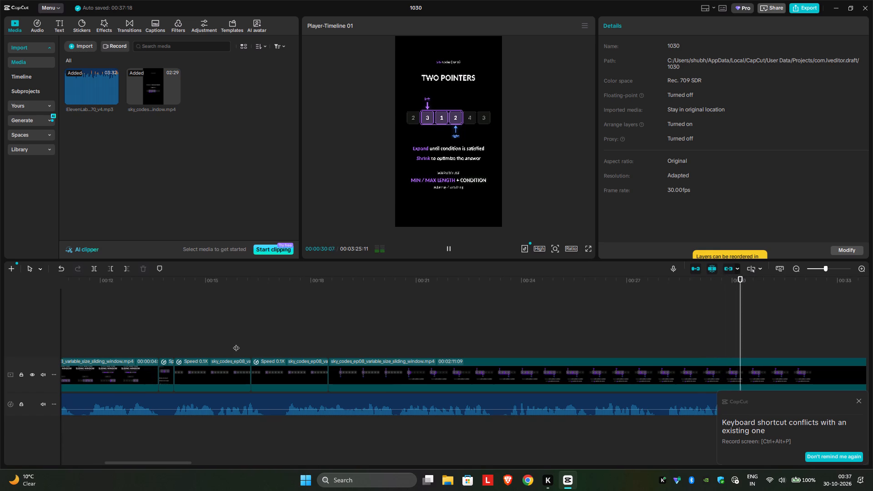
{"action": "scroll", "coordinate": [236, 343], "scroll_direction": "left", "scroll_amount": 1}
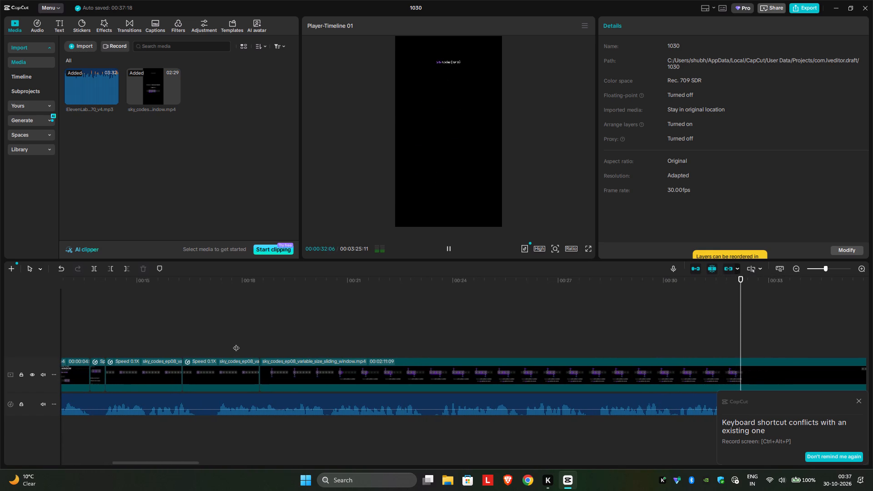
{"action": "scroll", "coordinate": [236, 343], "scroll_direction": "left", "scroll_amount": 1}
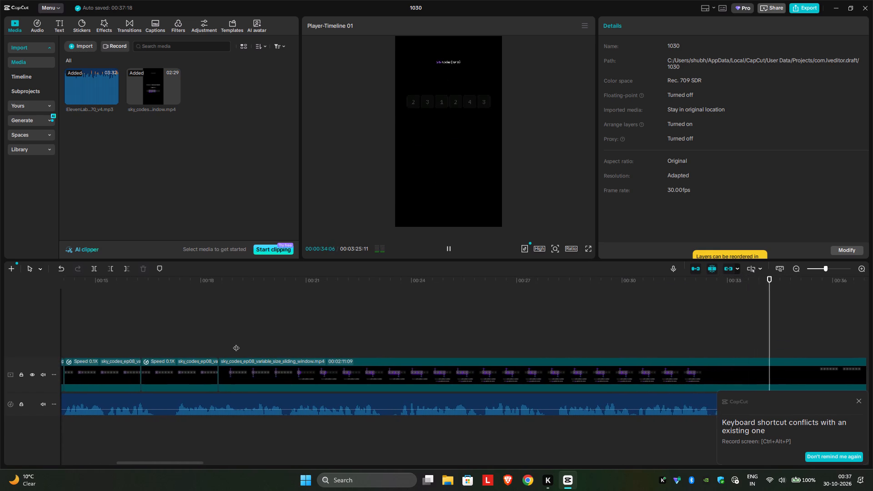
{"action": "scroll", "coordinate": [236, 343], "scroll_direction": "left", "scroll_amount": 1}
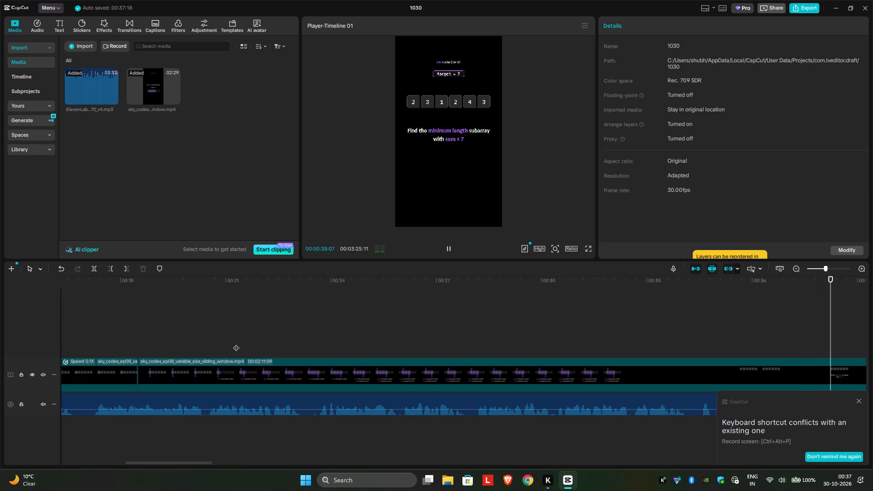
{"action": "scroll", "coordinate": [236, 343], "scroll_direction": "right", "scroll_amount": 6}
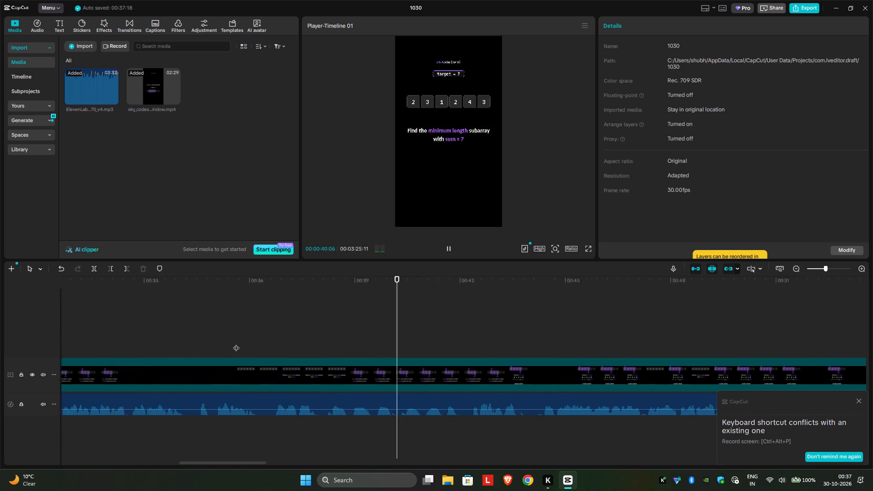
{"action": "scroll", "coordinate": [236, 343], "scroll_direction": "right", "scroll_amount": 1}
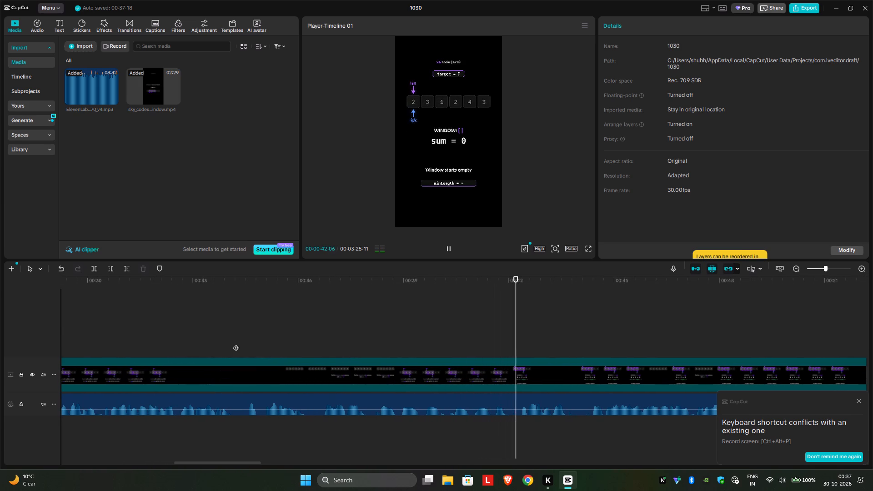
{"action": "scroll", "coordinate": [236, 343], "scroll_direction": "right", "scroll_amount": 7}
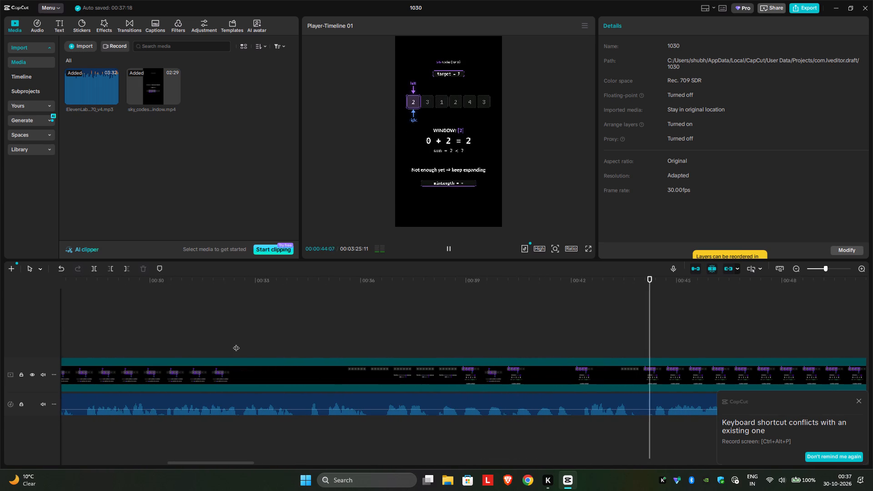
{"action": "left_click", "coordinate": [236, 343]}
{"action": "scroll", "coordinate": [236, 343], "scroll_direction": "down", "scroll_amount": 4, "text": "ctrl"}
{"action": "scroll", "coordinate": [236, 343], "scroll_direction": "right", "scroll_amount": 7}
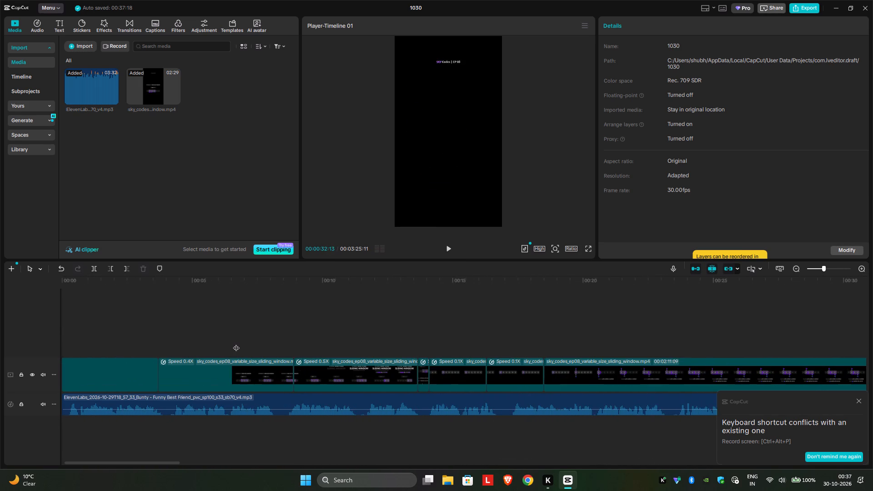
Replay from the 0.4x clip into the Two Pointers expand and shrink animation to check its timing against the voice-over.
{"action": "left_click", "coordinate": [239, 333]}
{"action": "key", "text": "space"}
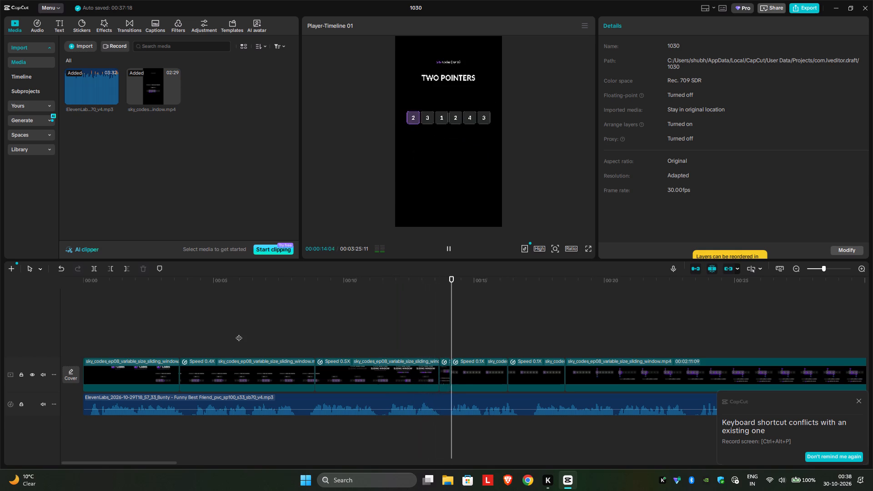
{"action": "scroll", "coordinate": [239, 333], "scroll_direction": "left", "scroll_amount": 1}
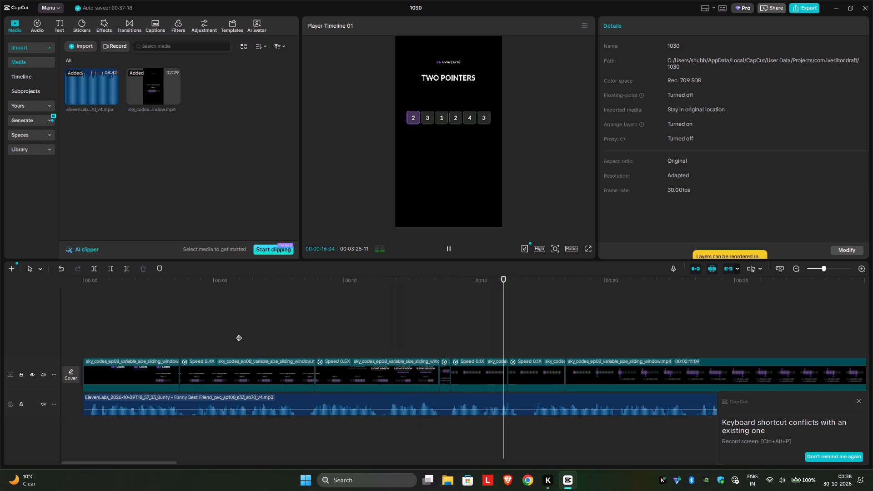
{"action": "scroll", "coordinate": [239, 333], "scroll_direction": "left", "scroll_amount": 1}
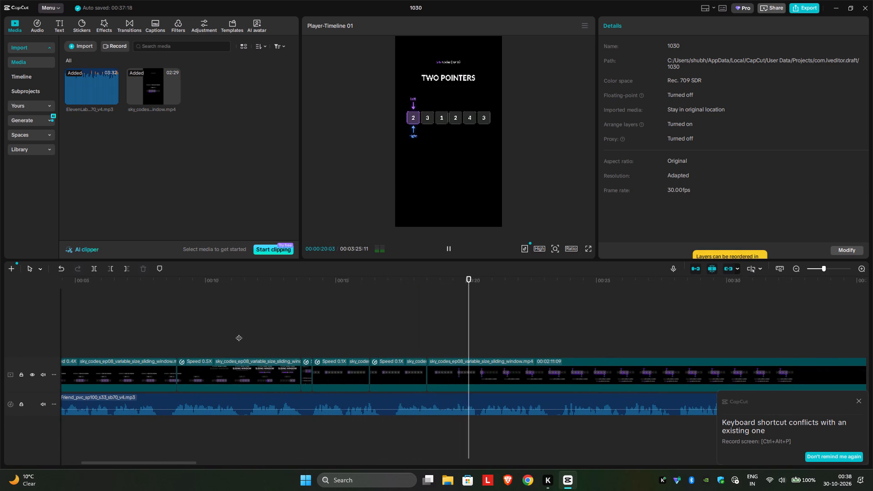
{"action": "key", "text": "space"}
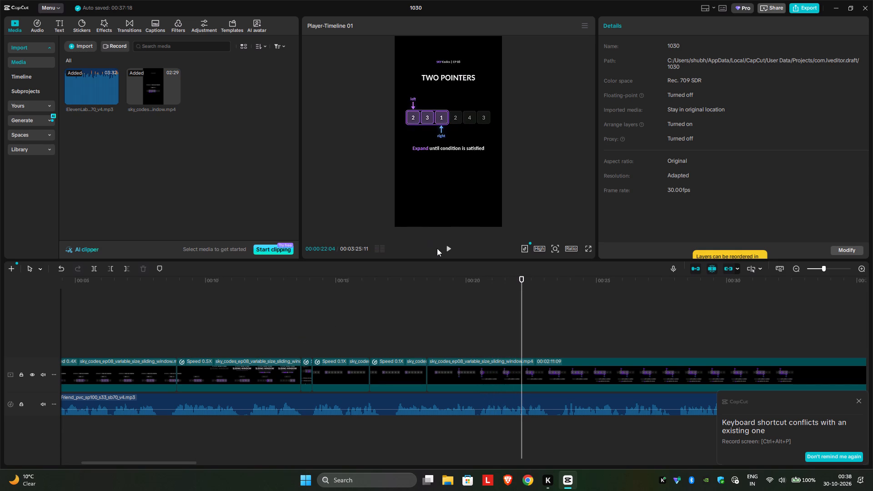
{"action": "key", "text": "space"}
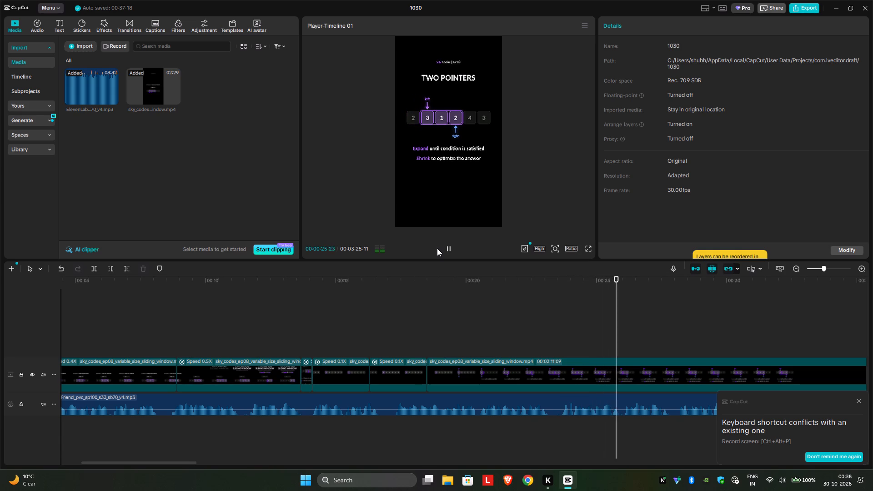
Recheck the start of the Two Pointers expand animation by stepping back through frames, and play on to the section's end.
{"action": "left_click", "coordinate": [403, 351]}
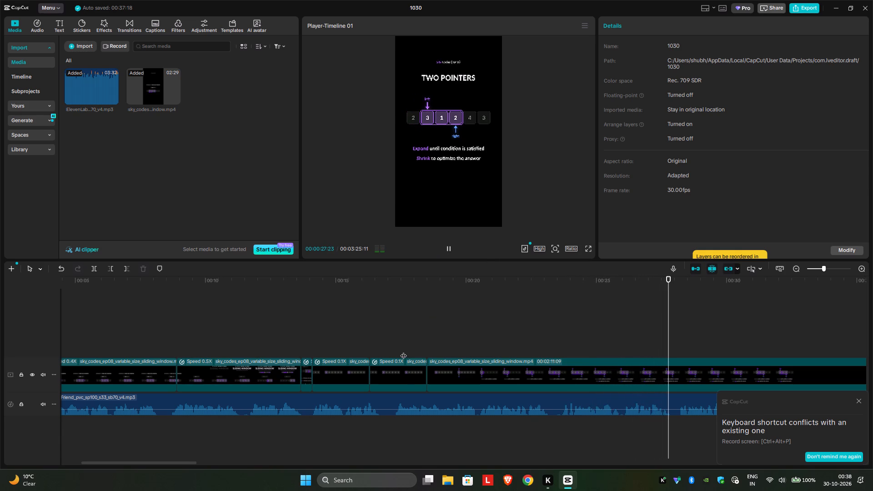
{"action": "key", "text": "space"}
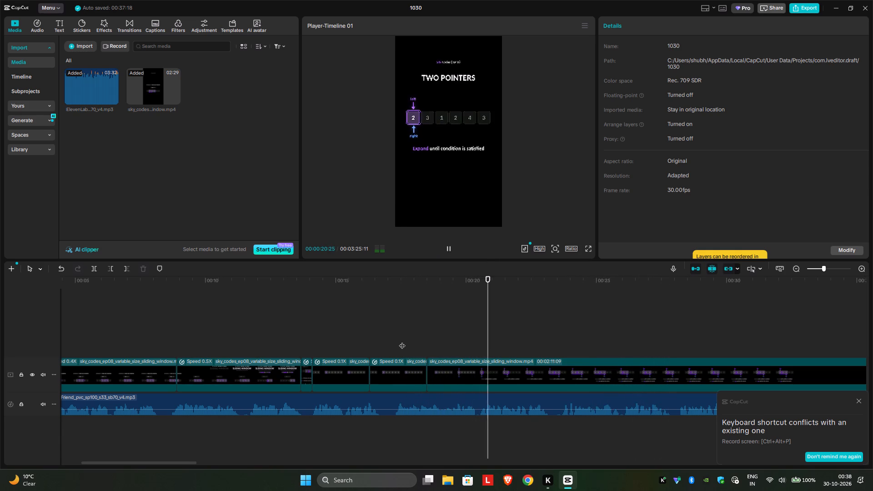
{"action": "key", "text": "space"}
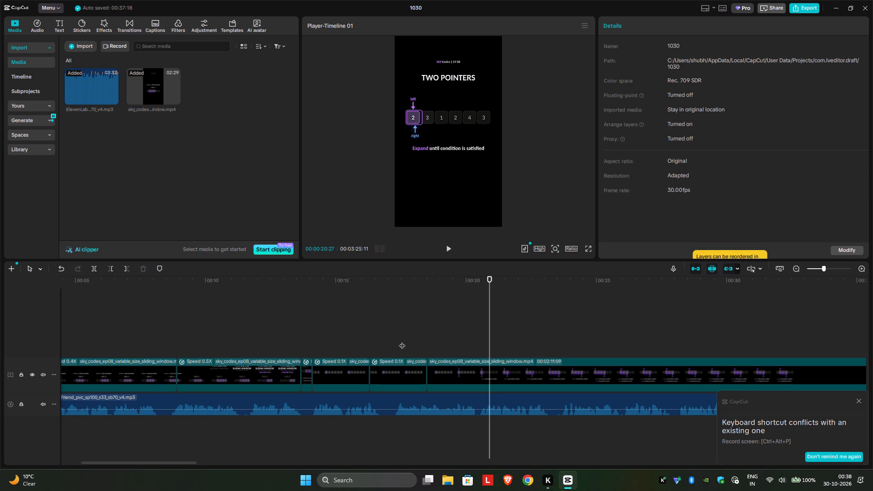
{"action": "key", "text": "Left"}
{"action": "key", "text": "Left"}
{"action": "key", "text": "Left"}
{"action": "key", "text": "Left"}
{"action": "key", "text": "Left"}
{"action": "key", "text": "Left"}
{"action": "key", "text": "Left"}
{"action": "key", "text": "Left"}
{"action": "key", "text": "Left"}
{"action": "key", "text": "Left"}
{"action": "key", "text": "Left"}
{"action": "key", "text": "Left"}
{"action": "key", "text": "Left"}
{"action": "key", "text": "Left"}
{"action": "key", "text": "Left"}
{"action": "key", "text": "Left"}
{"action": "key", "text": "Left"}
{"action": "key", "text": "Left"}
{"action": "key", "text": "Left"}
{"action": "key", "text": "Left"}
{"action": "key", "text": "Left"}
{"action": "key", "text": "Left"}
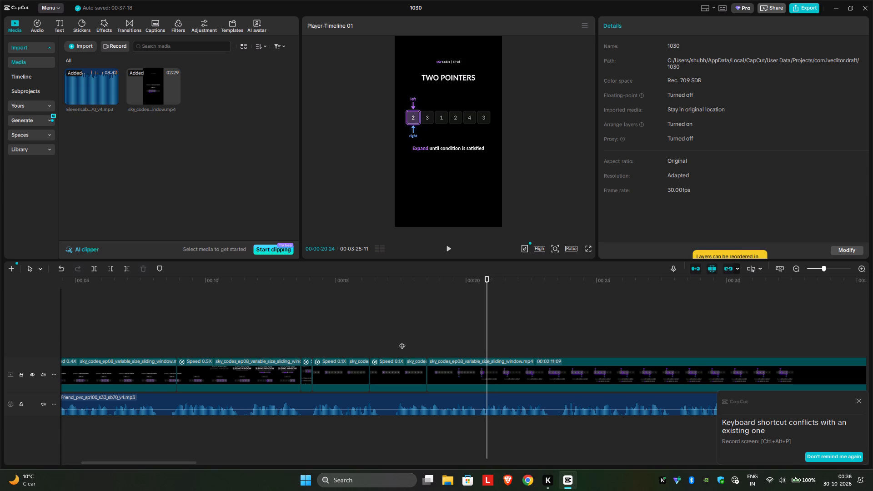
{"action": "key", "text": "space"}
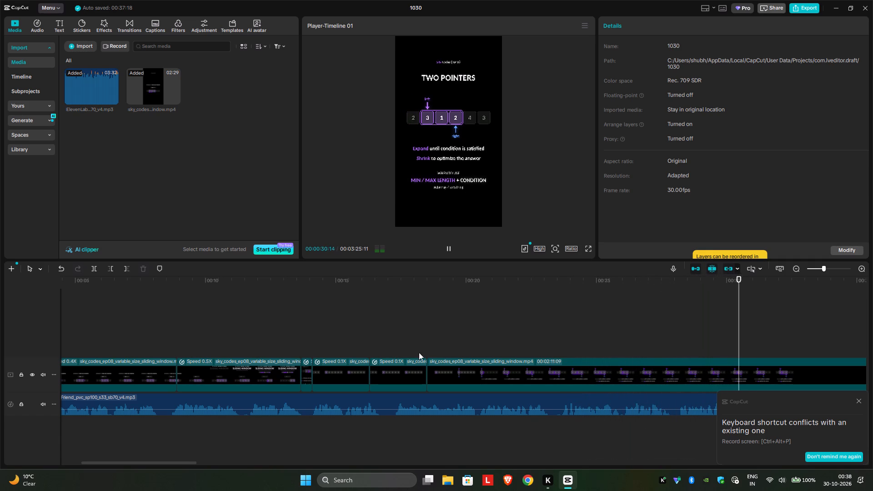
Split the normal-speed Two Pointers clip at 00:00:26:26, after the window shrinks to 3, 1, 2.
{"action": "left_click", "coordinate": [432, 332]}
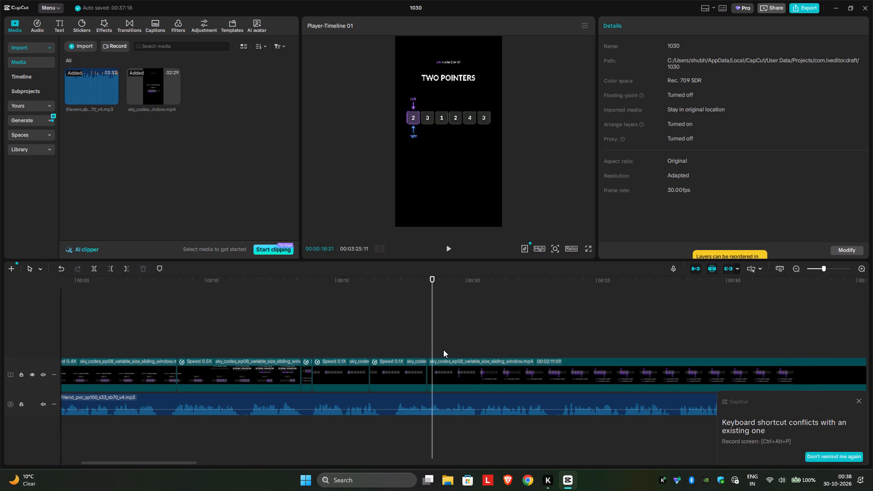
{"action": "left_click", "coordinate": [416, 338]}
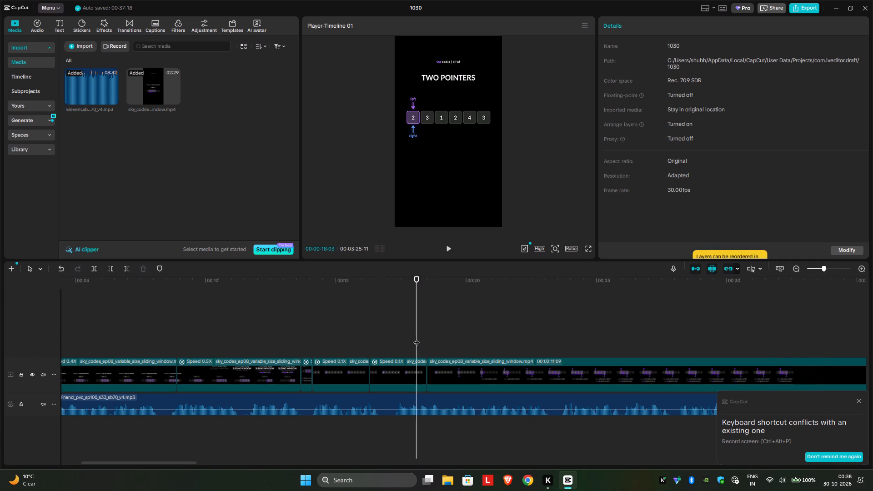
{"action": "key", "text": "space"}
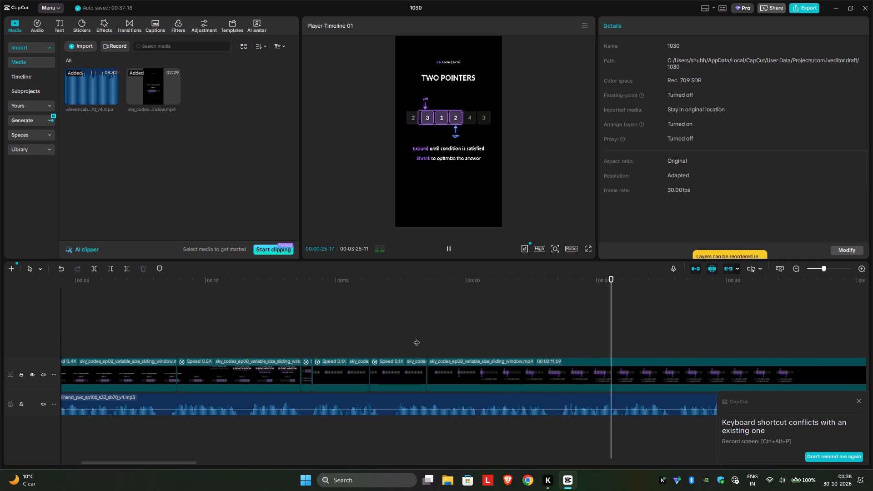
{"action": "key", "text": "space"}
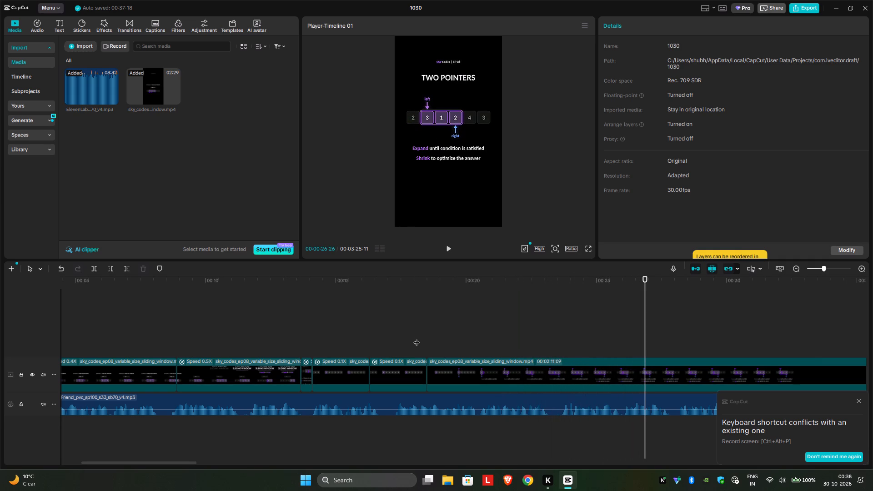
{"action": "left_click", "coordinate": [578, 382]}
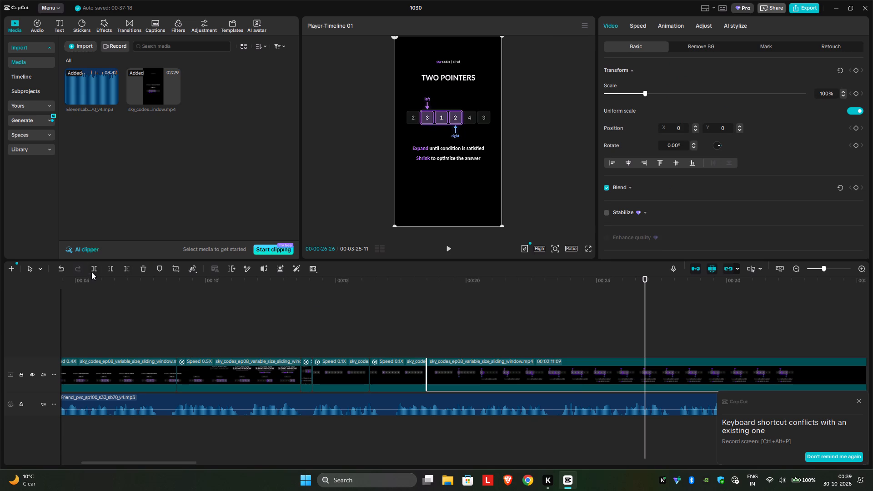
{"action": "left_click", "coordinate": [92, 271]}
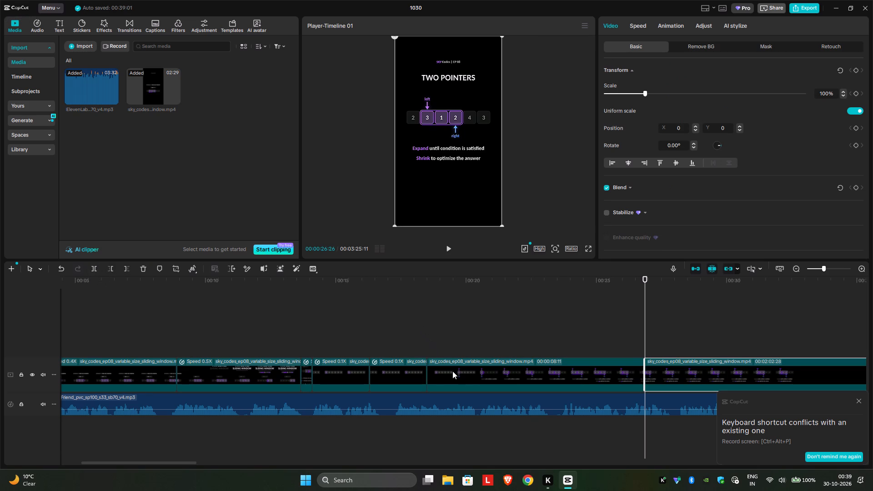
Duplicate the 00:00:08:11 Two Pointers piece before the new split and insert the copy directly before it on the main video track.
{"action": "left_click", "coordinate": [452, 371]}
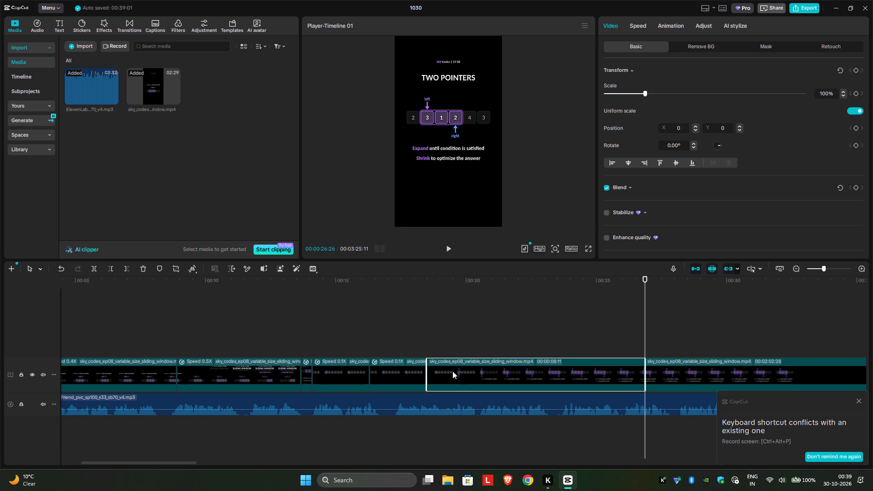
{"action": "left_click", "coordinate": [452, 371]}
{"action": "key", "text": "ctrl+c"}
{"action": "key", "text": "ctrl+v"}
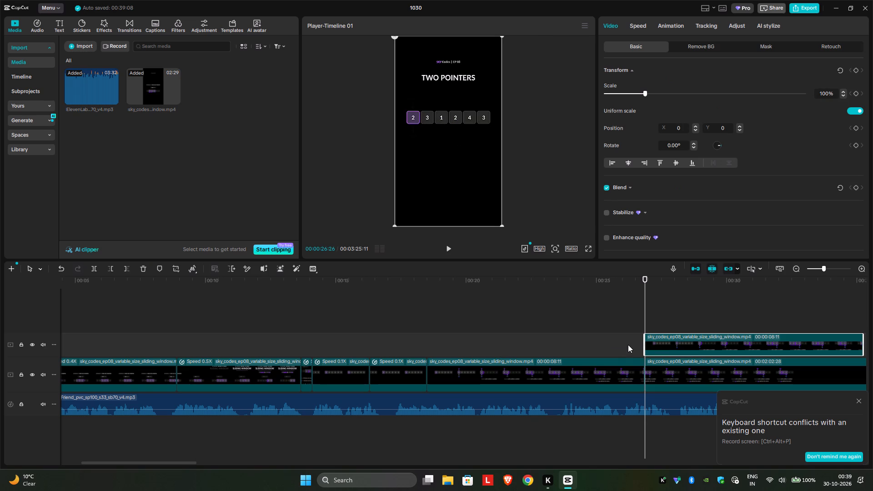
{"action": "left_click_drag", "start_coordinate": [682, 346], "coordinate": [470, 379]}
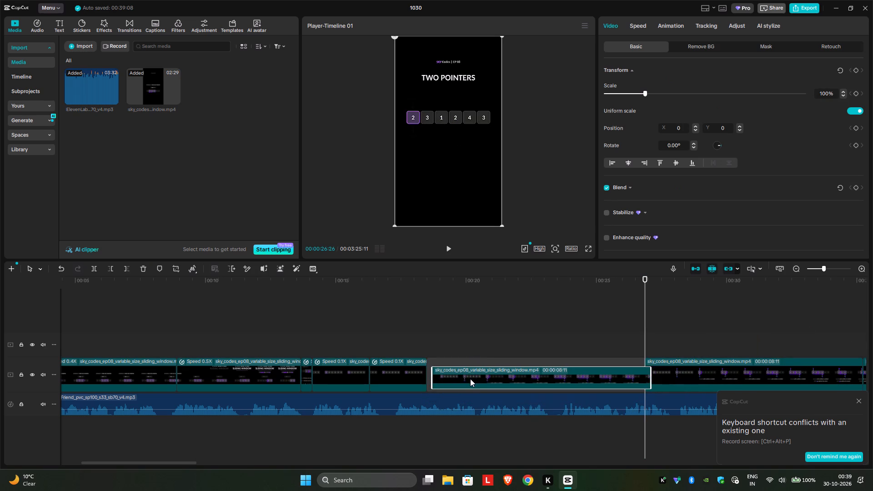
{"action": "left_click_drag", "start_coordinate": [470, 379], "coordinate": [470, 380]}
{"action": "left_click", "coordinate": [458, 366]}
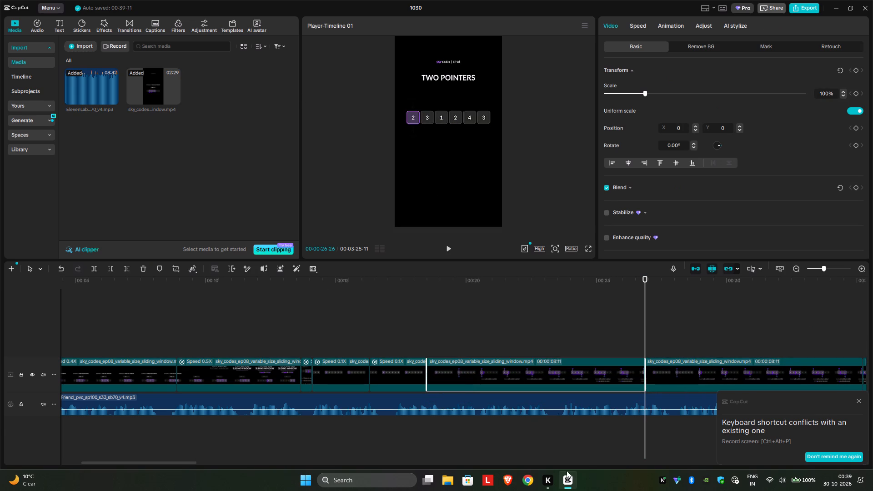
Switch to Chrome and search Google Images for black, narrowed to black screen images.
{"action": "left_click", "coordinate": [520, 478]}
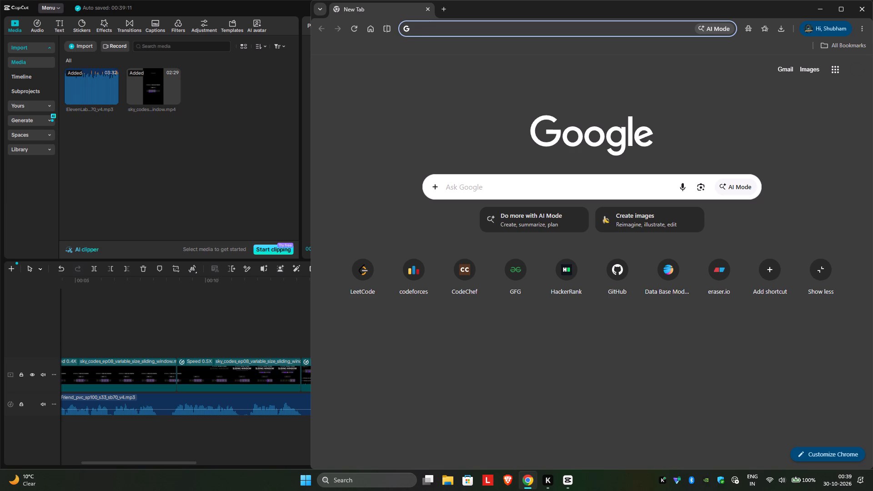
{"action": "key", "text": "b"}
{"action": "type", "text": "lacl"}
{"action": "key", "text": "Return"}
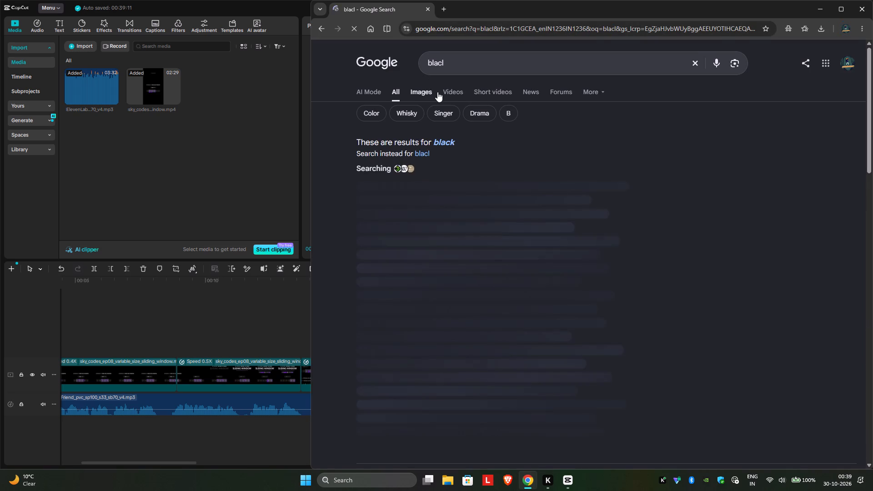
{"action": "left_click", "coordinate": [428, 92]}
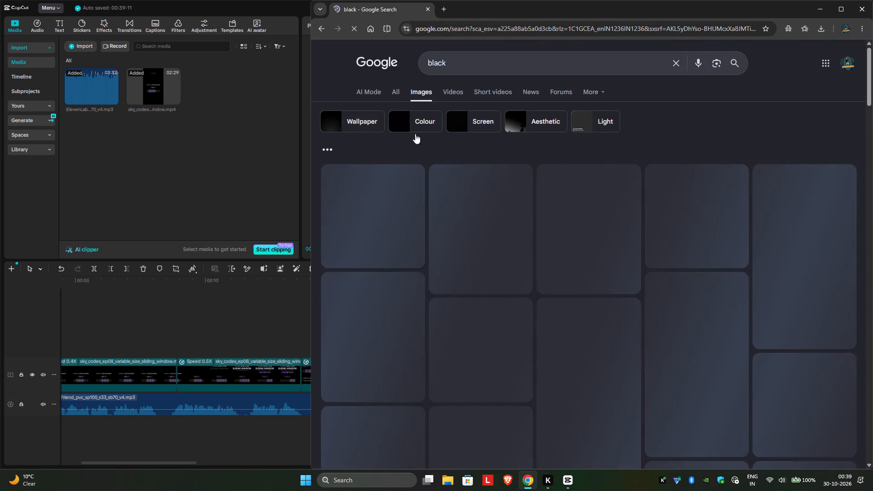
{"action": "left_click", "coordinate": [452, 128]}
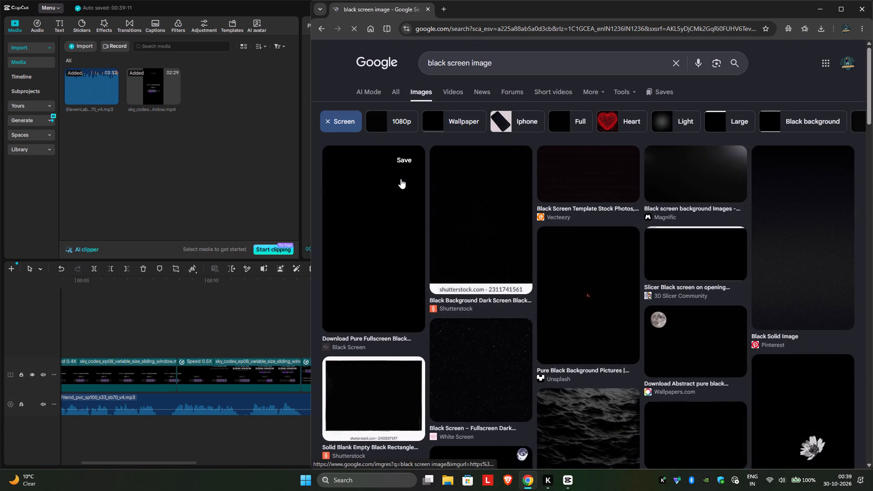
Save the pure fullscreen black background image from Black Screen as the PNG black-screen-image-1080x1920.
{"action": "scroll", "coordinate": [541, 190], "scroll_direction": "down", "scroll_amount": 2}
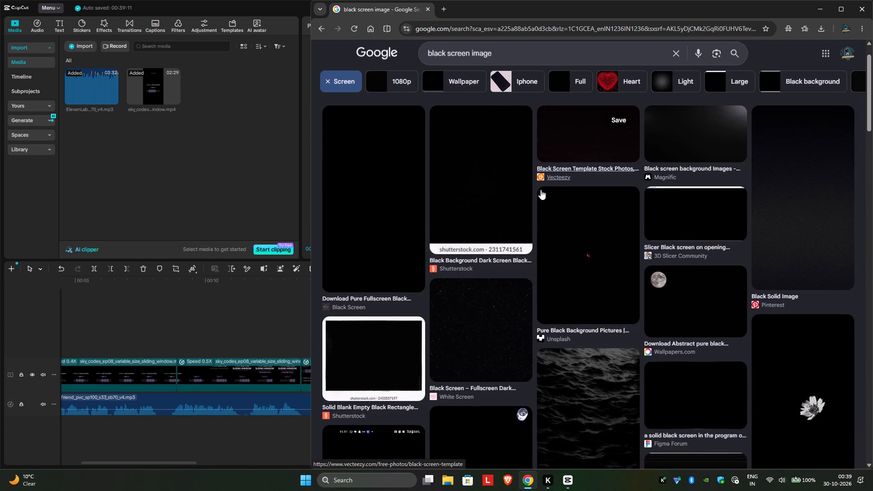
{"action": "scroll", "coordinate": [541, 190], "scroll_direction": "down", "scroll_amount": 2}
{"action": "scroll", "coordinate": [541, 190], "scroll_direction": "up", "scroll_amount": 2}
{"action": "left_click", "coordinate": [371, 222]}
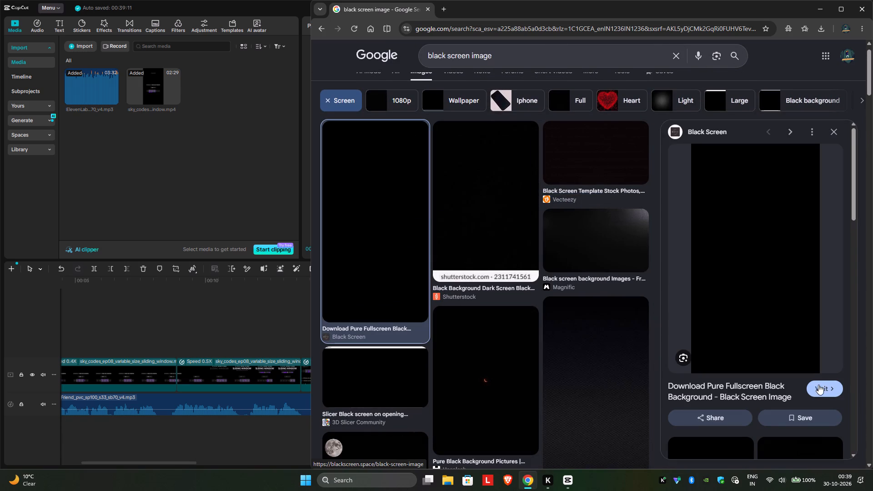
{"action": "right_click", "coordinate": [768, 329]}
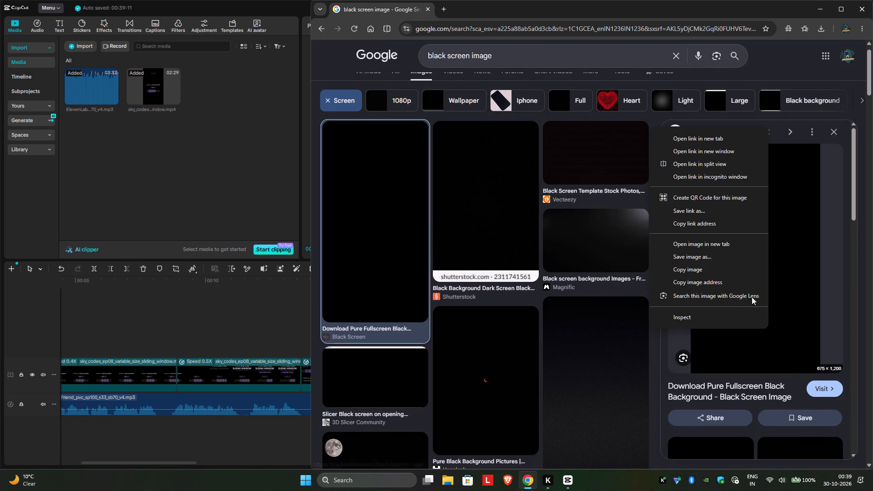
{"action": "left_click", "coordinate": [715, 255]}
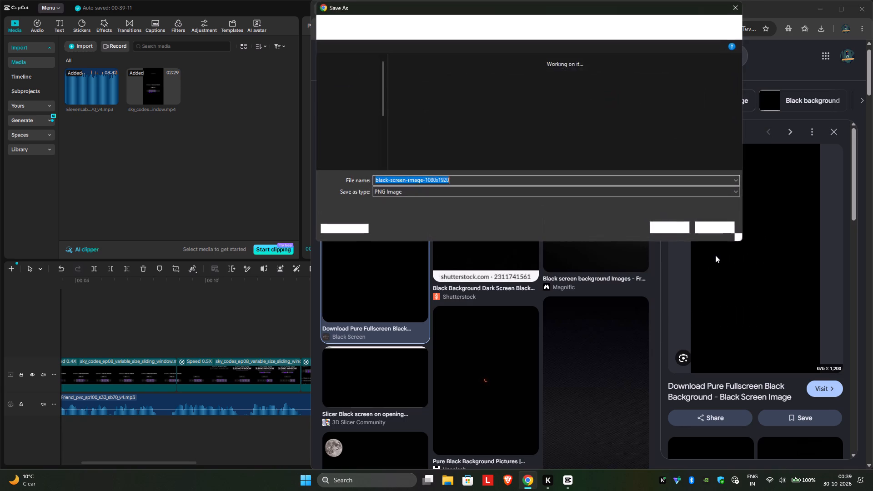
{"action": "key", "text": "Return"}
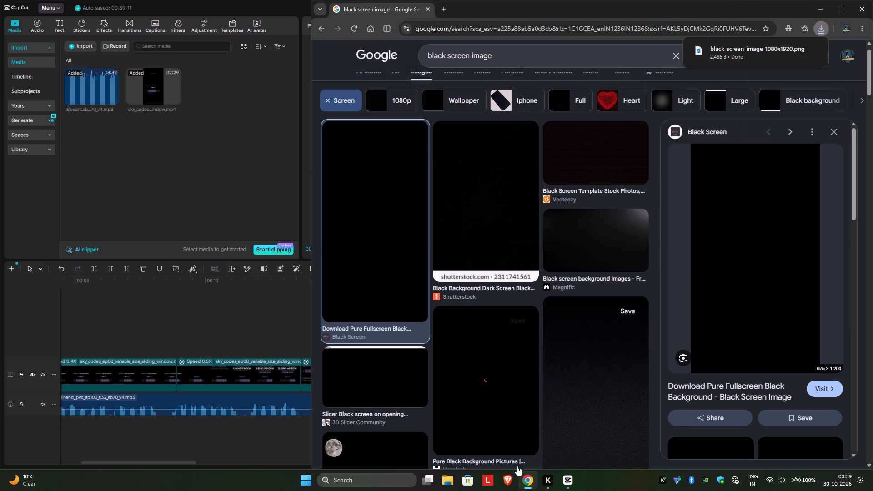
Open the downloaded black image in Photos and crop it from the top to a wide strip of about 675 x 280.
{"action": "double_click", "coordinate": [774, 56]}
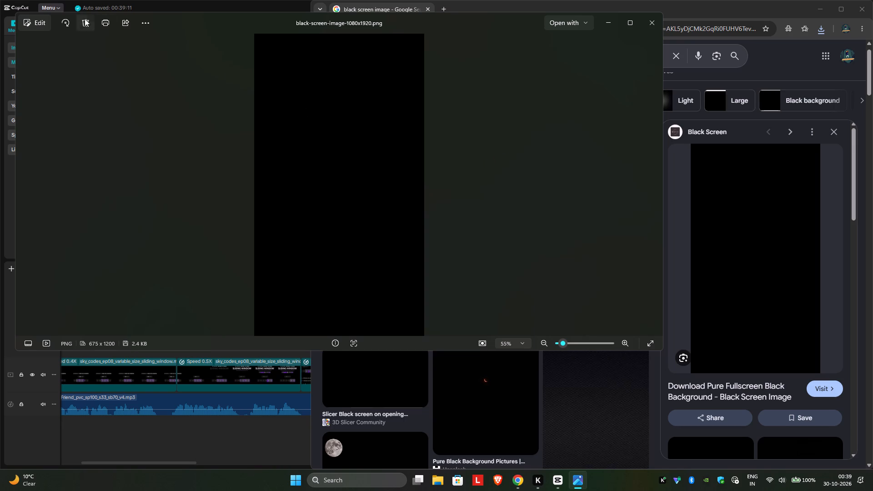
{"action": "left_click", "coordinate": [45, 30]}
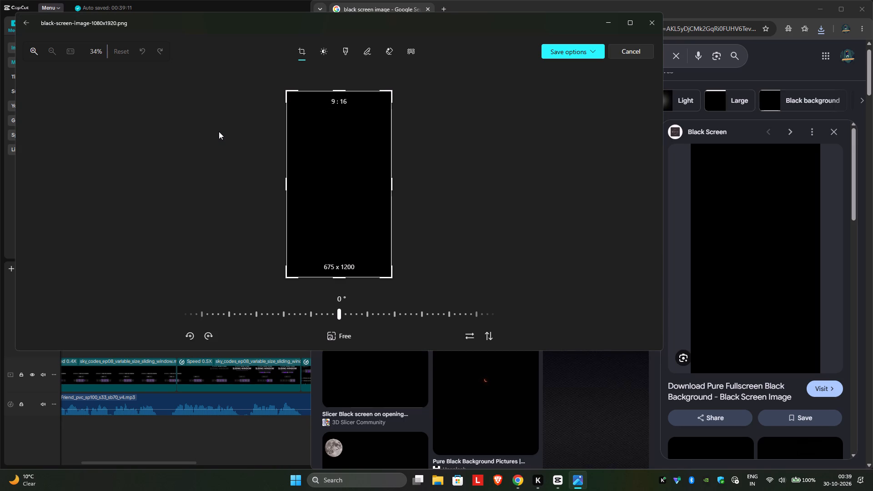
{"action": "left_click_drag", "start_coordinate": [340, 94], "coordinate": [330, 186]}
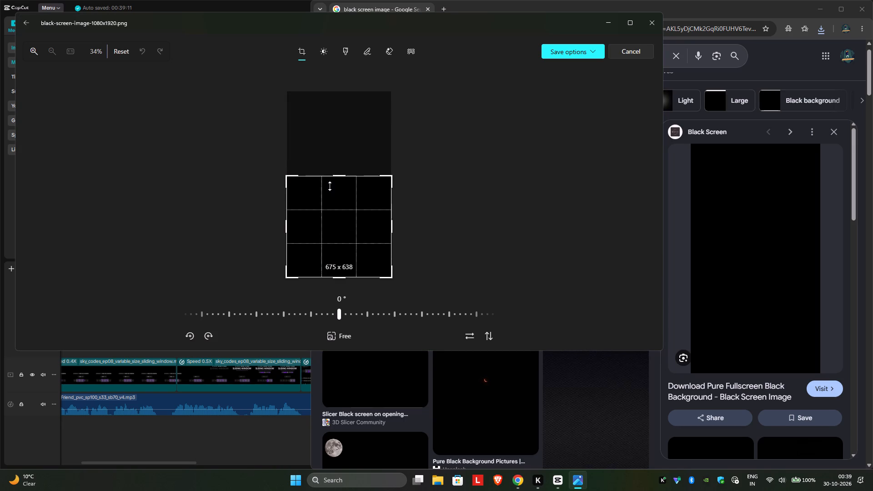
{"action": "left_click_drag", "start_coordinate": [330, 186], "coordinate": [329, 227]}
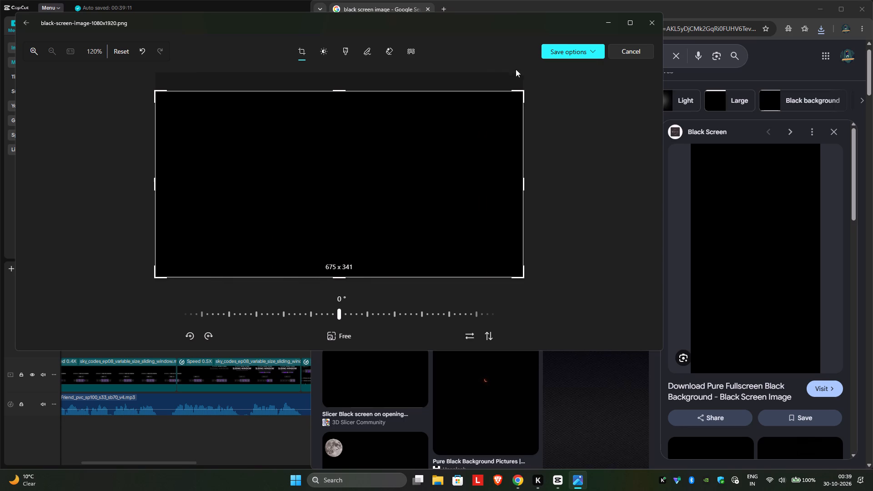
{"action": "left_click_drag", "start_coordinate": [341, 90], "coordinate": [339, 123]}
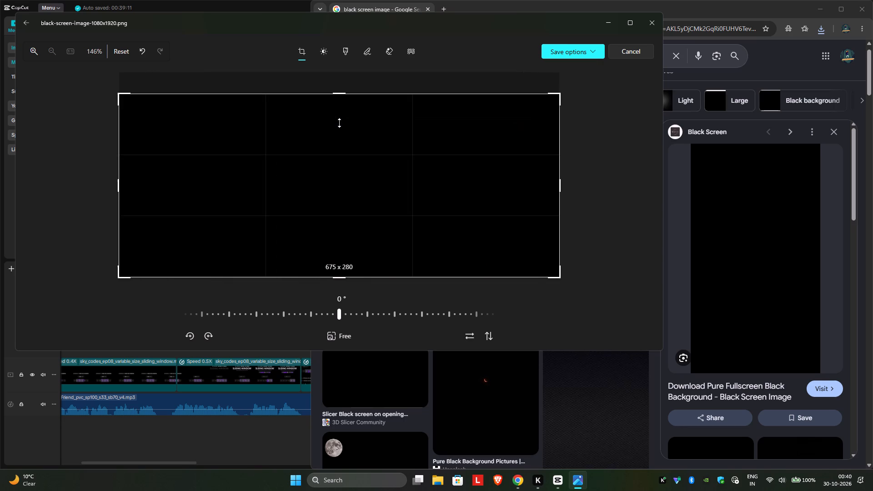
Save the cropped image to Downloads as black-screen-image-1080x1920, replacing the existing file, and close Photos.
{"action": "left_click", "coordinate": [581, 51]}
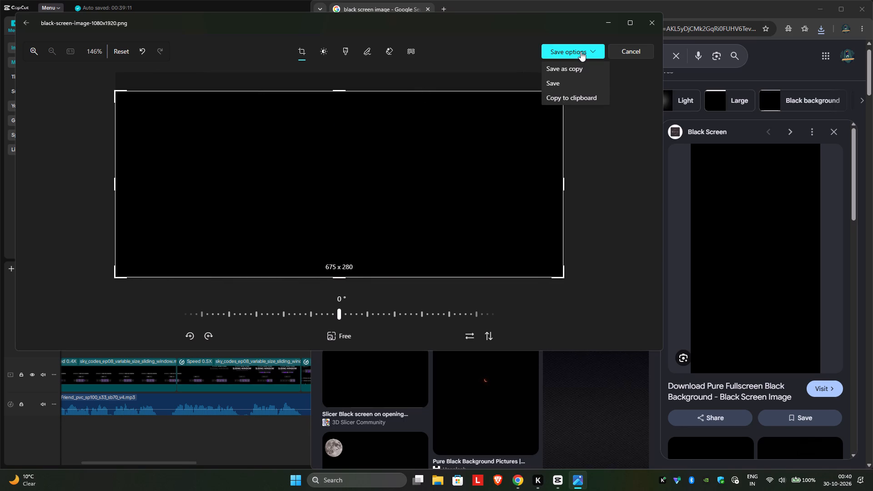
{"action": "left_click", "coordinate": [568, 67]}
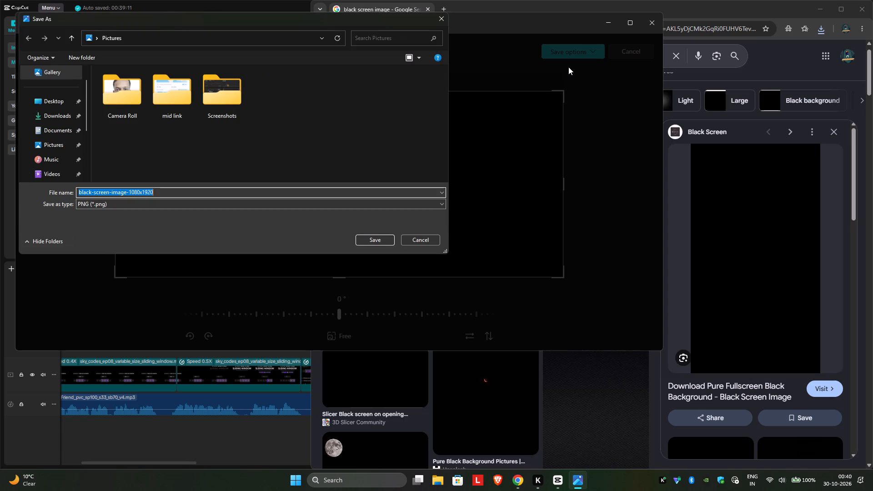
{"action": "left_click", "coordinate": [60, 114]}
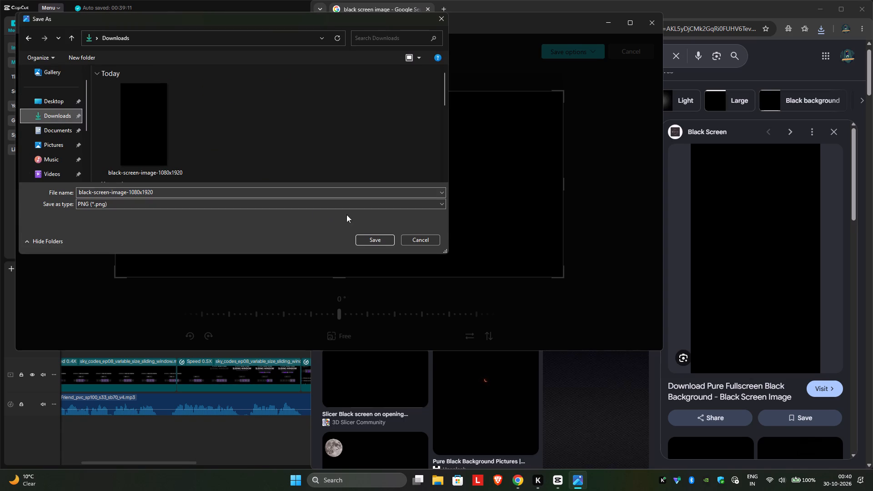
{"action": "left_click", "coordinate": [367, 235]}
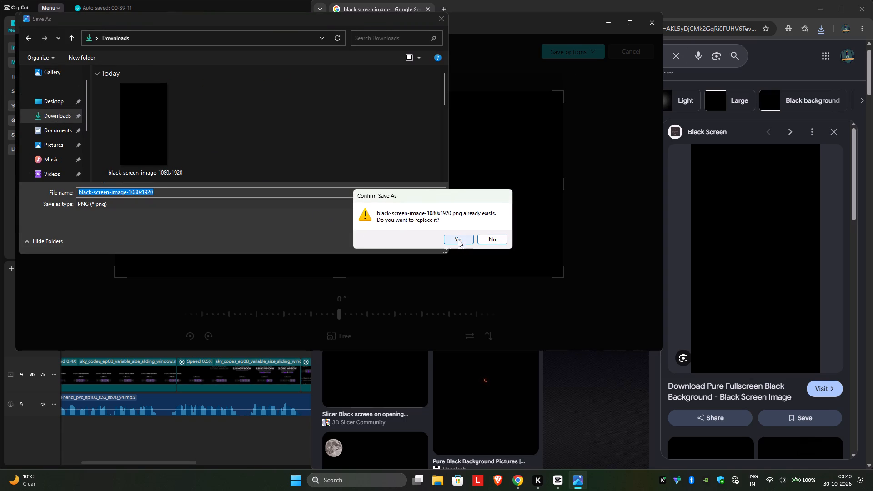
{"action": "left_click", "coordinate": [458, 236]}
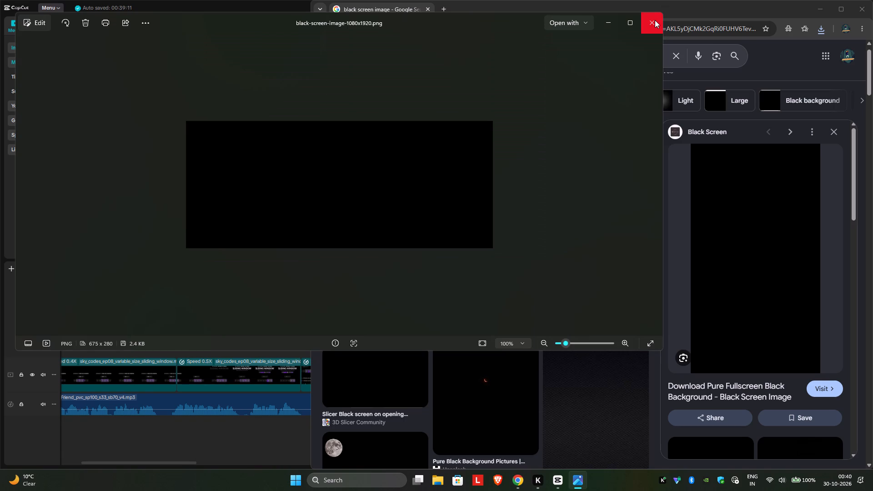
{"action": "left_click", "coordinate": [655, 20]}
Switch to CapCut and import black-screen-image-1080x1920 from the Downloads folder into the project media.
{"action": "left_click", "coordinate": [71, 45]}
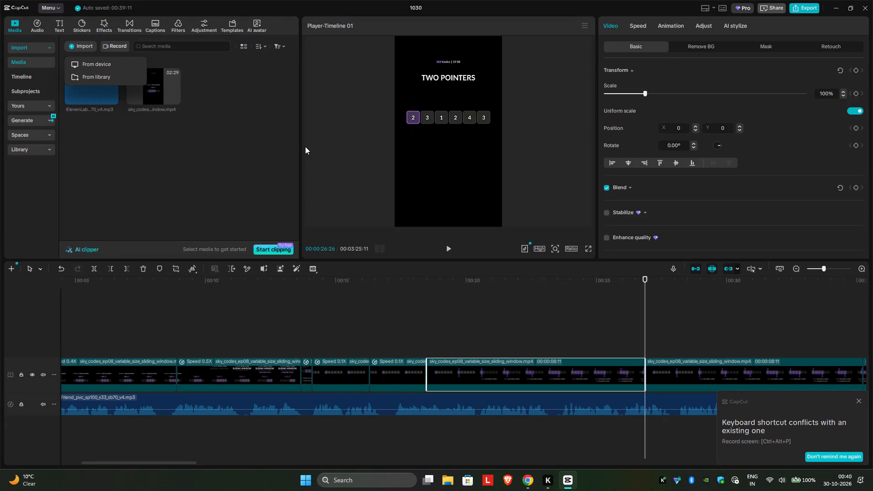
{"action": "left_click", "coordinate": [127, 66]}
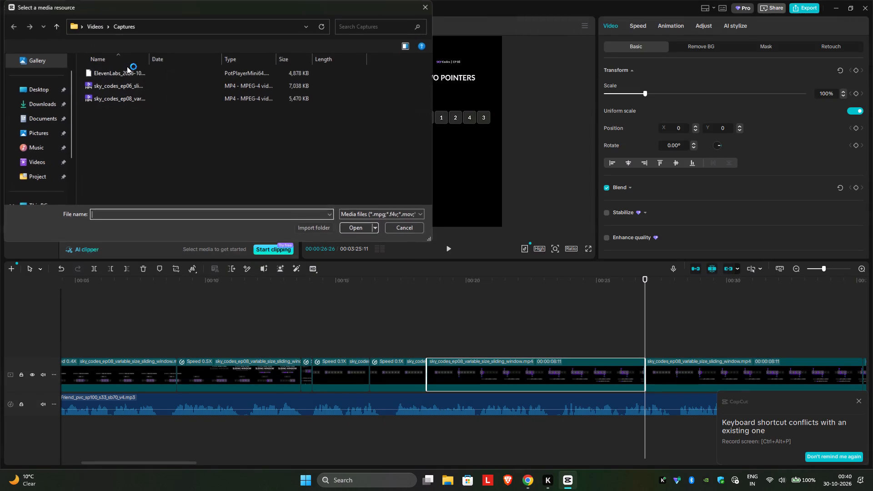
{"action": "left_click", "coordinate": [48, 107]}
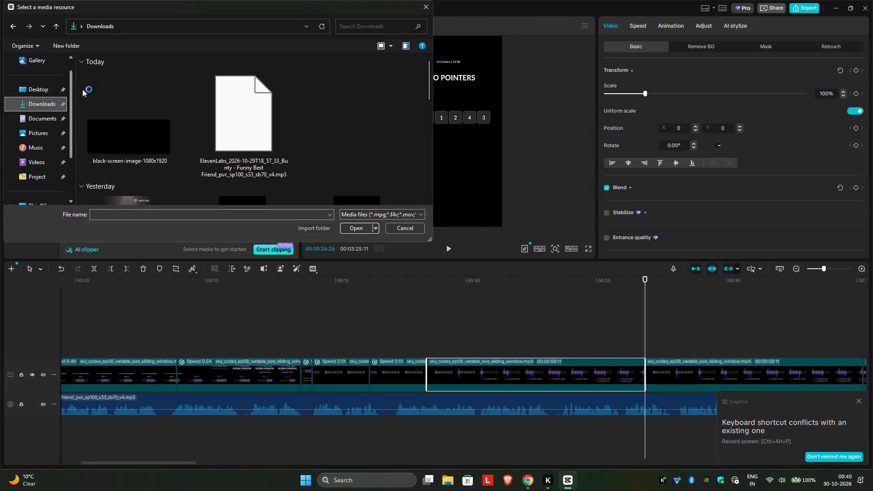
{"action": "double_click", "coordinate": [128, 107]}
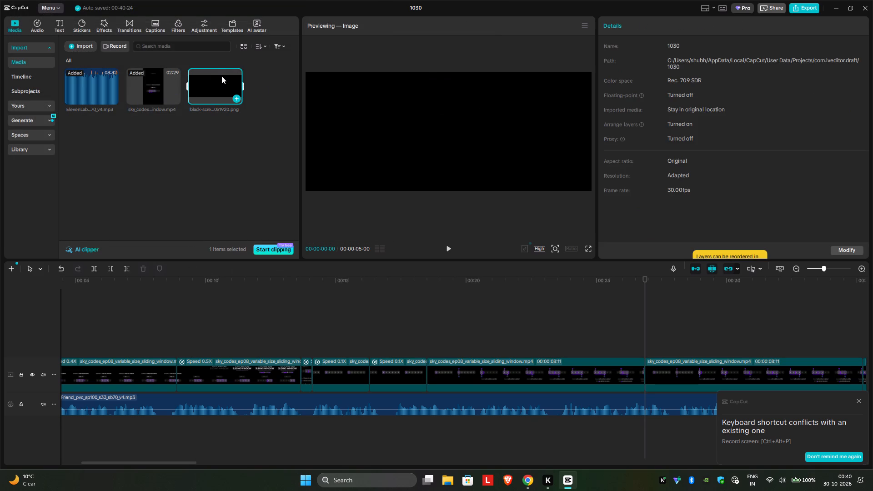
Place the black image on a track above the main video, starting with the first 00:00:08:11 Two Pointers clip.
{"action": "left_click_drag", "start_coordinate": [221, 76], "coordinate": [422, 341]}
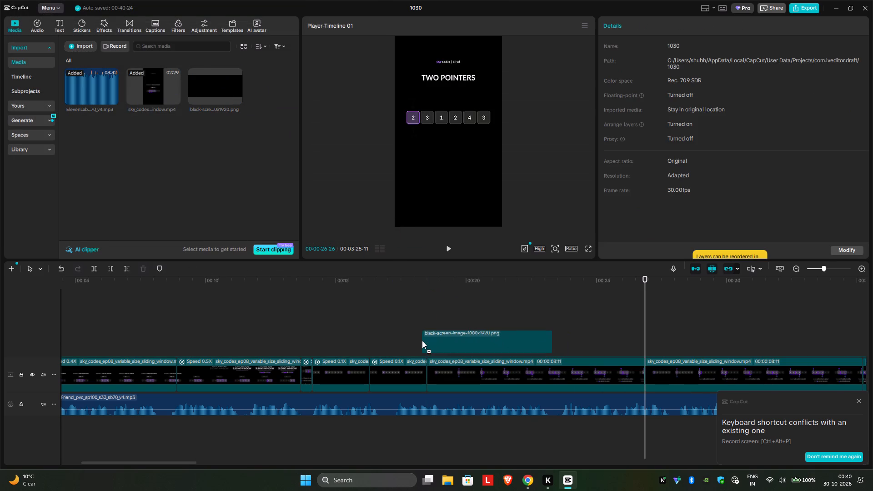
{"action": "left_click_drag", "start_coordinate": [422, 341], "coordinate": [422, 338]}
{"action": "left_click", "coordinate": [457, 334]}
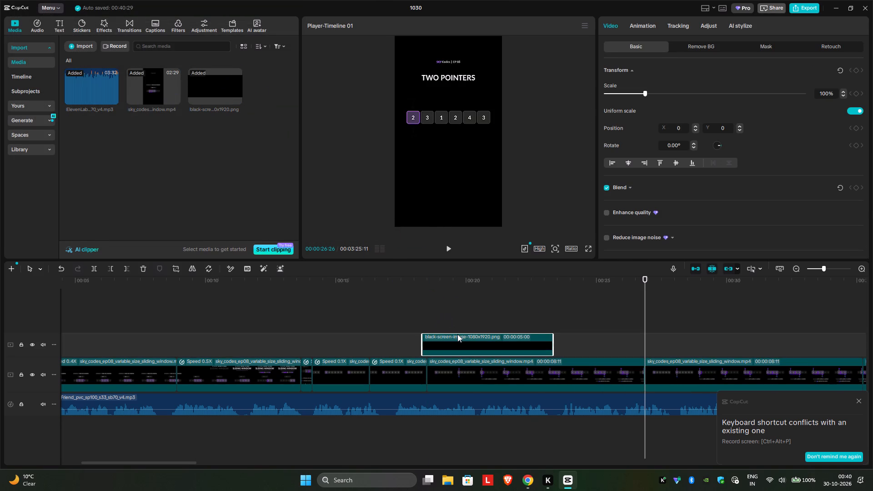
{"action": "left_click", "coordinate": [432, 164]}
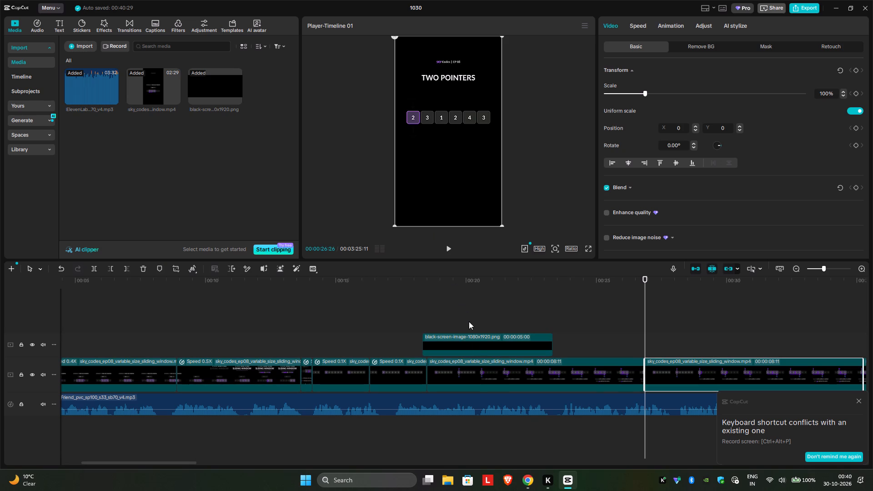
{"action": "left_click_drag", "start_coordinate": [472, 343], "coordinate": [397, 347]}
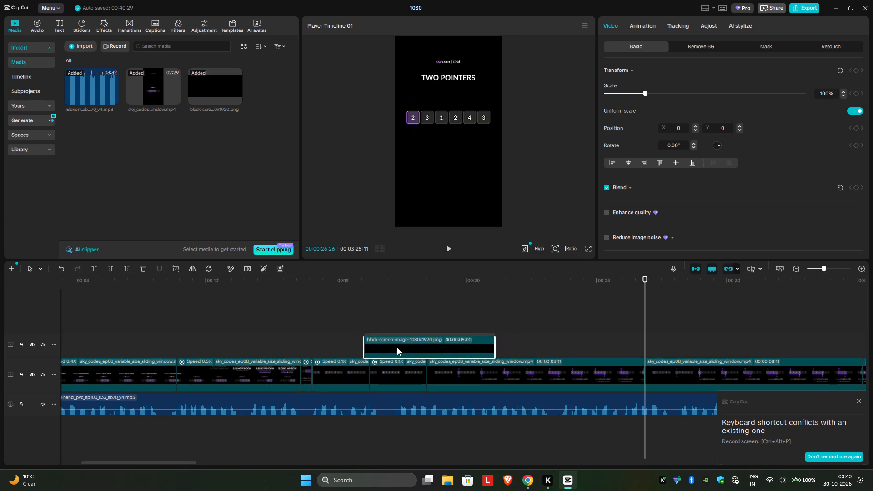
{"action": "left_click_drag", "start_coordinate": [397, 347], "coordinate": [624, 339]}
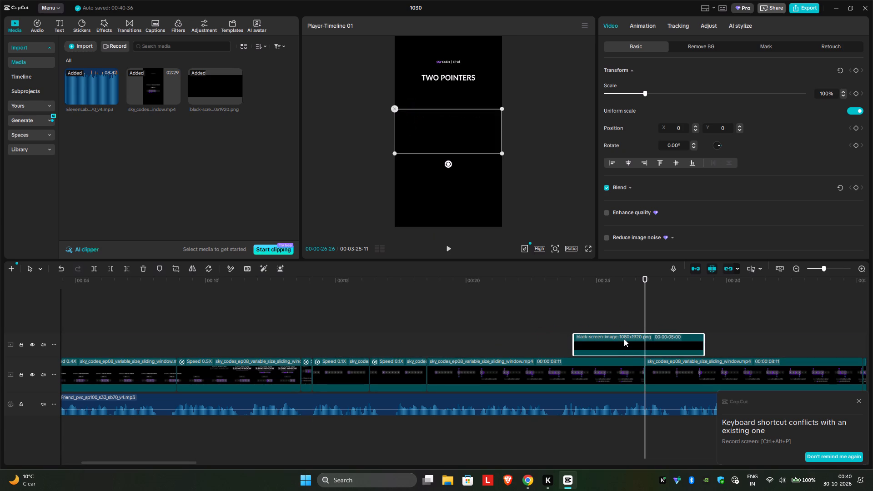
{"action": "left_click_drag", "start_coordinate": [624, 339], "coordinate": [559, 341]}
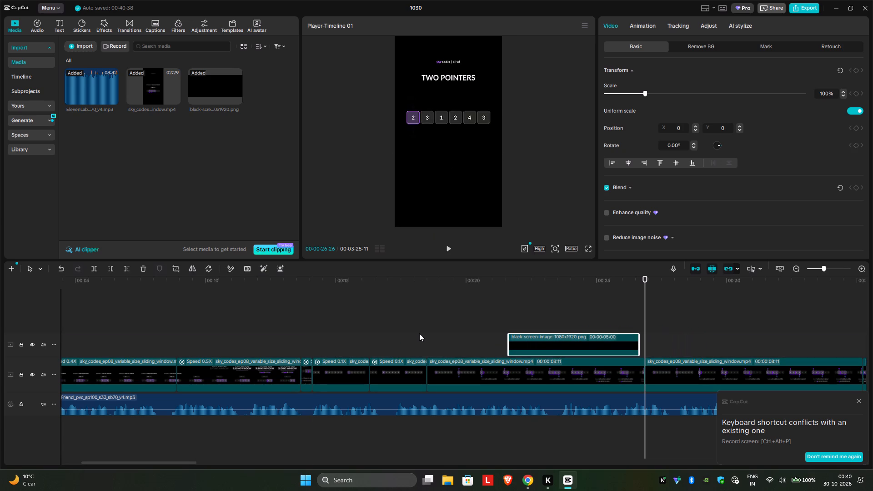
{"action": "left_click", "coordinate": [419, 333]}
{"action": "left_click", "coordinate": [419, 333]}
{"action": "left_click_drag", "start_coordinate": [419, 333], "coordinate": [431, 333]}
{"action": "left_click_drag", "start_coordinate": [529, 336], "coordinate": [502, 341]}
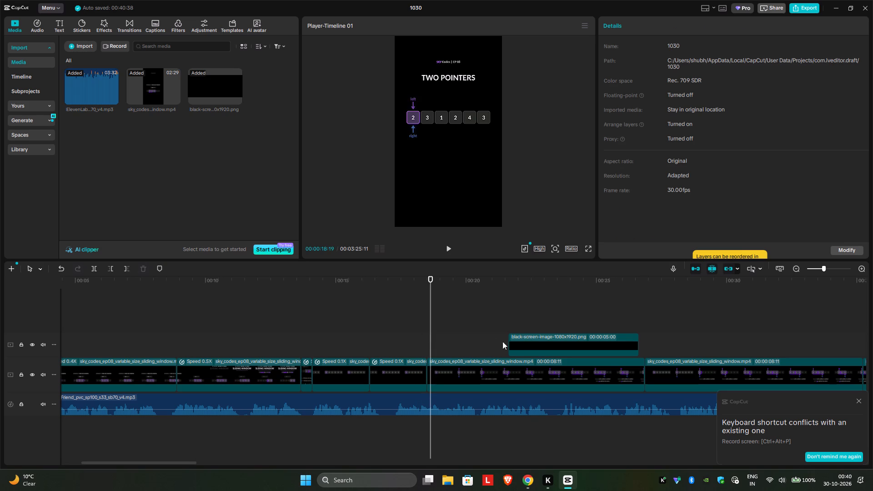
{"action": "left_click_drag", "start_coordinate": [502, 341], "coordinate": [447, 342]}
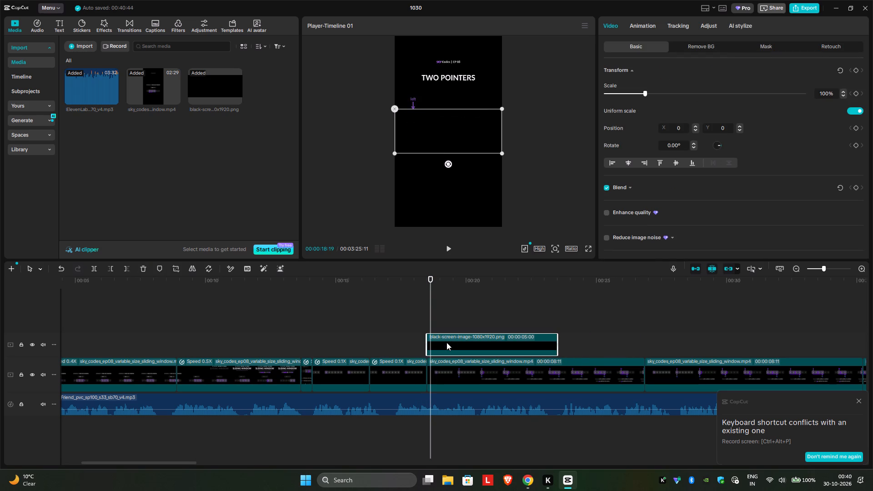
Scale the black image overlay to 162% and centre it at X 0, Y -992, covering the text below the number array.
{"action": "left_click_drag", "start_coordinate": [449, 127], "coordinate": [449, 138]}
{"action": "left_click_drag", "start_coordinate": [449, 138], "coordinate": [451, 150]}
{"action": "left_click", "coordinate": [451, 150]}
{"action": "key", "text": "space"}
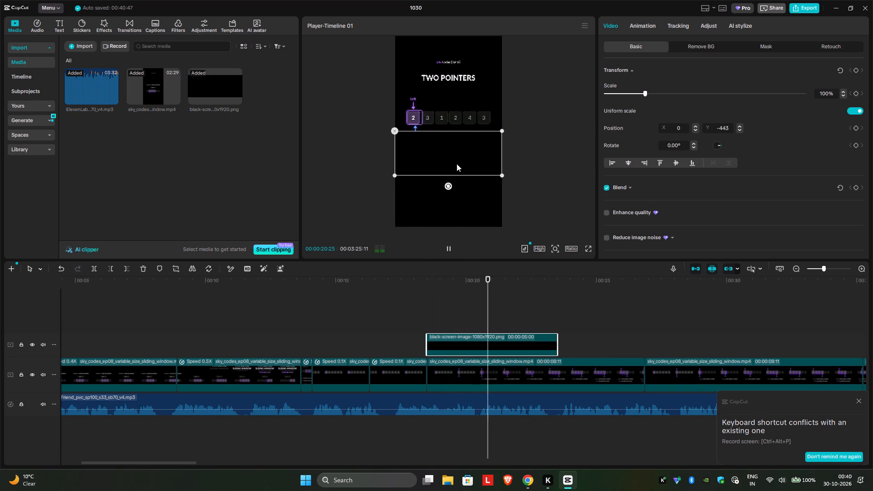
{"action": "left_click_drag", "start_coordinate": [462, 146], "coordinate": [465, 147]}
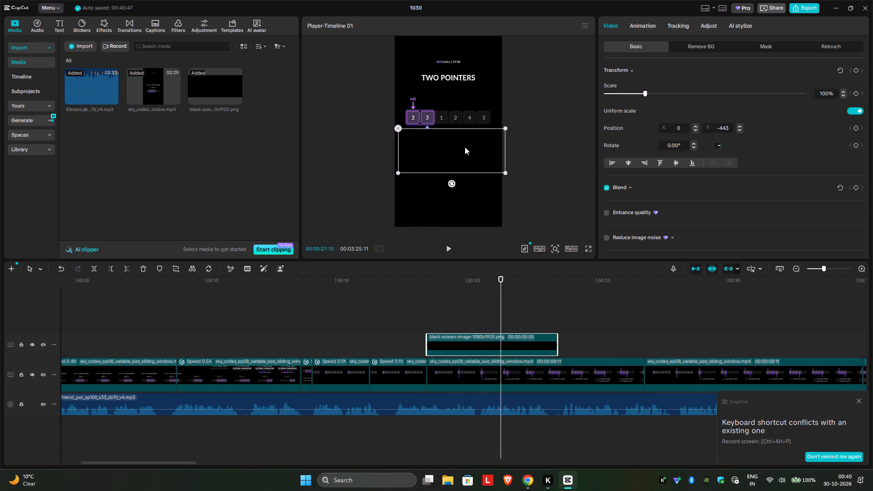
{"action": "left_click_drag", "start_coordinate": [465, 147], "coordinate": [463, 157]}
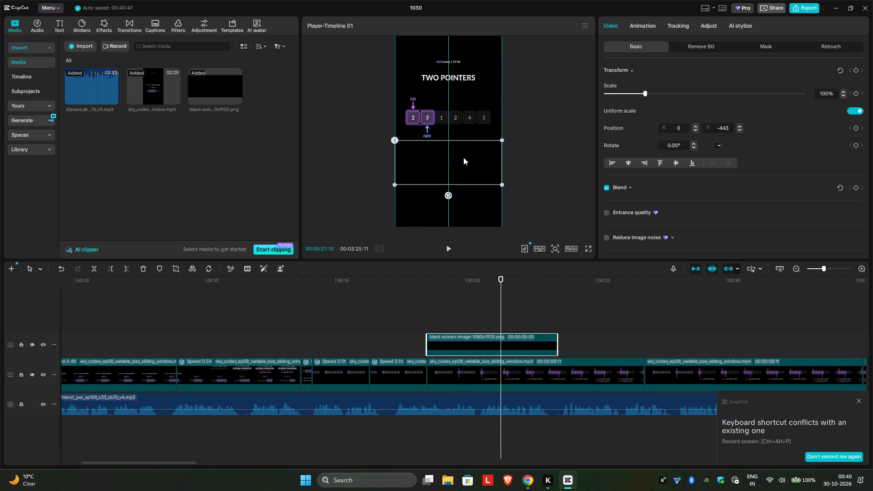
{"action": "left_click_drag", "start_coordinate": [463, 157], "coordinate": [462, 160]}
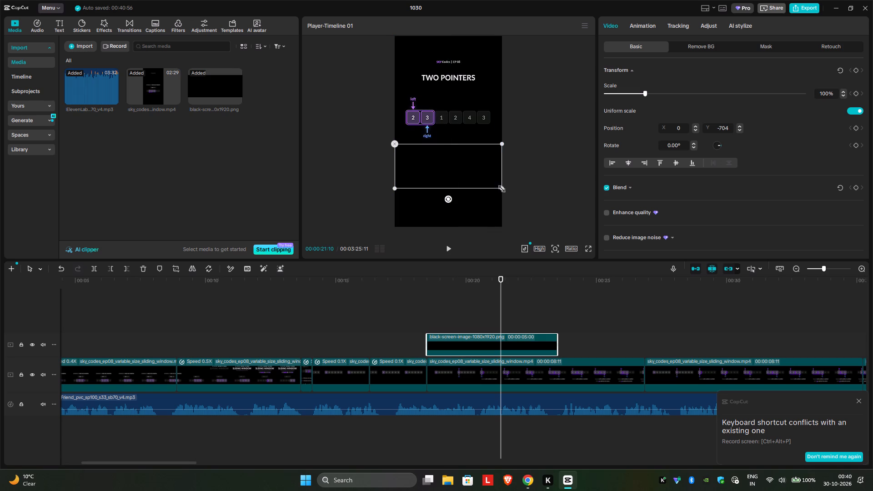
{"action": "left_click_drag", "start_coordinate": [501, 187], "coordinate": [537, 233]}
{"action": "left_click_drag", "start_coordinate": [461, 172], "coordinate": [460, 195]}
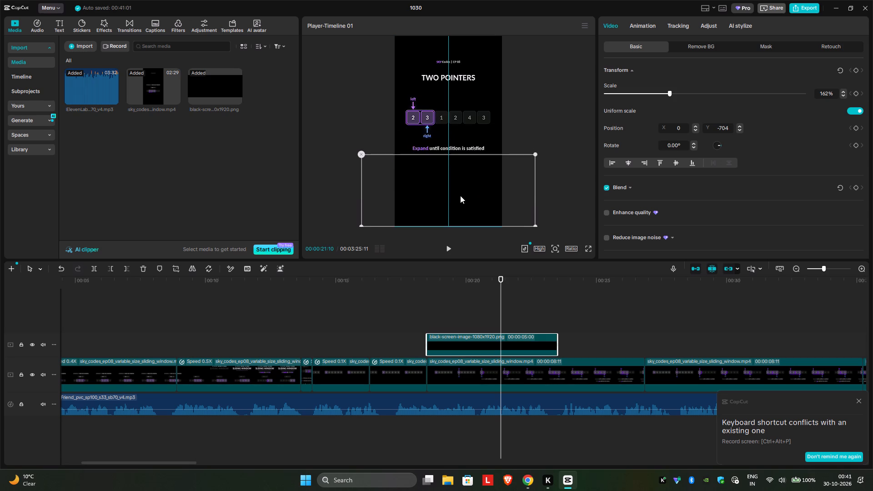
{"action": "left_click_drag", "start_coordinate": [460, 195], "coordinate": [461, 186]}
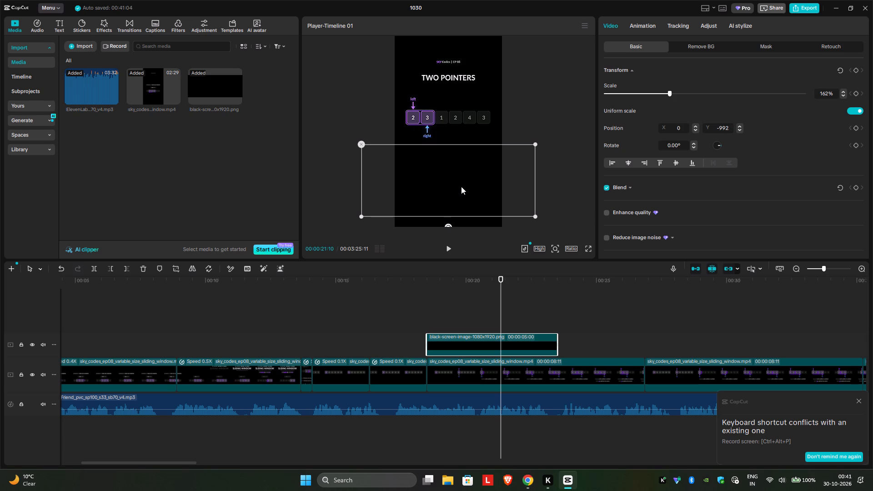
{"action": "left_click", "coordinate": [560, 204]}
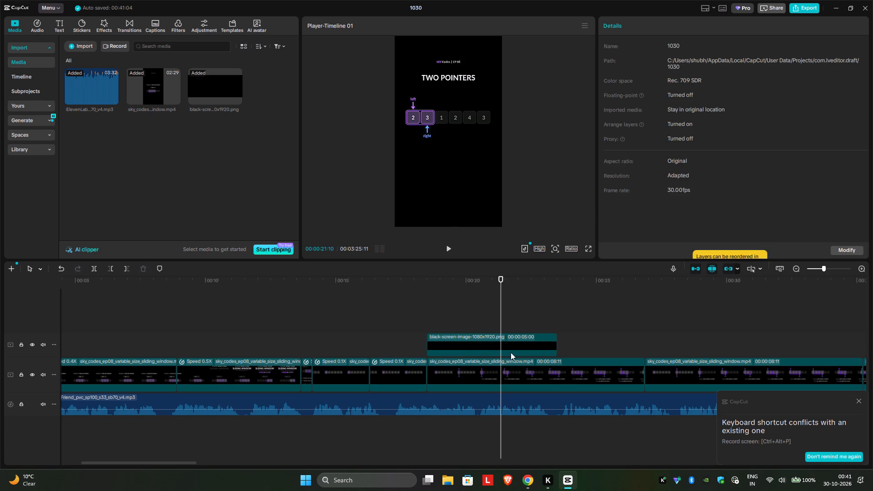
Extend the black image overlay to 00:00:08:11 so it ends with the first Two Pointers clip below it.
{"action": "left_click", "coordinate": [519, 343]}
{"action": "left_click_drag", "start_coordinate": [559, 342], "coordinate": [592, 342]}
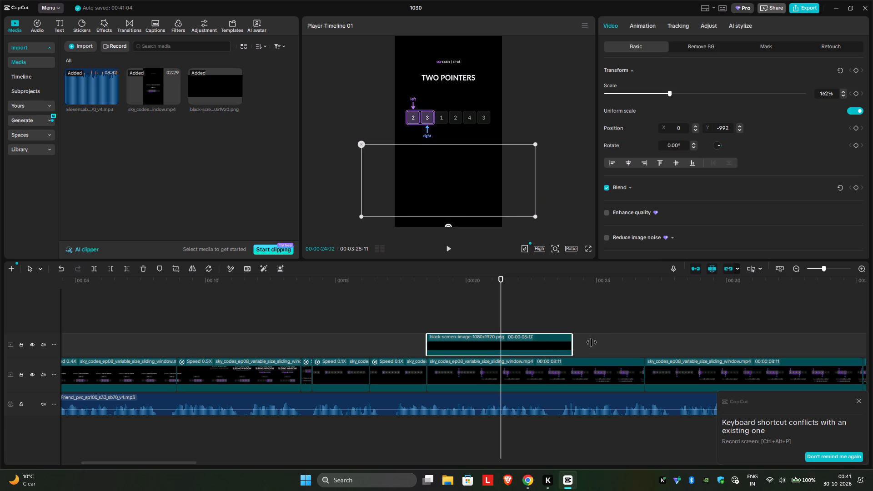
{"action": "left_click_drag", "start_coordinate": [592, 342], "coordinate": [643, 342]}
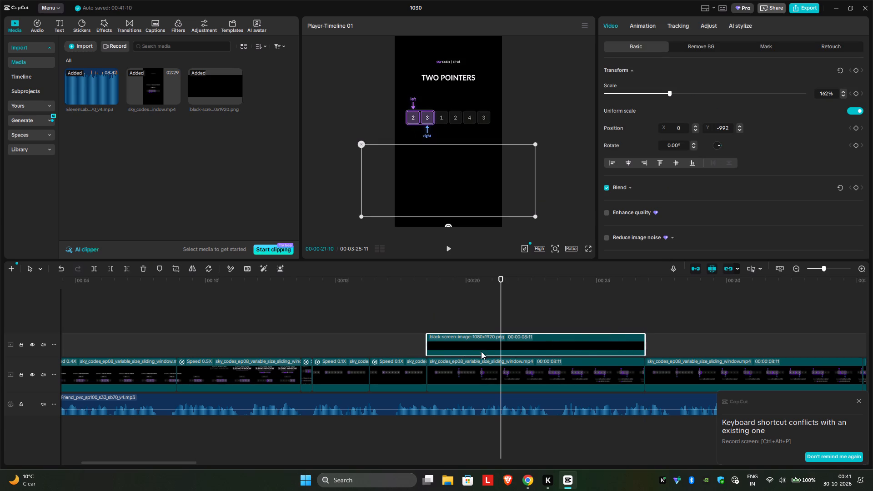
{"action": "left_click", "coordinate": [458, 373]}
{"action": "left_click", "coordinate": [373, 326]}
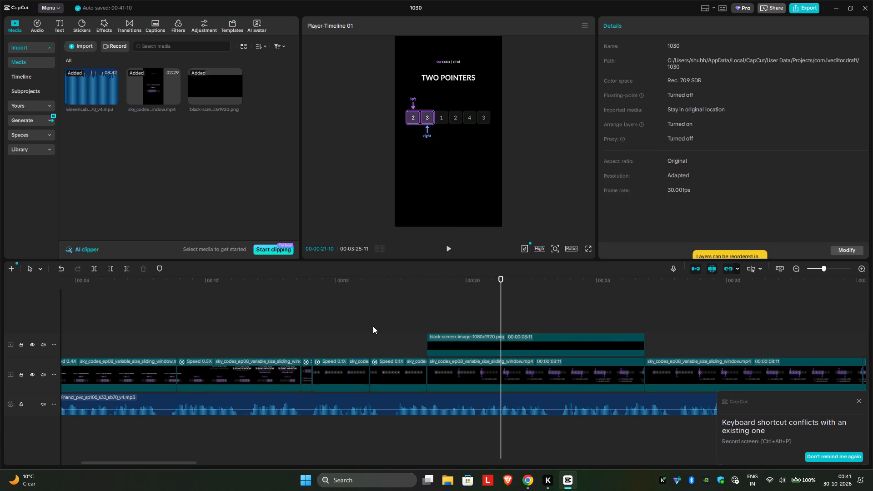
Find the voice-over cue at 00:00:23:20 and speed the first Two Pointers clip up to 1.61x so it ends there.
{"action": "key", "text": "space"}
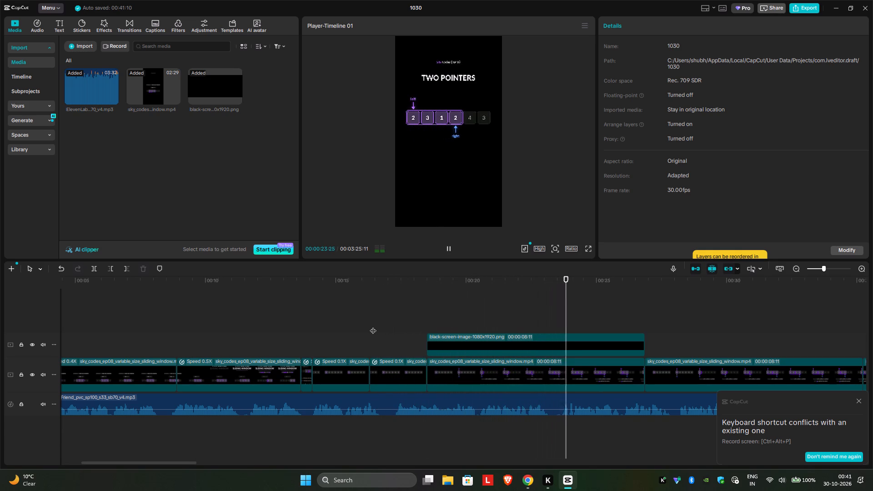
{"action": "key", "text": "space"}
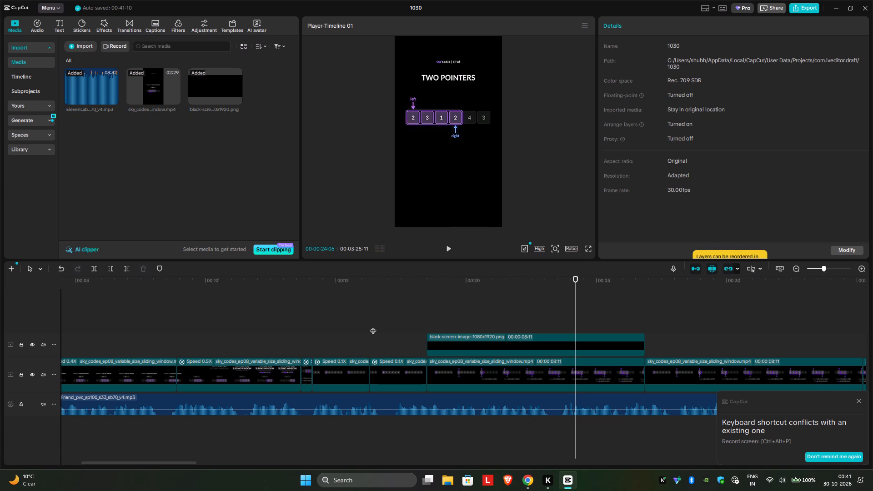
{"action": "key", "text": "Left"}
{"action": "key", "text": "Left"}
{"action": "key", "text": "Left"}
{"action": "key", "text": "Left"}
{"action": "key", "text": "Left"}
{"action": "key", "text": "Left"}
{"action": "key", "text": "Left"}
{"action": "key", "text": "Left"}
{"action": "key", "text": "Left"}
{"action": "key", "text": "Left"}
{"action": "key", "text": "Left"}
{"action": "key", "text": "Left"}
{"action": "key", "text": "Left"}
{"action": "key", "text": "Left"}
{"action": "key", "text": "Left"}
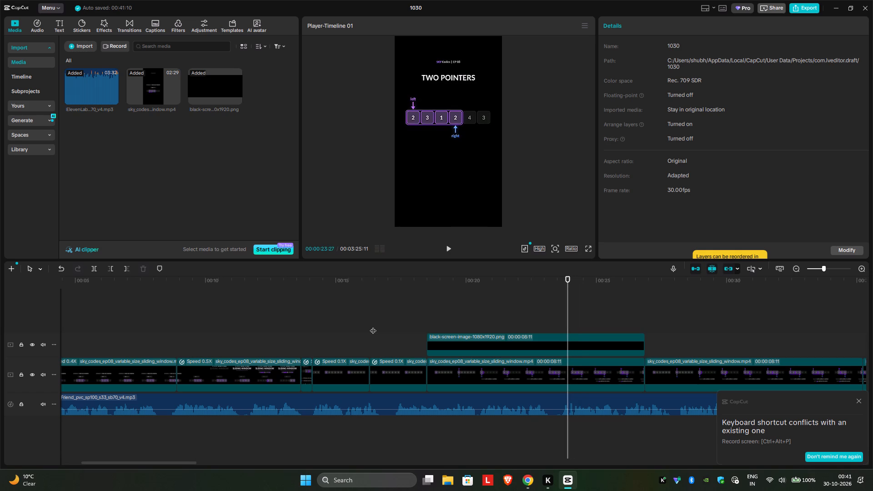
{"action": "key", "text": "Left"}
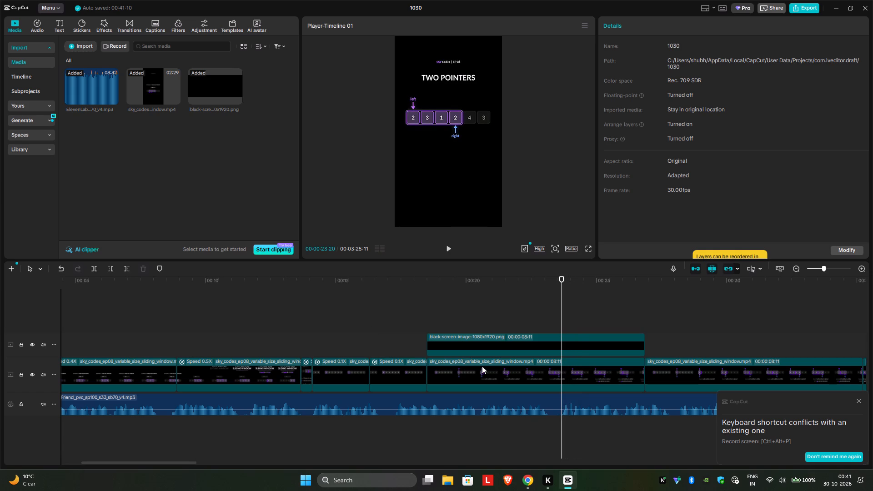
{"action": "left_click", "coordinate": [483, 366]}
{"action": "left_click", "coordinate": [642, 25]}
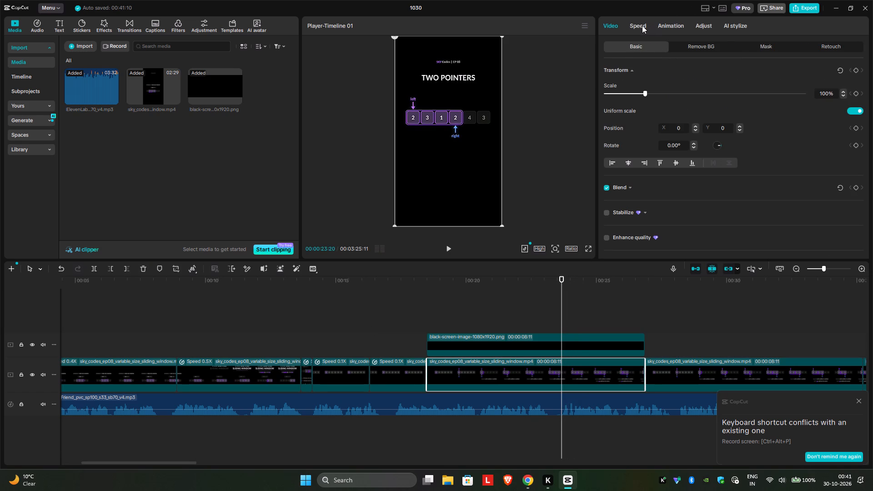
{"action": "left_click", "coordinate": [644, 85]}
{"action": "left_click_drag", "start_coordinate": [644, 85], "coordinate": [668, 84]}
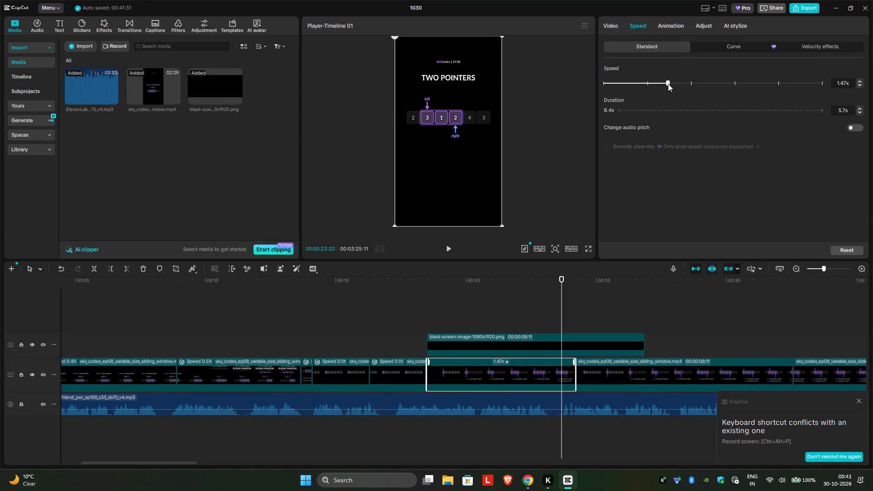
{"action": "left_click", "coordinate": [668, 84]}
{"action": "left_click_drag", "start_coordinate": [670, 84], "coordinate": [674, 84]}
{"action": "left_click", "coordinate": [674, 84]}
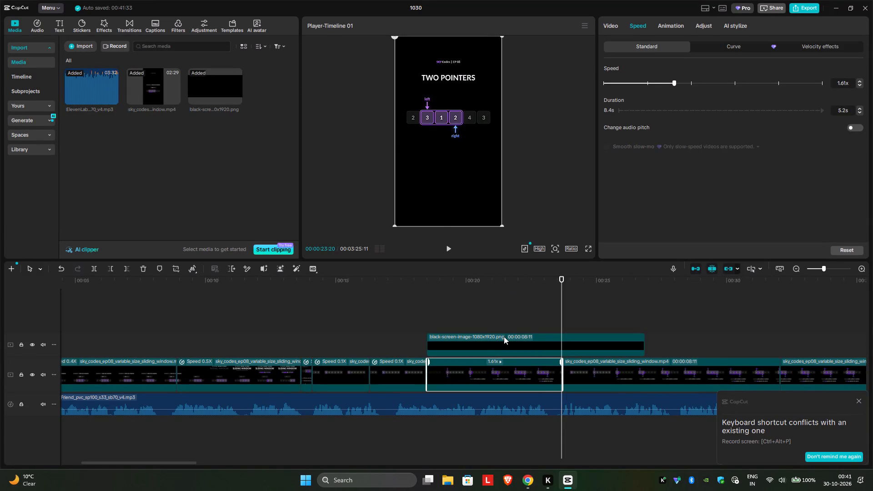
Trim the end of the black image overlay to the end of the sped-up clip, for a duration of 00:00:05:05.
{"action": "left_click", "coordinate": [504, 336]}
{"action": "left_click_drag", "start_coordinate": [645, 340], "coordinate": [641, 340]}
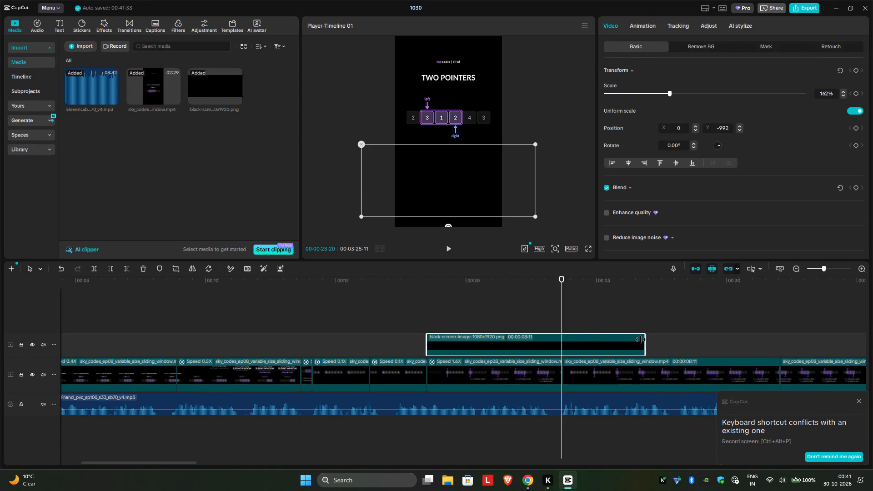
{"action": "left_click_drag", "start_coordinate": [641, 340], "coordinate": [562, 341]}
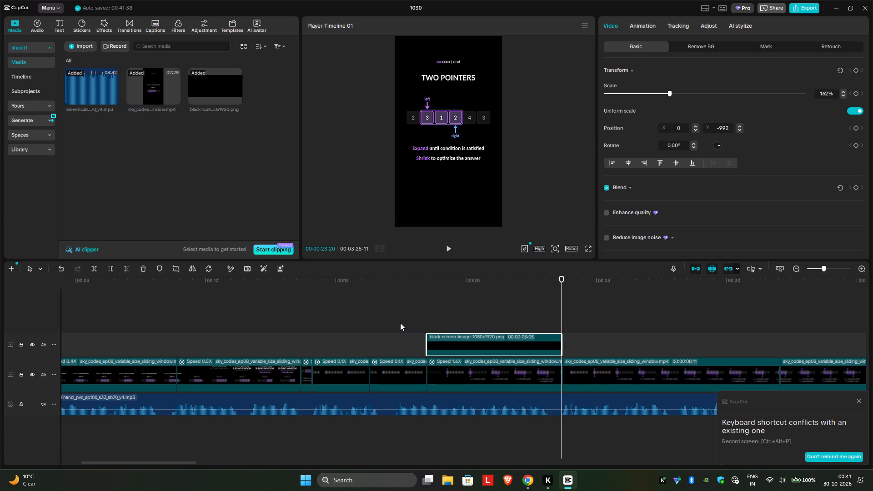
Play back the masked Two Pointers clip and the clips after it to check their timing against the voice-over.
{"action": "left_click", "coordinate": [400, 323]}
{"action": "key", "text": "space"}
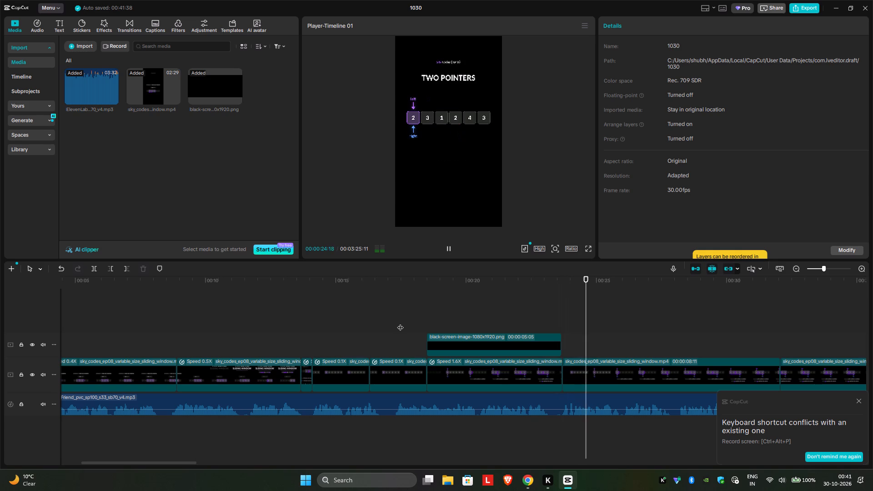
{"action": "scroll", "coordinate": [416, 322], "scroll_direction": "left", "scroll_amount": 1}
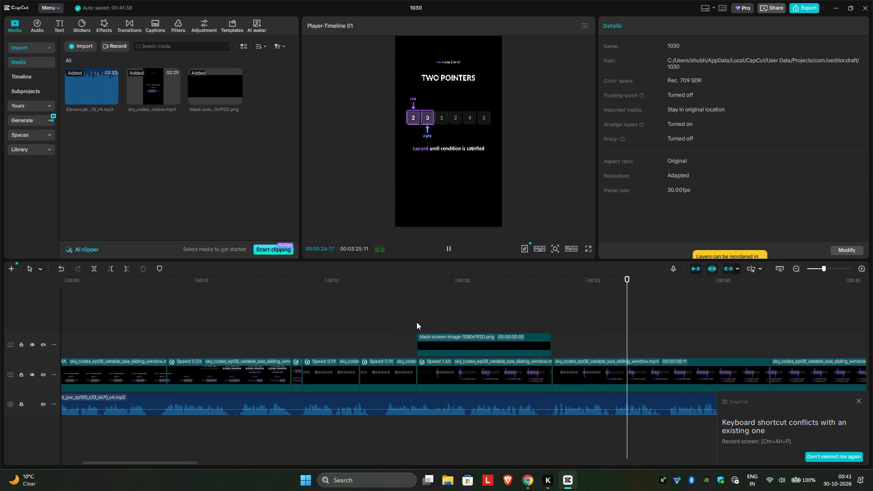
{"action": "scroll", "coordinate": [416, 322], "scroll_direction": "left", "scroll_amount": 2}
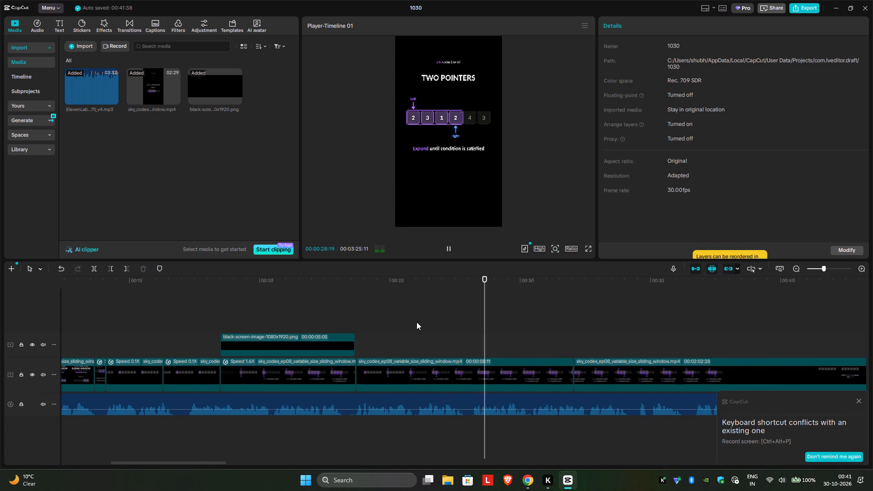
{"action": "scroll", "coordinate": [416, 322], "scroll_direction": "left", "scroll_amount": 1}
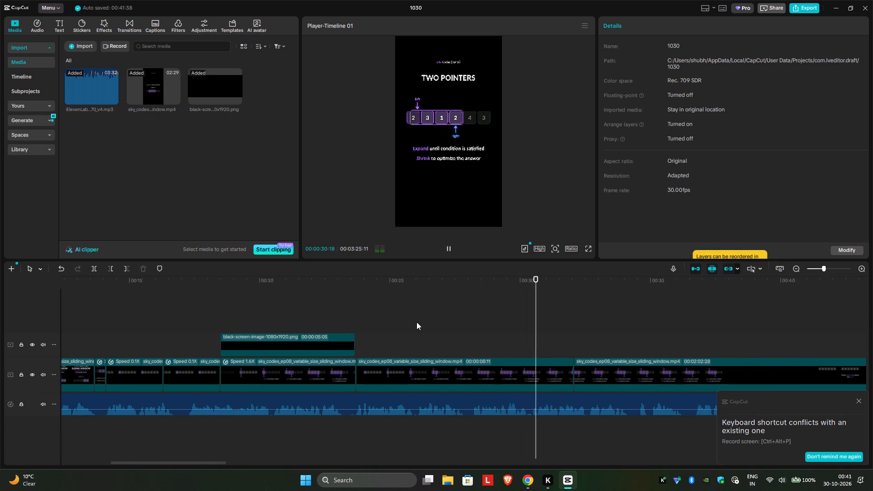
{"action": "scroll", "coordinate": [416, 322], "scroll_direction": "left", "scroll_amount": 1}
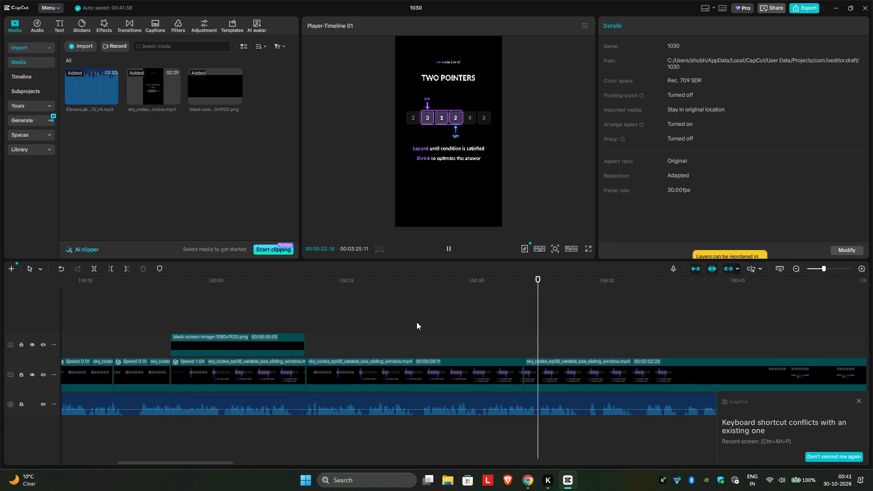
{"action": "scroll", "coordinate": [416, 322], "scroll_direction": "left", "scroll_amount": 1}
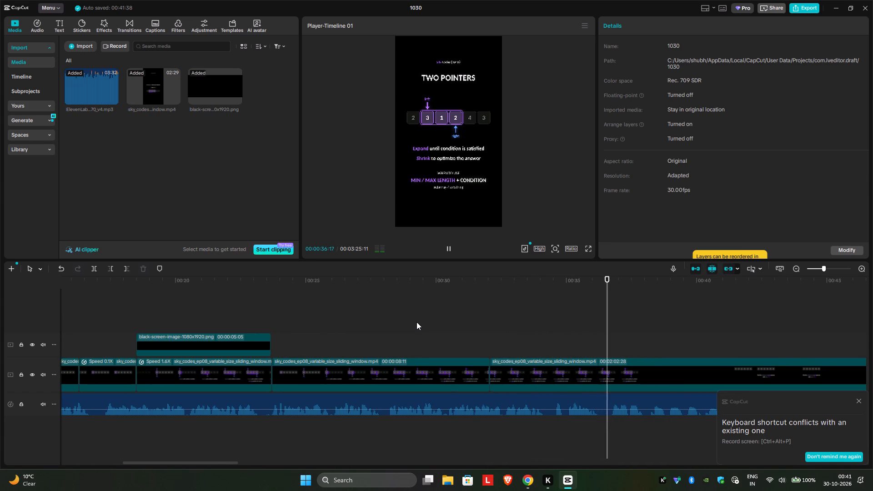
{"action": "left_click", "coordinate": [327, 336]}
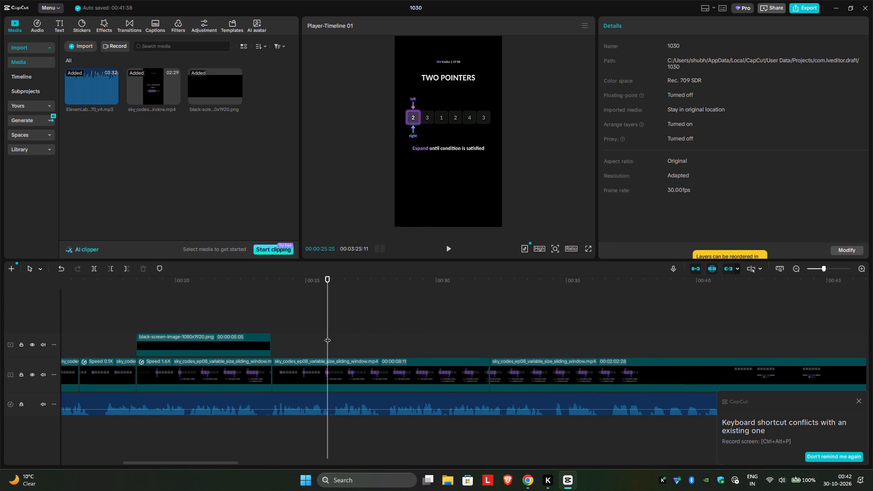
{"action": "key", "text": "space"}
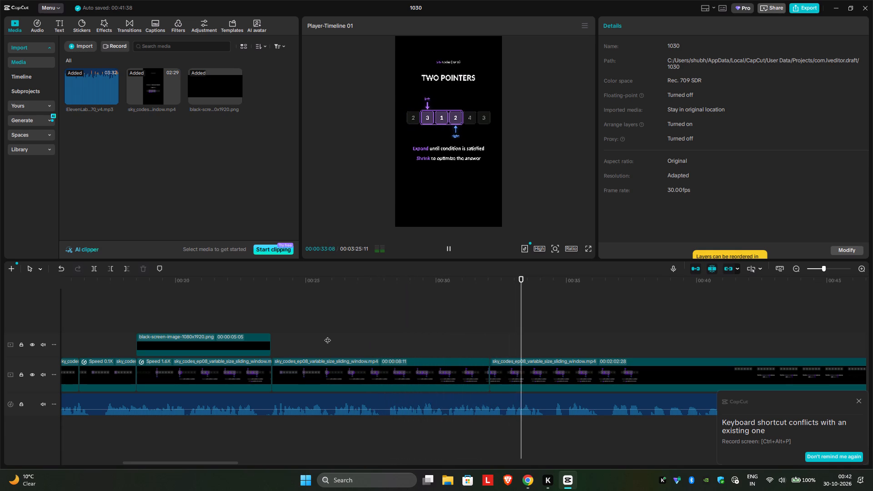
{"action": "key", "text": "space"}
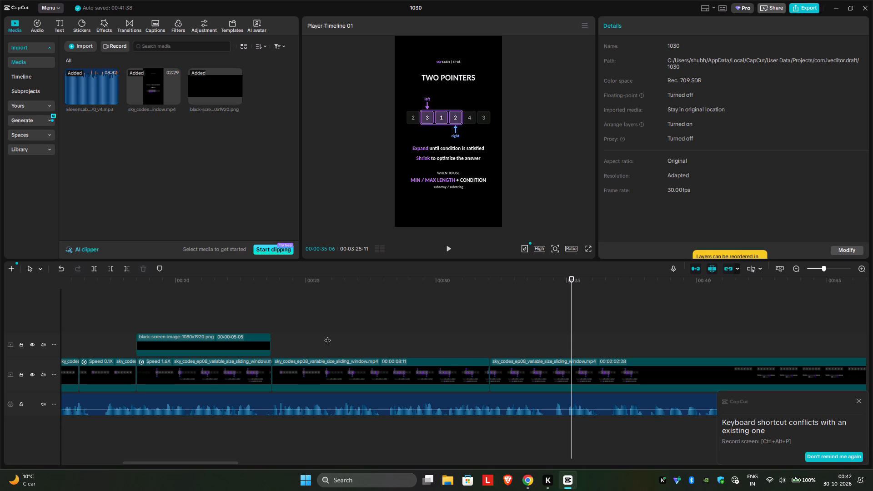
{"action": "key", "text": "space"}
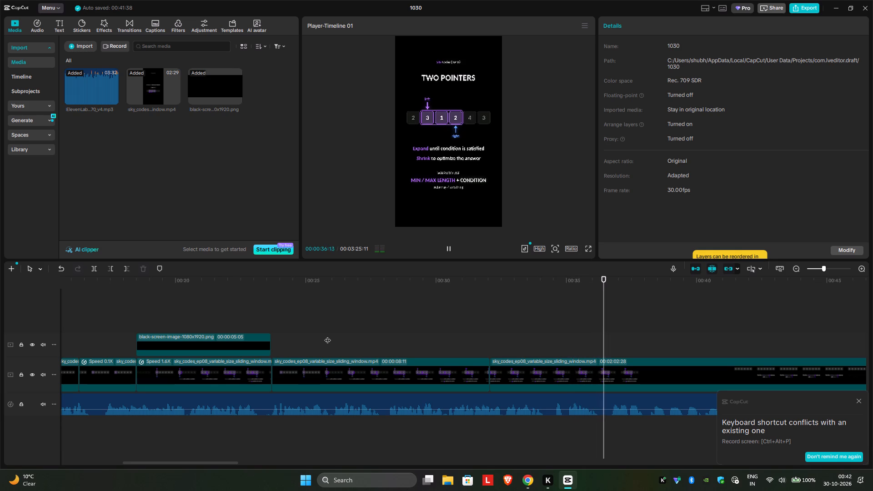
{"action": "key", "text": "space"}
Preview the end of the Two Pointers section full screen and watch the target = 7 example that follows against the voice-over.
{"action": "left_click", "coordinate": [587, 249]}
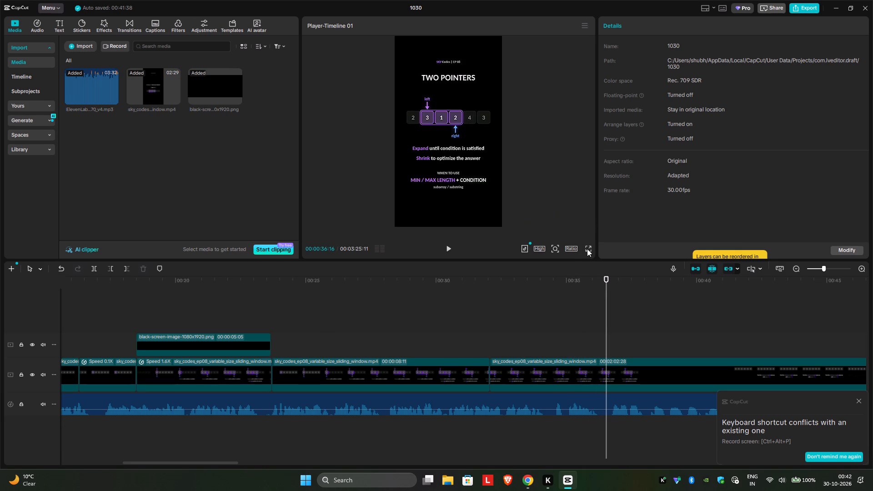
{"action": "left_click", "coordinate": [587, 249]}
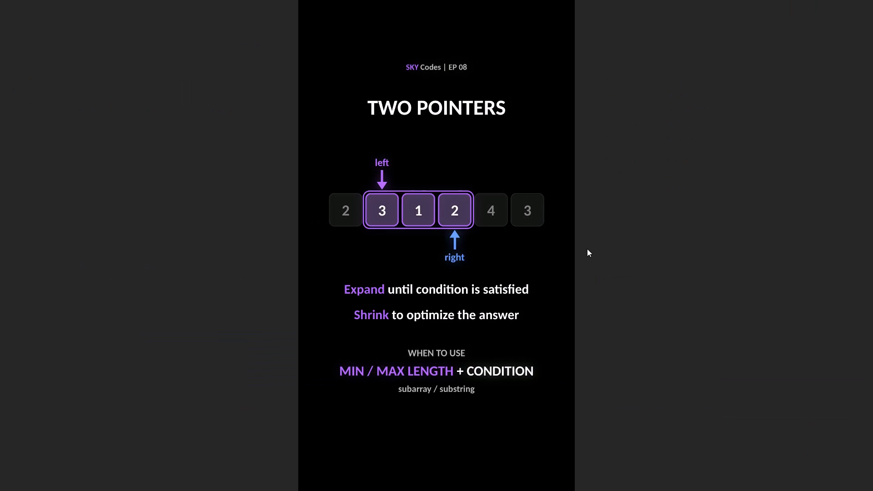
{"action": "key", "text": "space"}
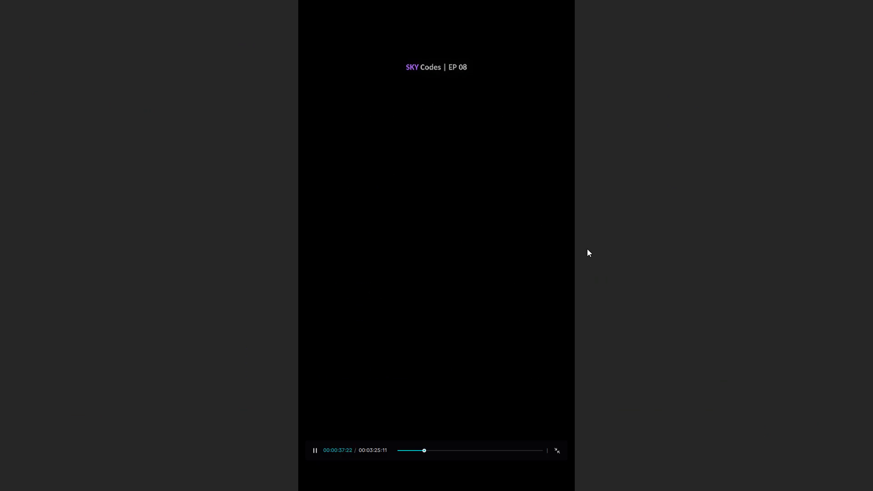
{"action": "key", "text": "Escape"}
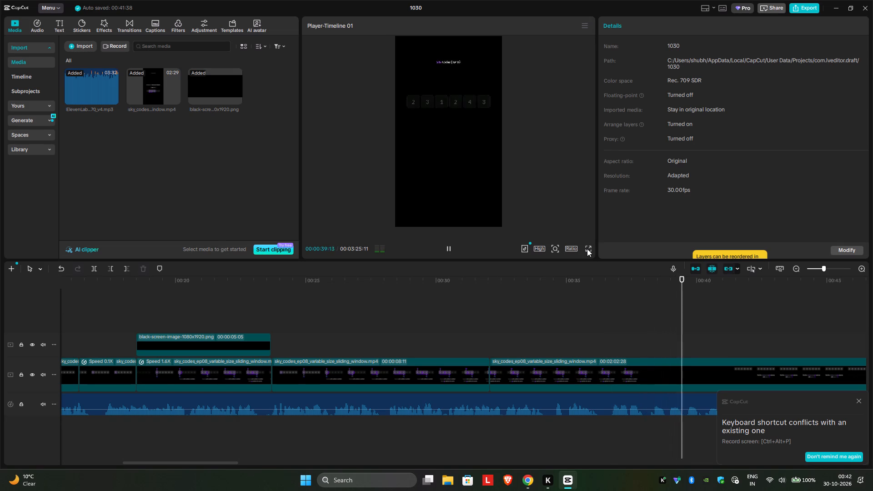
{"action": "scroll", "coordinate": [621, 323], "scroll_direction": "left", "scroll_amount": 1}
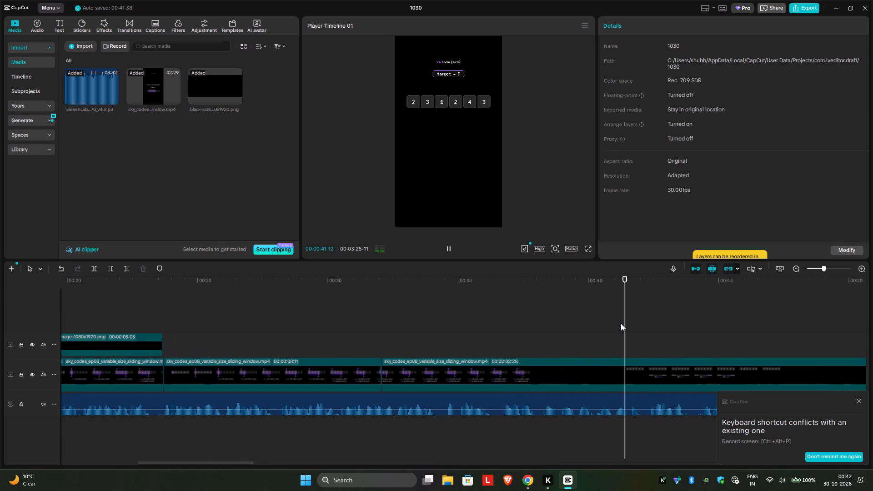
{"action": "scroll", "coordinate": [621, 323], "scroll_direction": "left", "scroll_amount": 1}
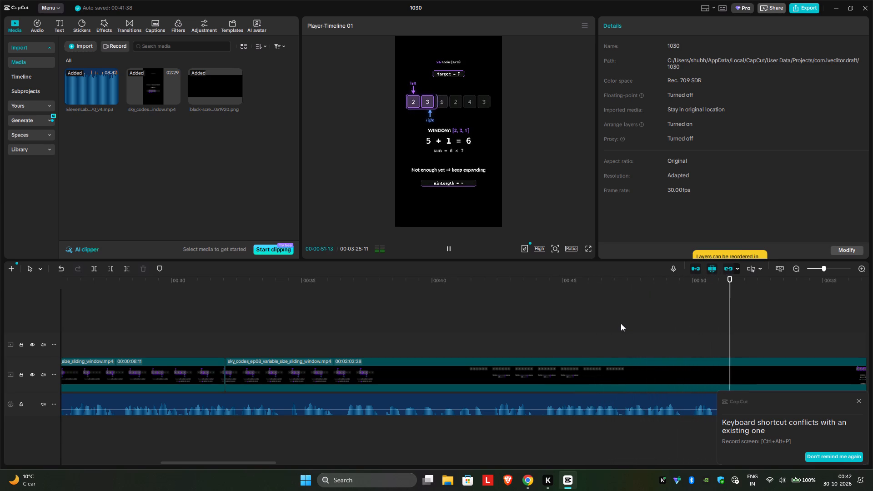
Replay the last Two Pointers clip and split it at 00:00:38:07, just after its text disappears.
{"action": "left_click", "coordinate": [227, 337]}
{"action": "key", "text": "space"}
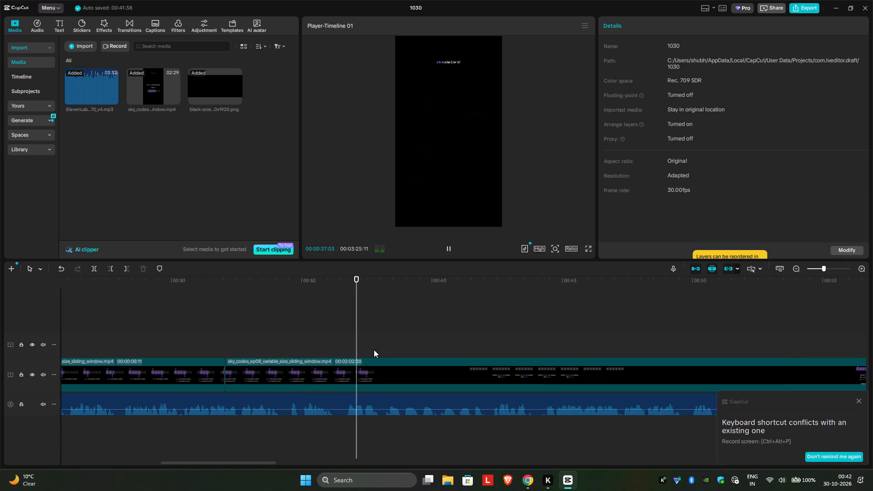
{"action": "key", "text": "space"}
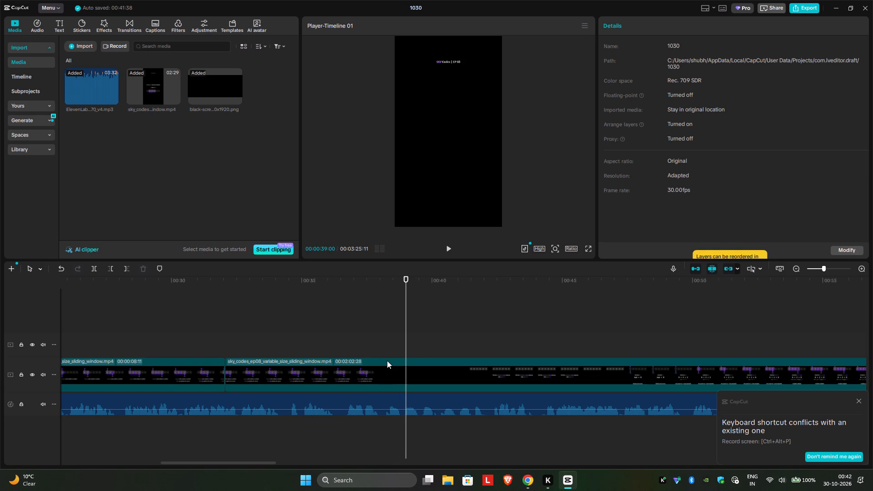
{"action": "key", "text": "Left"}
{"action": "key", "text": "Left"}
{"action": "key", "text": "Left"}
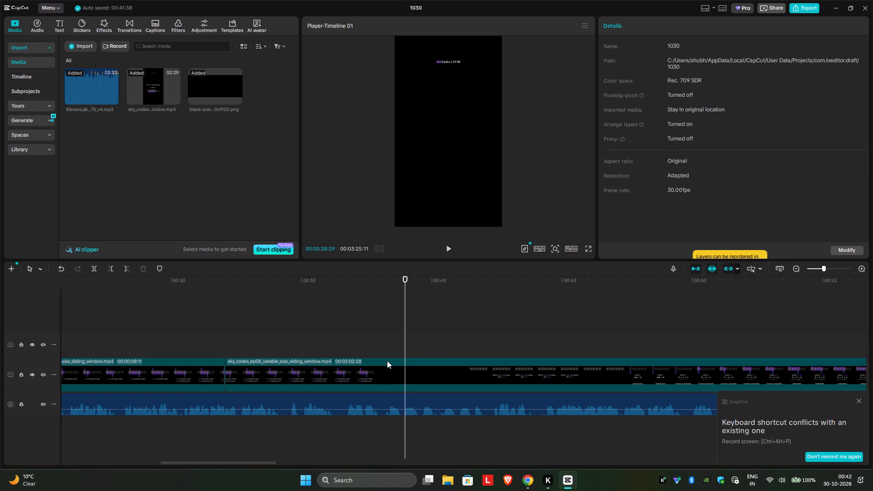
{"action": "key", "text": "Left"}
{"action": "key", "text": "Left"}
{"action": "key", "text": "Left"}
{"action": "key", "text": "Left"}
{"action": "key", "text": "Left"}
{"action": "key", "text": "Left"}
{"action": "key", "text": "Left"}
{"action": "key", "text": "Left"}
{"action": "key", "text": "Left"}
{"action": "key", "text": "Left"}
{"action": "key", "text": "Left"}
{"action": "key", "text": "Left"}
{"action": "key", "text": "Left"}
{"action": "key", "text": "Left"}
{"action": "key", "text": "Left"}
{"action": "key", "text": "Left"}
{"action": "key", "text": "Left"}
{"action": "key", "text": "Left"}
{"action": "key", "text": "Left"}
{"action": "key", "text": "Left"}
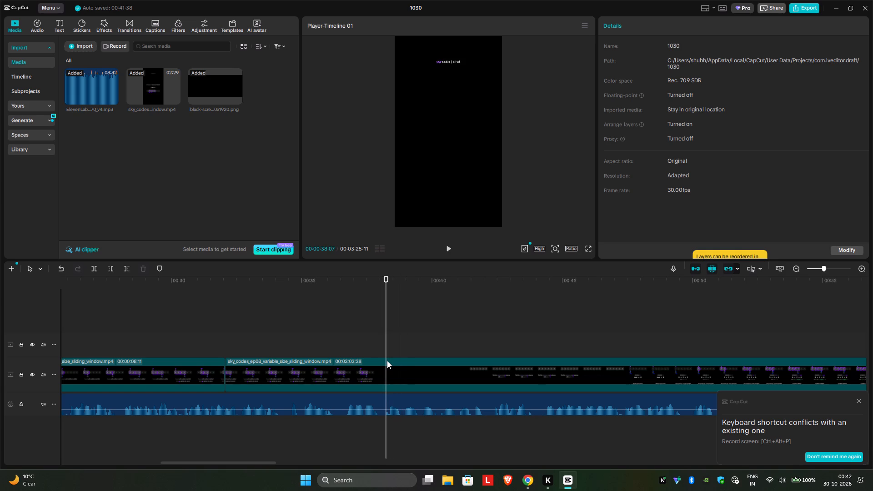
{"action": "left_click", "coordinate": [96, 267]}
Split the following clip at 00:00:39:24 and delete the mostly blank piece between the two cuts.
{"action": "key", "text": "space"}
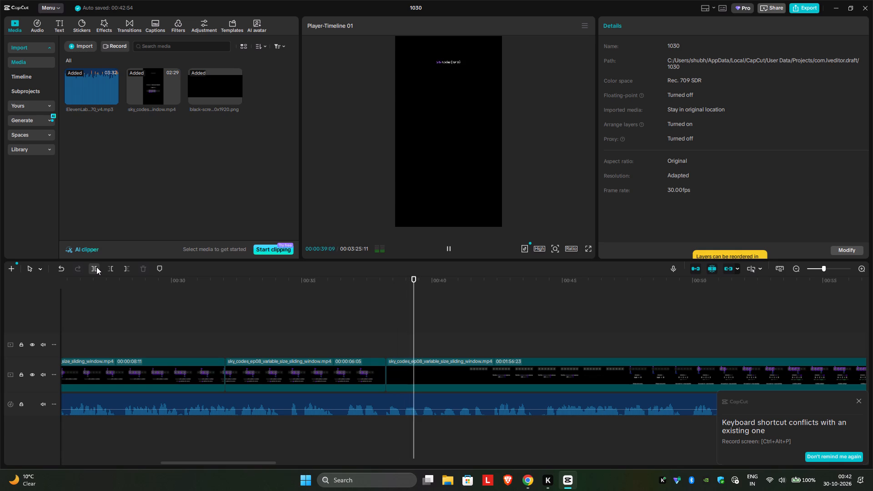
{"action": "key", "text": "space"}
{"action": "left_click", "coordinate": [96, 267]}
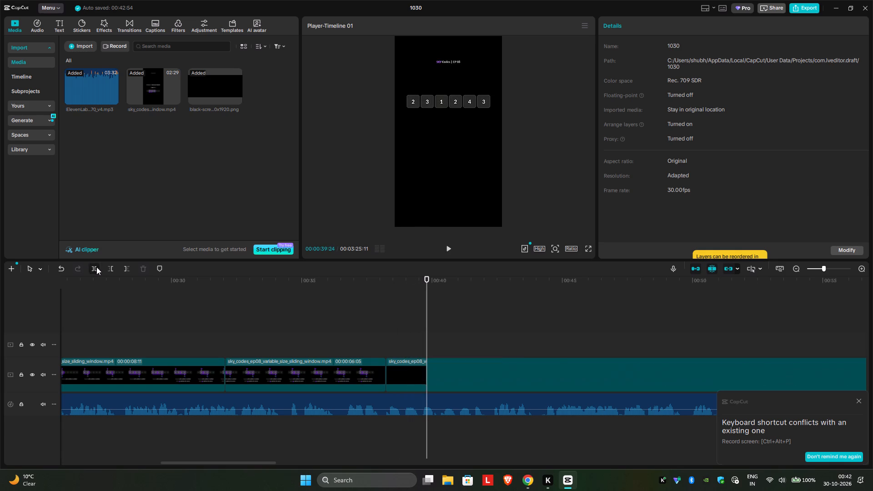
{"action": "left_click", "coordinate": [404, 372]}
{"action": "key", "text": "Delete"}
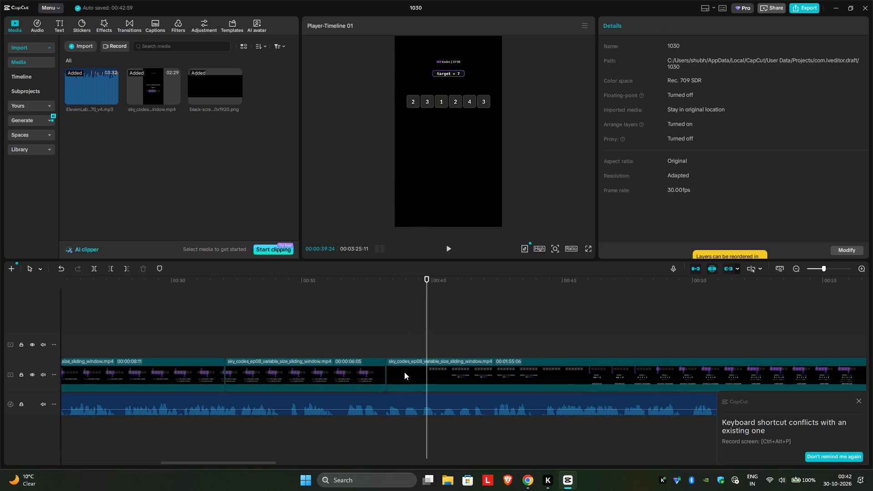
Replay the join with the array example and split the clip at 00:00:38:26, before the target = 7 label appears.
{"action": "left_click", "coordinate": [377, 343]}
{"action": "key", "text": "space"}
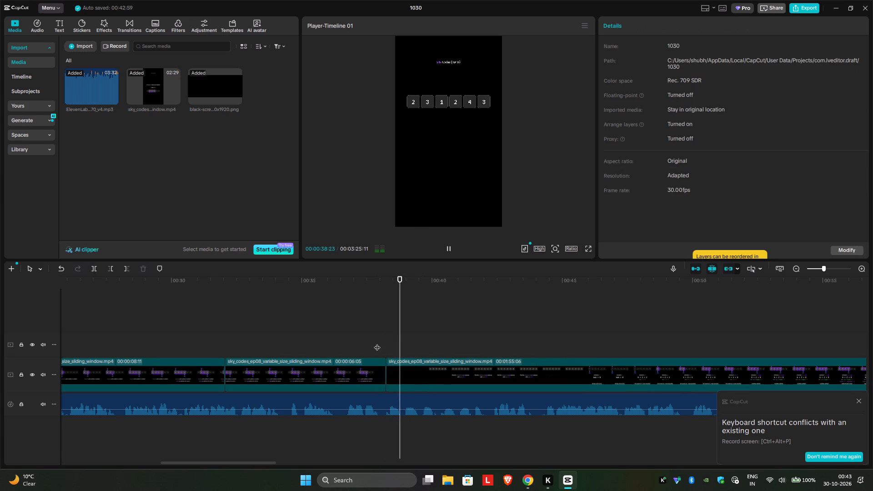
{"action": "left_click", "coordinate": [298, 343]}
{"action": "key", "text": "space"}
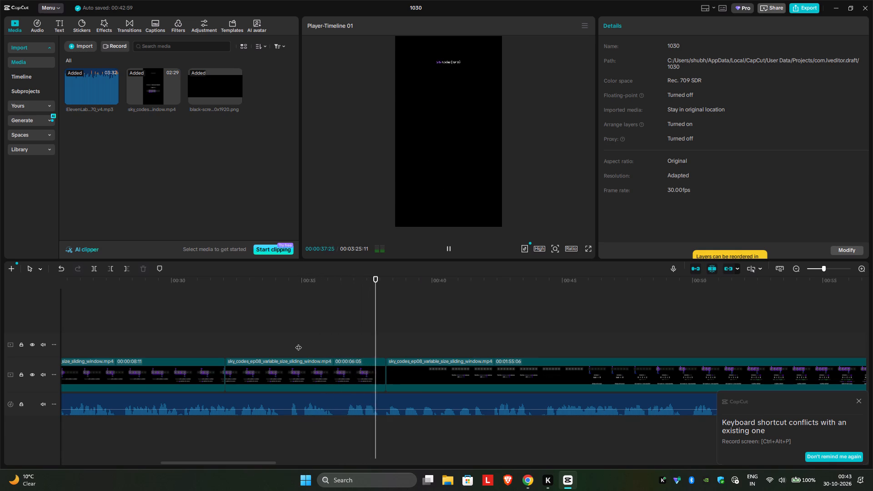
{"action": "key", "text": "space"}
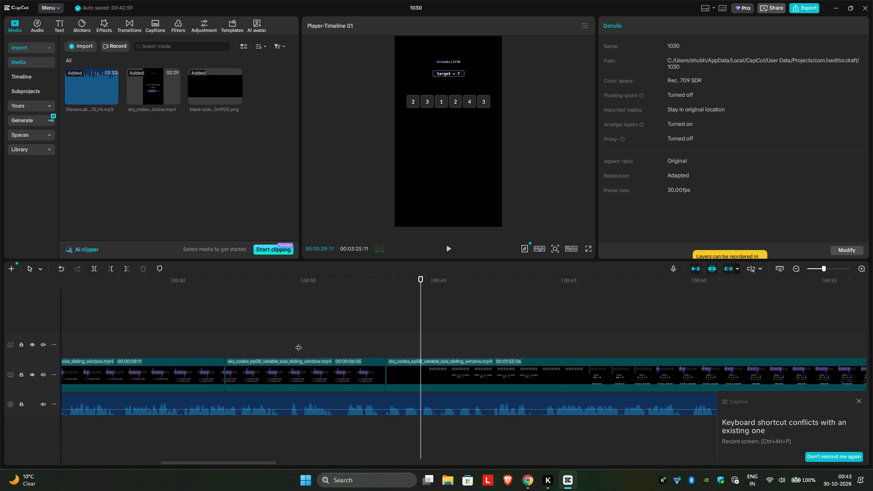
{"action": "key", "text": "space"}
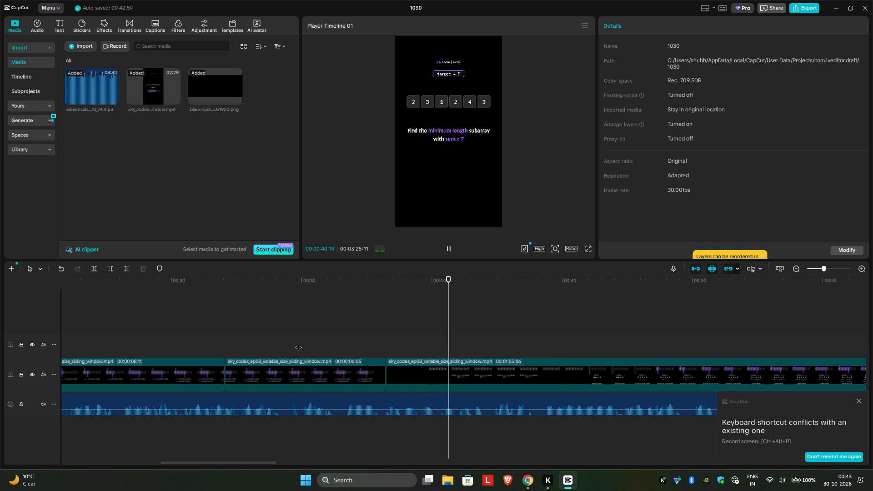
{"action": "key", "text": "space"}
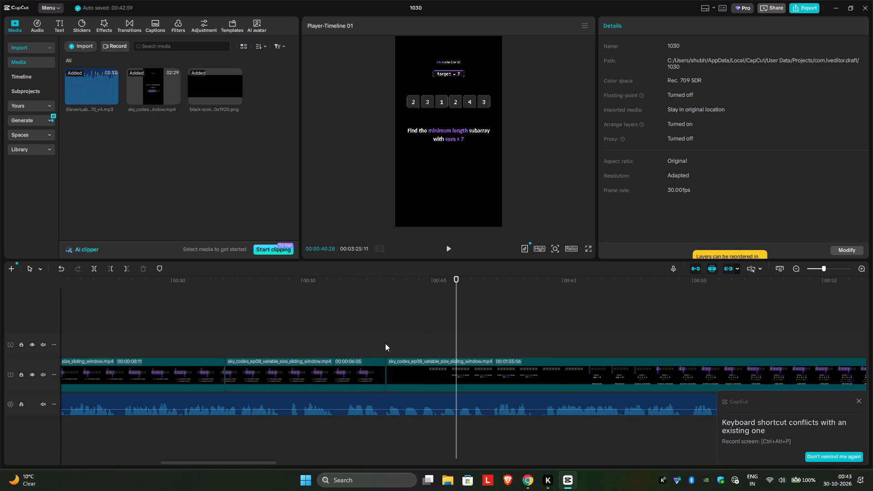
{"action": "left_click", "coordinate": [382, 342]}
{"action": "key", "text": "space"}
{"action": "key", "text": "space"}
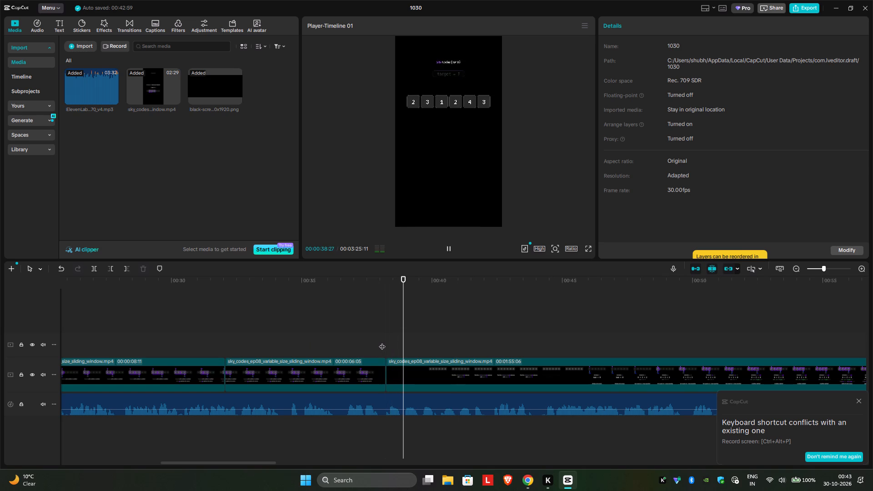
{"action": "key", "text": "Left"}
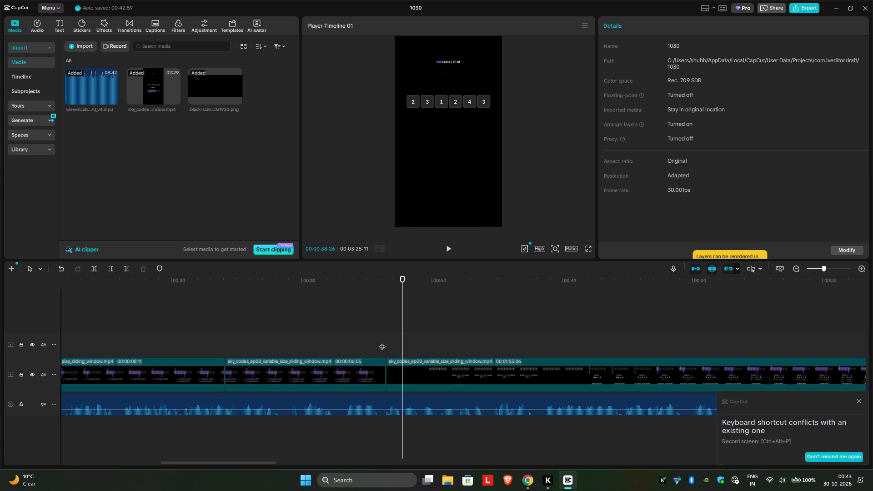
{"action": "left_click", "coordinate": [92, 271]}
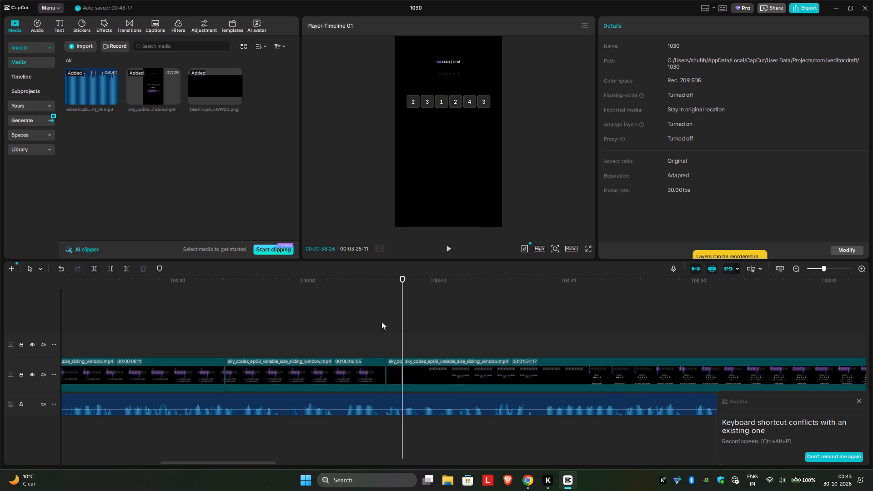
Split the short array piece at 00:00:38:16 and slow its second half to 0.1x speed.
{"action": "left_click", "coordinate": [394, 367]}
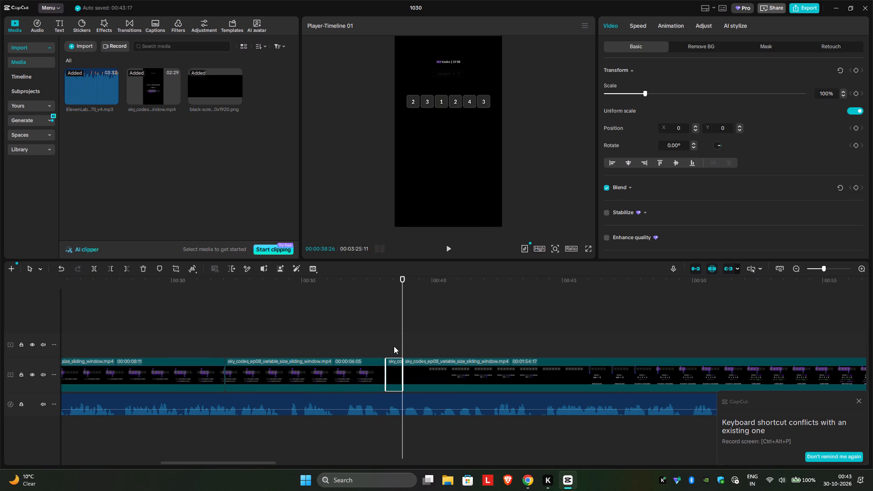
{"action": "left_click", "coordinate": [394, 346]}
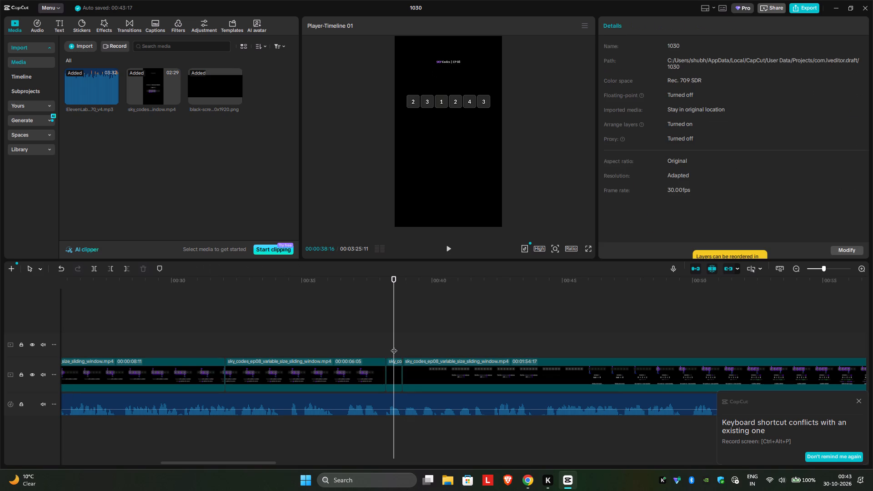
{"action": "left_click", "coordinate": [96, 267]}
{"action": "left_click", "coordinate": [399, 366]}
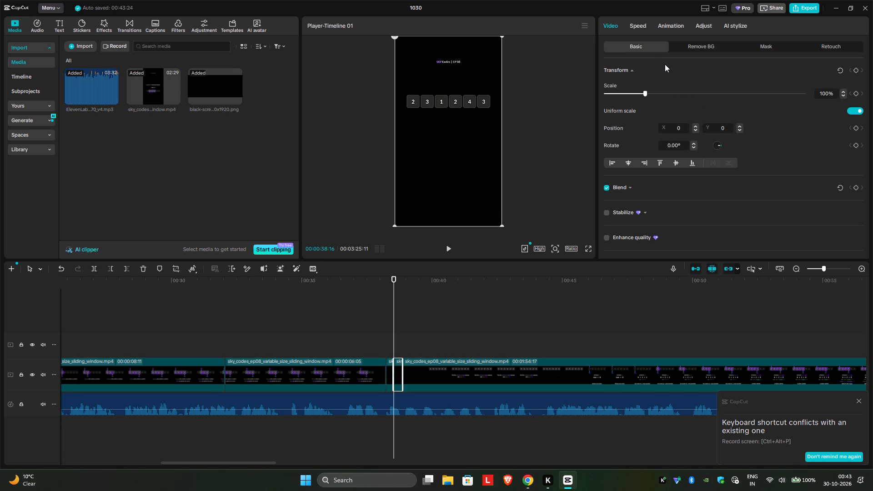
{"action": "left_click", "coordinate": [643, 26]}
{"action": "left_click_drag", "start_coordinate": [631, 83], "coordinate": [590, 87]}
Play back the slowed array piece and the target = 7 example up to the empty window to check the voice-over timing.
{"action": "left_click", "coordinate": [330, 325]}
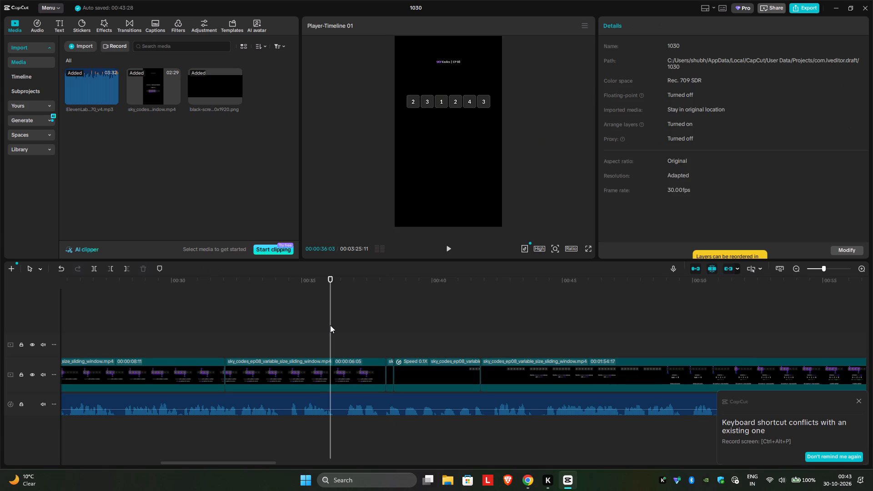
{"action": "key", "text": "space"}
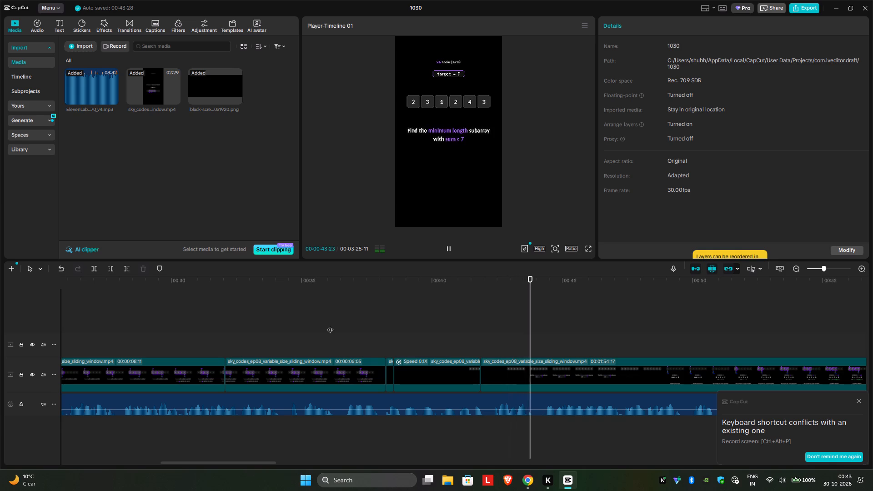
{"action": "key", "text": "space"}
{"action": "key", "text": "space"}
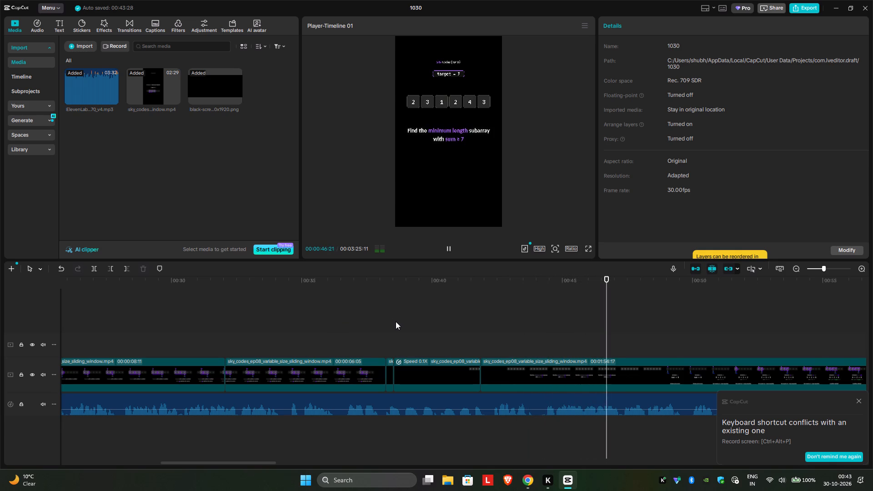
{"action": "scroll", "coordinate": [396, 321], "scroll_direction": "left", "scroll_amount": 1}
{"action": "key", "text": "space"}
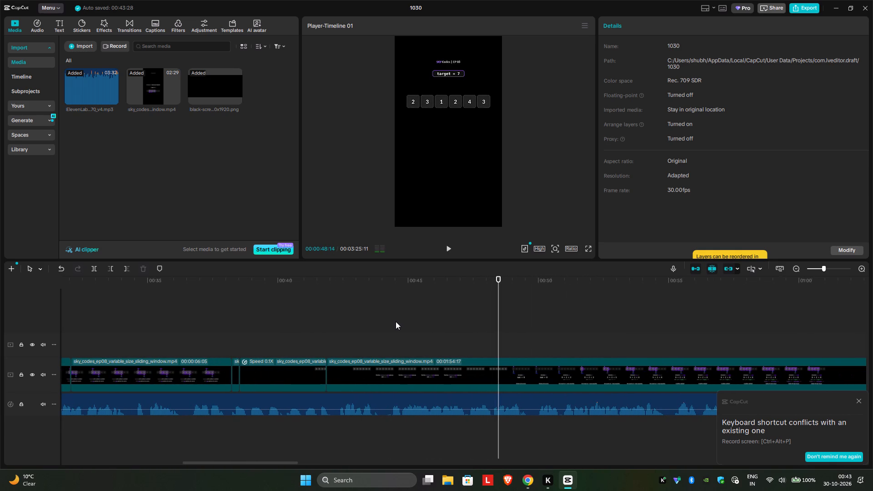
{"action": "key", "text": "space"}
{"action": "key", "text": "space"}
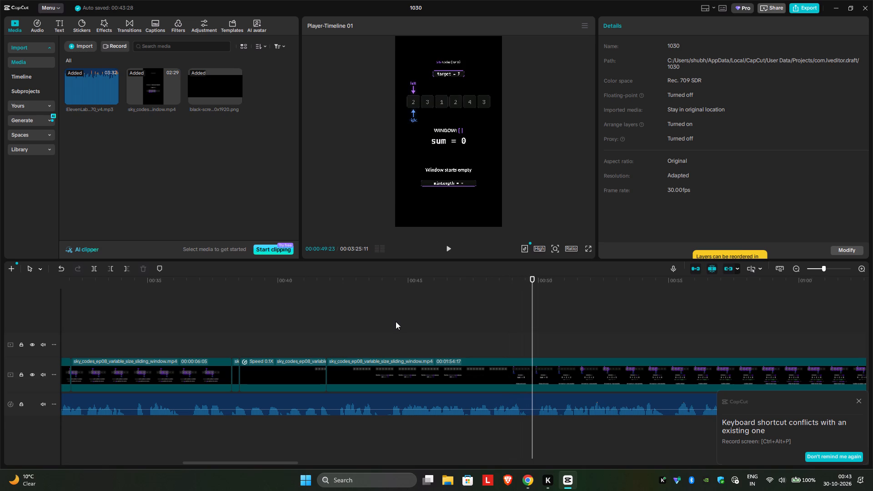
Split the target = 7 clip at 00:00:45:15 and 00:00:46:17 to isolate a short piece of the minimum length text.
{"action": "left_click", "coordinate": [401, 333]}
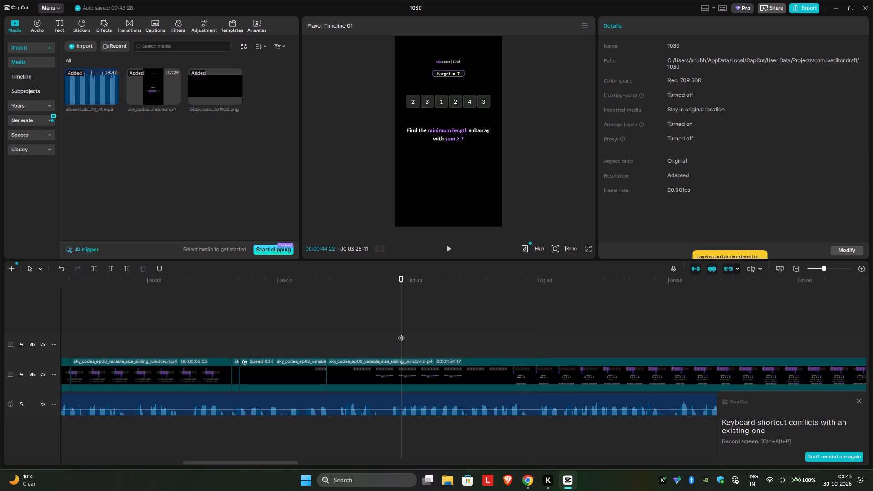
{"action": "key", "text": "space"}
{"action": "key", "text": "space"}
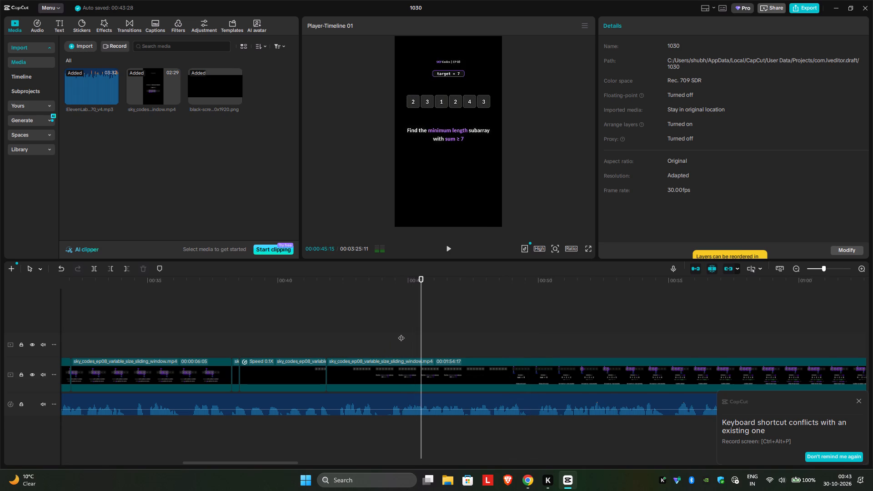
{"action": "left_click", "coordinate": [96, 264]}
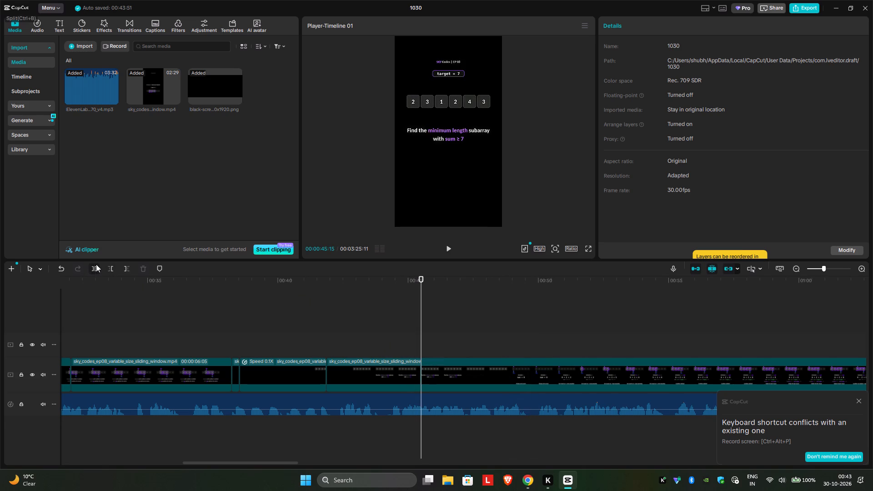
{"action": "key", "text": "space"}
{"action": "key", "text": "space"}
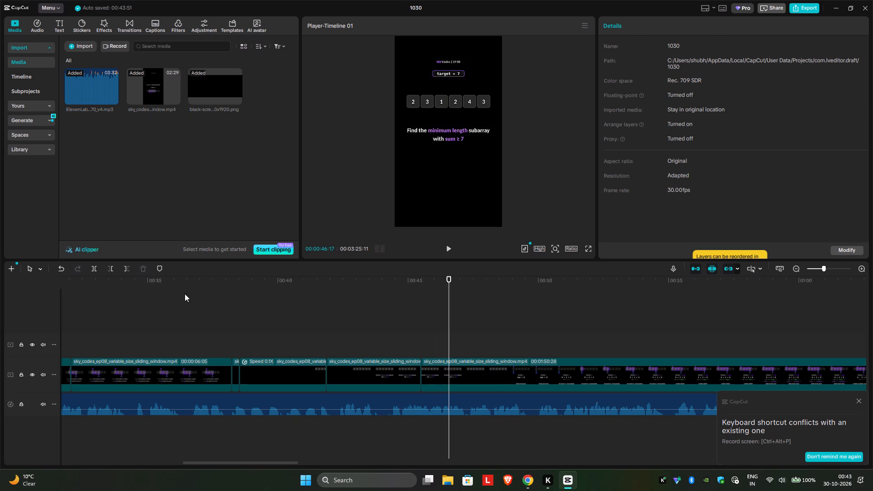
{"action": "left_click", "coordinate": [94, 269]}
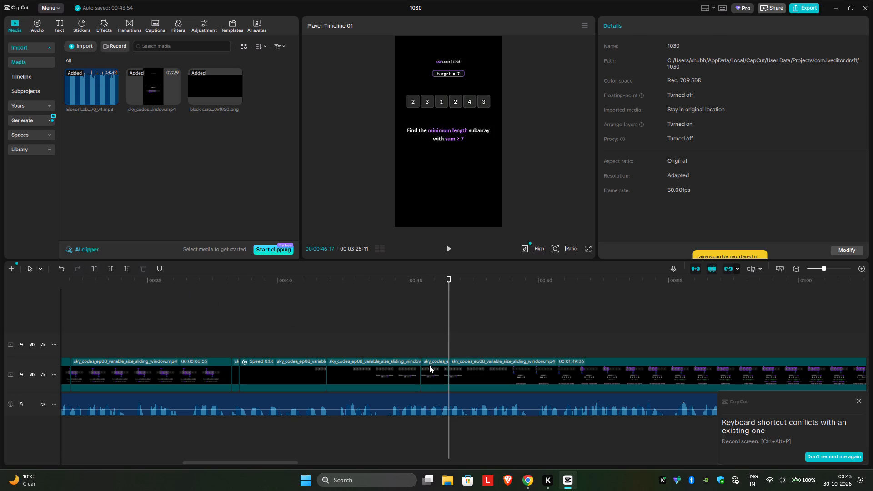
Slow the isolated short piece of the minimum length text to 0.26x speed.
{"action": "left_click", "coordinate": [434, 369]}
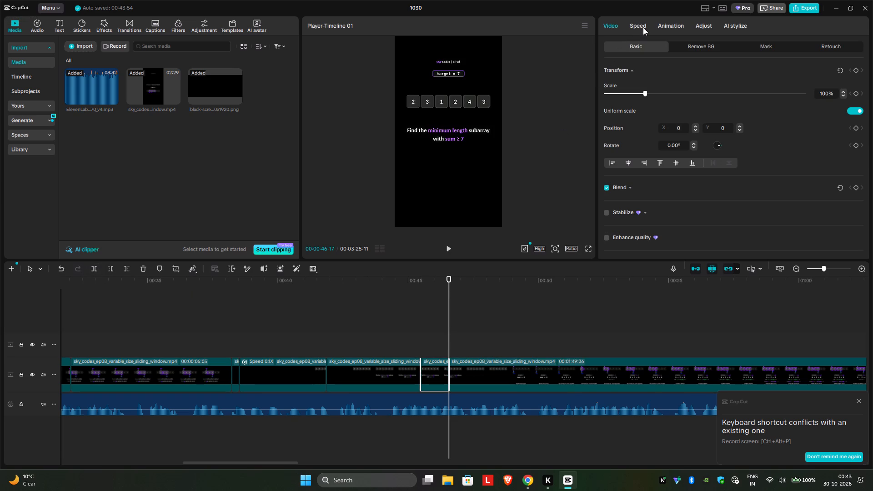
{"action": "left_click", "coordinate": [643, 27]}
{"action": "left_click_drag", "start_coordinate": [647, 84], "coordinate": [645, 84]}
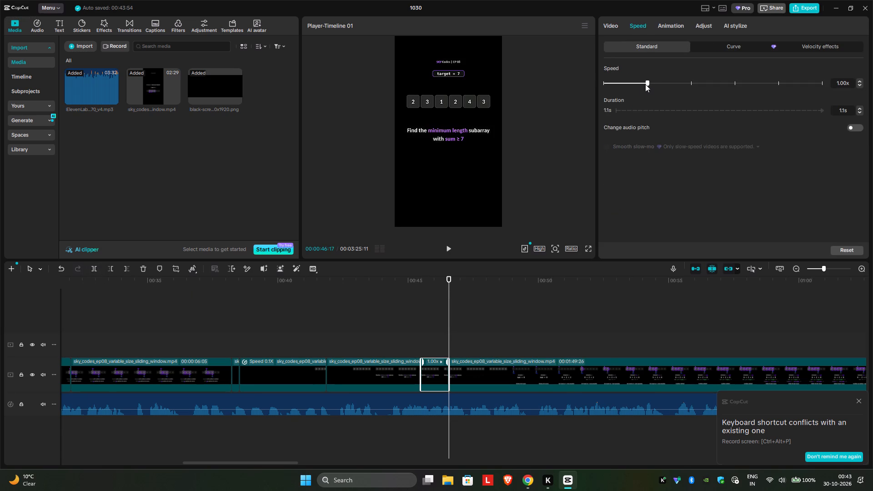
{"action": "left_click_drag", "start_coordinate": [645, 84], "coordinate": [627, 84]}
{"action": "left_click_drag", "start_coordinate": [627, 84], "coordinate": [618, 86]}
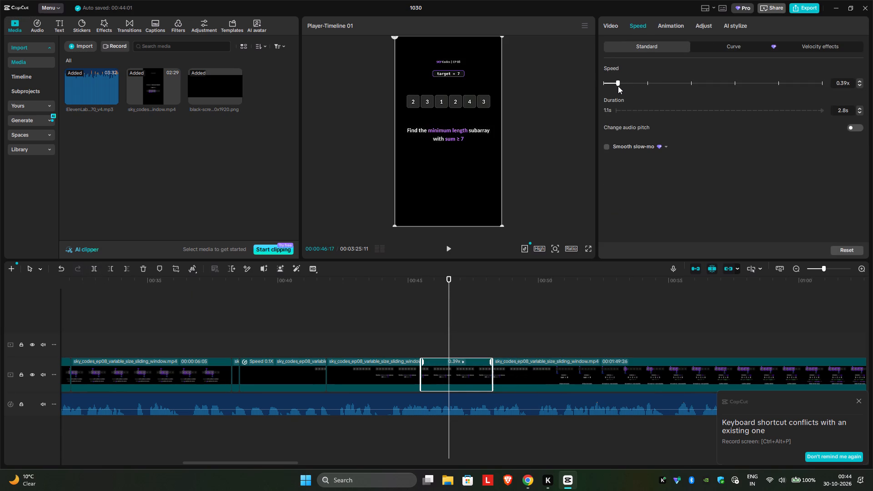
{"action": "left_click_drag", "start_coordinate": [618, 86], "coordinate": [609, 86]}
{"action": "left_click", "coordinate": [609, 86]}
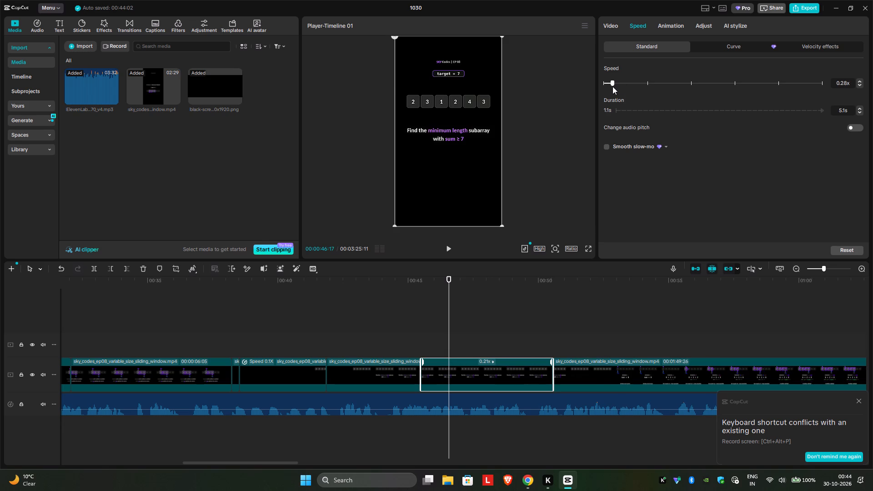
{"action": "left_click", "coordinate": [612, 86]}
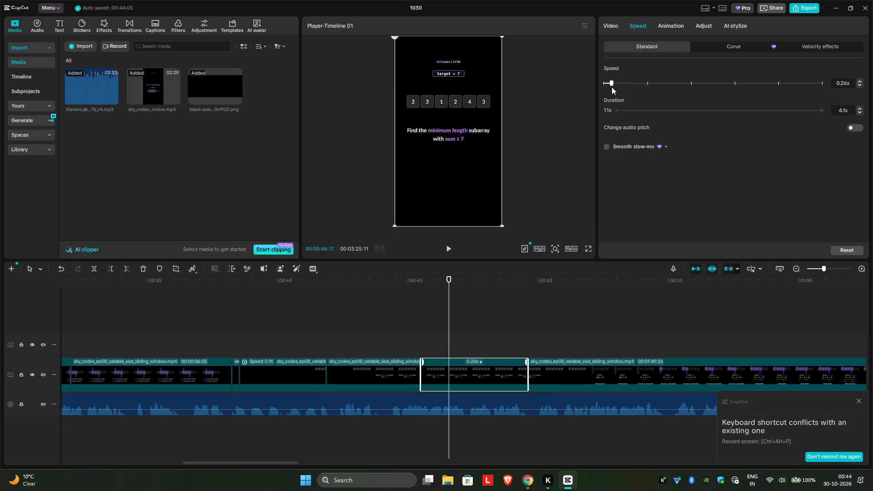
Play back from the target = 7 example through the slowed minimum length piece and first window expansions to check voice-over timing.
{"action": "left_click", "coordinate": [288, 303]}
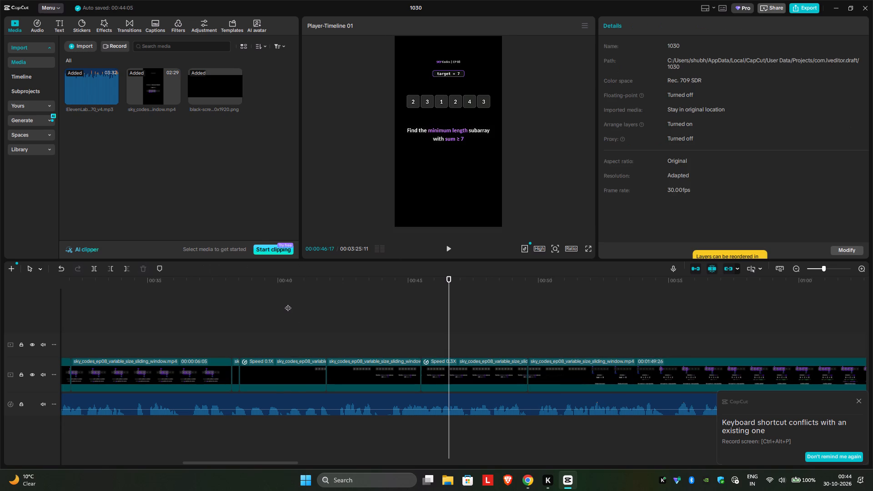
{"action": "key", "text": "space"}
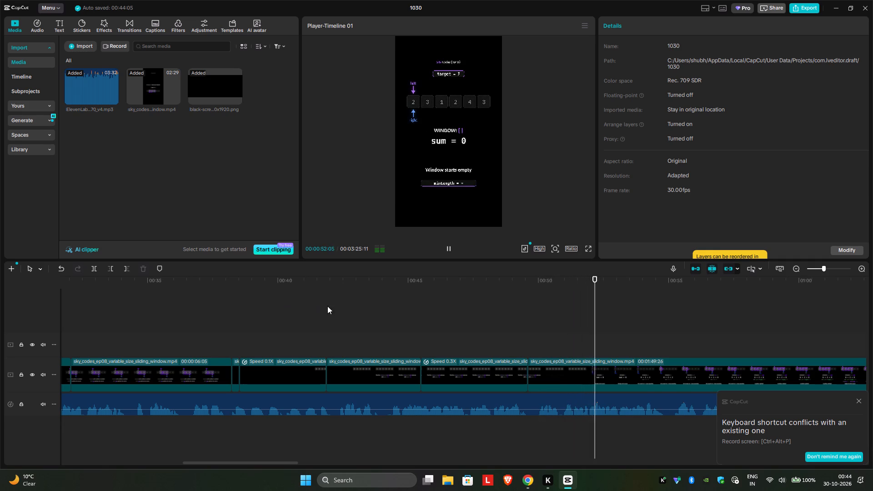
{"action": "scroll", "coordinate": [366, 316], "scroll_direction": "left", "scroll_amount": 1}
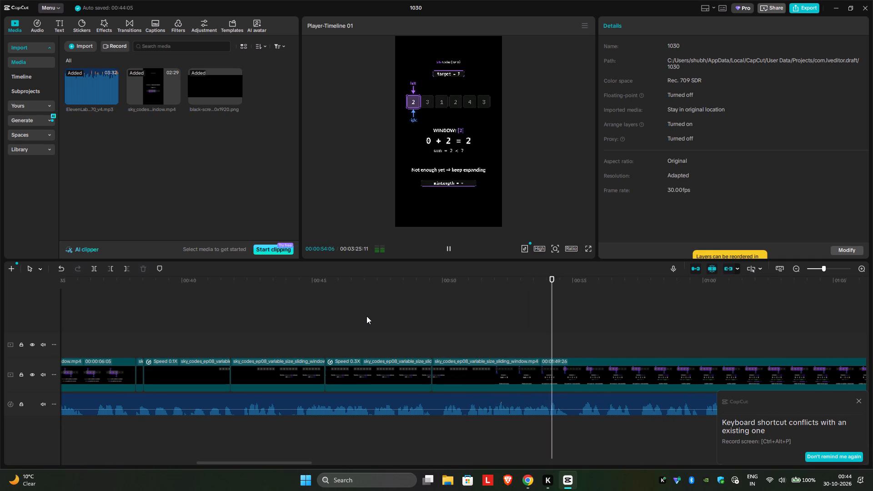
{"action": "scroll", "coordinate": [366, 316], "scroll_direction": "left", "scroll_amount": 4}
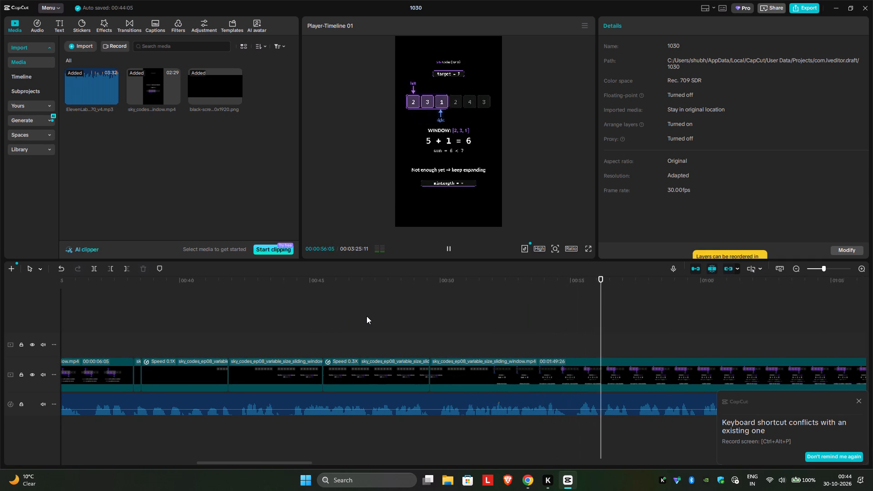
{"action": "scroll", "coordinate": [366, 316], "scroll_direction": "left", "scroll_amount": 2}
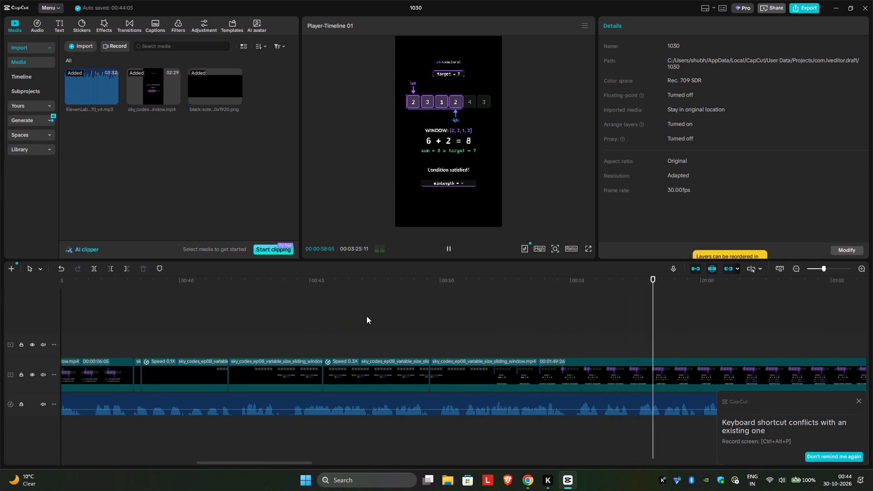
{"action": "scroll", "coordinate": [414, 315], "scroll_direction": "left", "scroll_amount": 1}
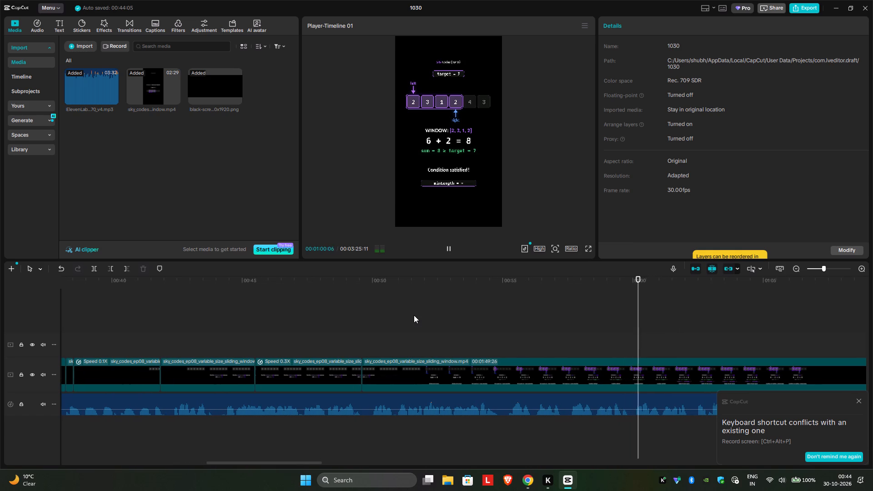
{"action": "left_click", "coordinate": [276, 310]}
{"action": "key", "text": "space"}
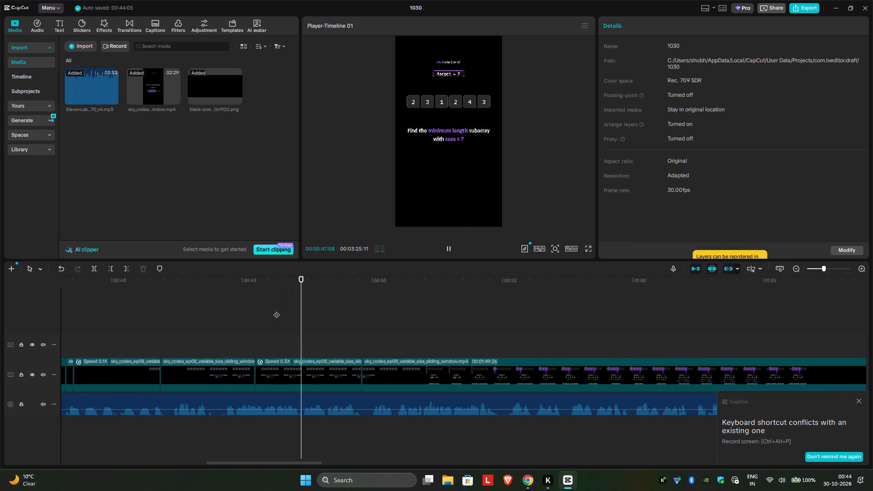
{"action": "scroll", "coordinate": [444, 338], "scroll_direction": "up", "scroll_amount": 5, "text": "ctrl"}
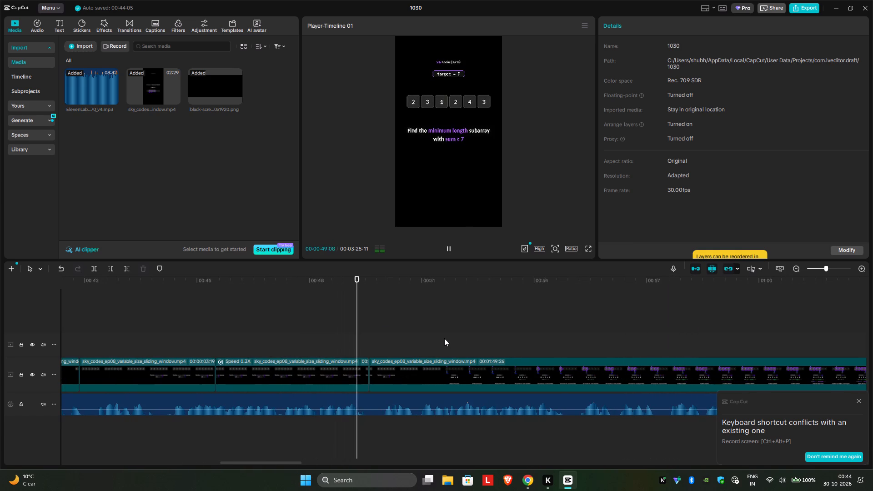
{"action": "scroll", "coordinate": [444, 338], "scroll_direction": "up", "scroll_amount": 6, "text": "ctrl"}
{"action": "scroll", "coordinate": [444, 338], "scroll_direction": "left", "scroll_amount": 1}
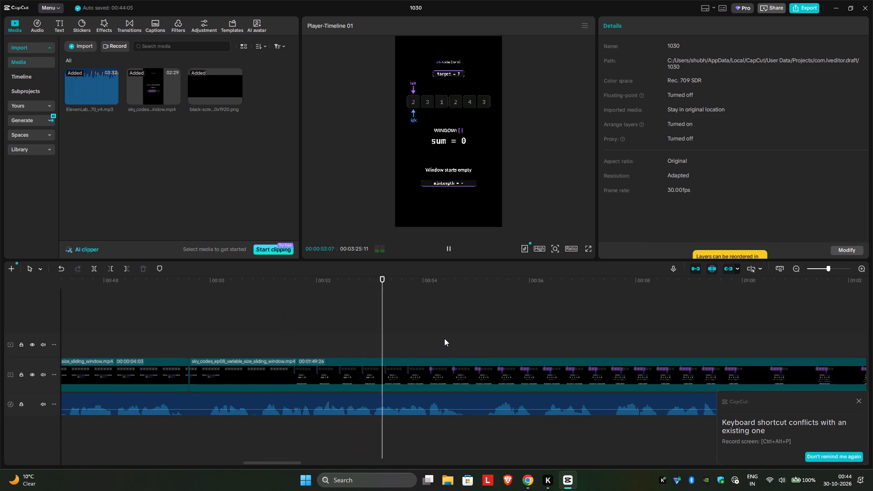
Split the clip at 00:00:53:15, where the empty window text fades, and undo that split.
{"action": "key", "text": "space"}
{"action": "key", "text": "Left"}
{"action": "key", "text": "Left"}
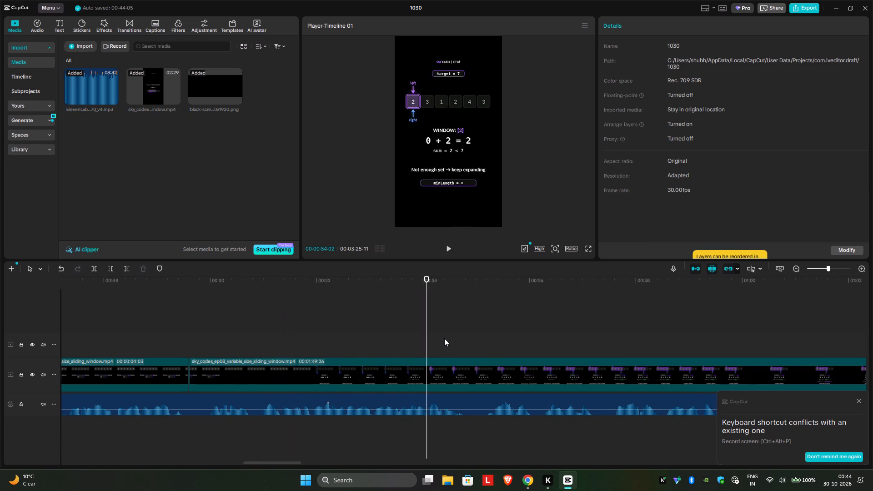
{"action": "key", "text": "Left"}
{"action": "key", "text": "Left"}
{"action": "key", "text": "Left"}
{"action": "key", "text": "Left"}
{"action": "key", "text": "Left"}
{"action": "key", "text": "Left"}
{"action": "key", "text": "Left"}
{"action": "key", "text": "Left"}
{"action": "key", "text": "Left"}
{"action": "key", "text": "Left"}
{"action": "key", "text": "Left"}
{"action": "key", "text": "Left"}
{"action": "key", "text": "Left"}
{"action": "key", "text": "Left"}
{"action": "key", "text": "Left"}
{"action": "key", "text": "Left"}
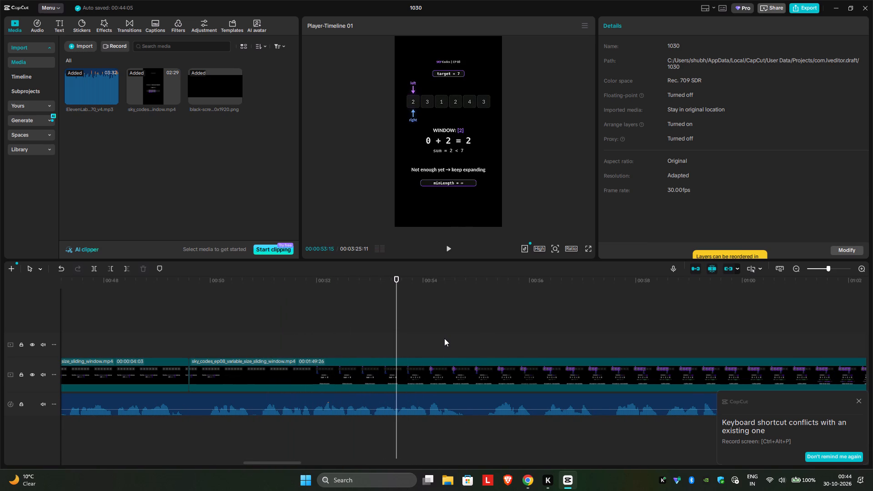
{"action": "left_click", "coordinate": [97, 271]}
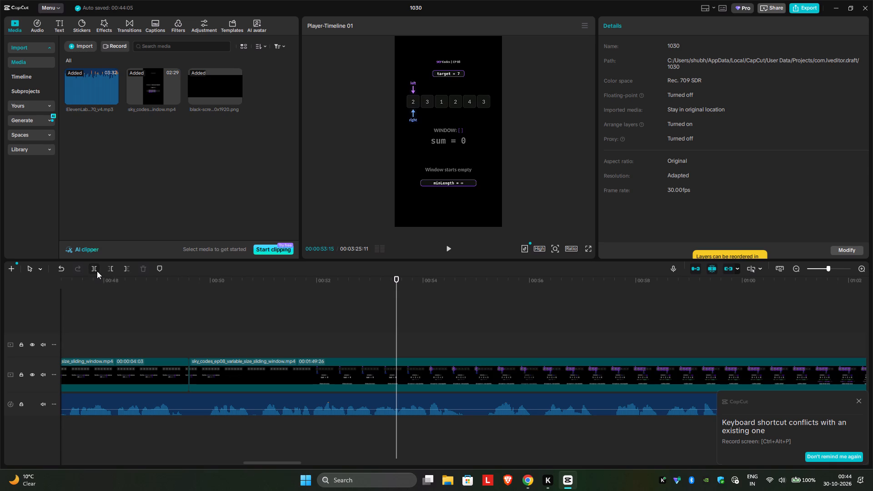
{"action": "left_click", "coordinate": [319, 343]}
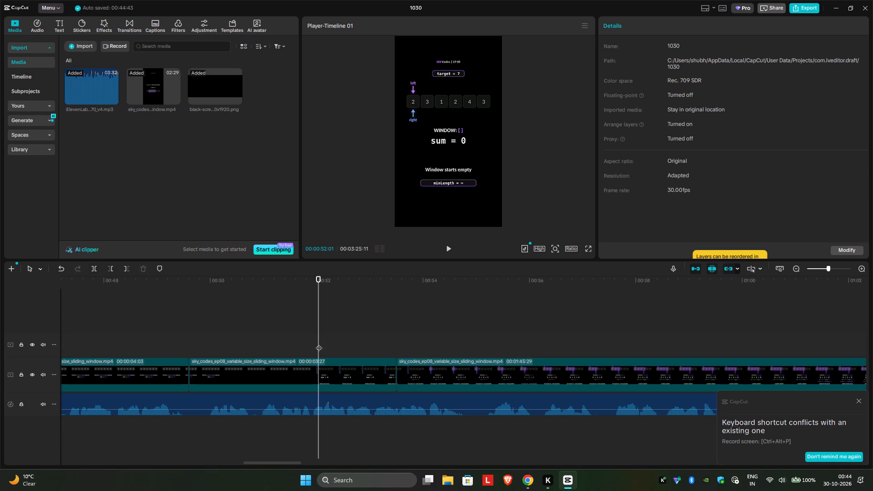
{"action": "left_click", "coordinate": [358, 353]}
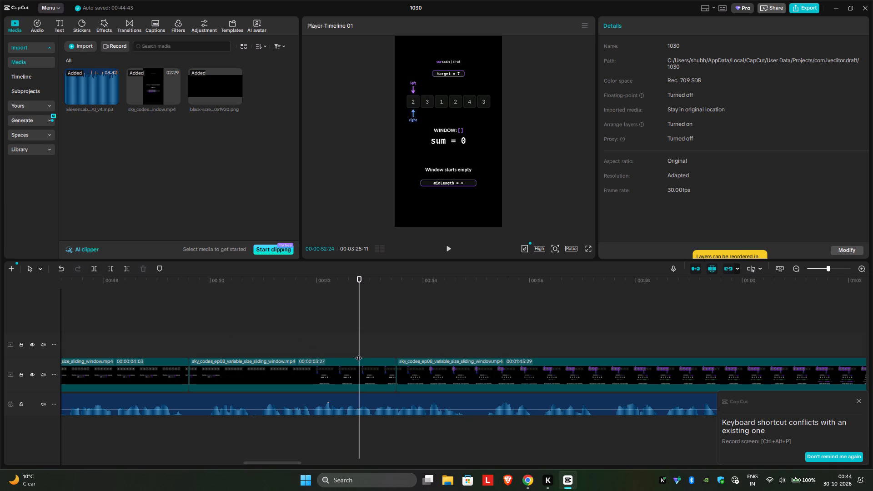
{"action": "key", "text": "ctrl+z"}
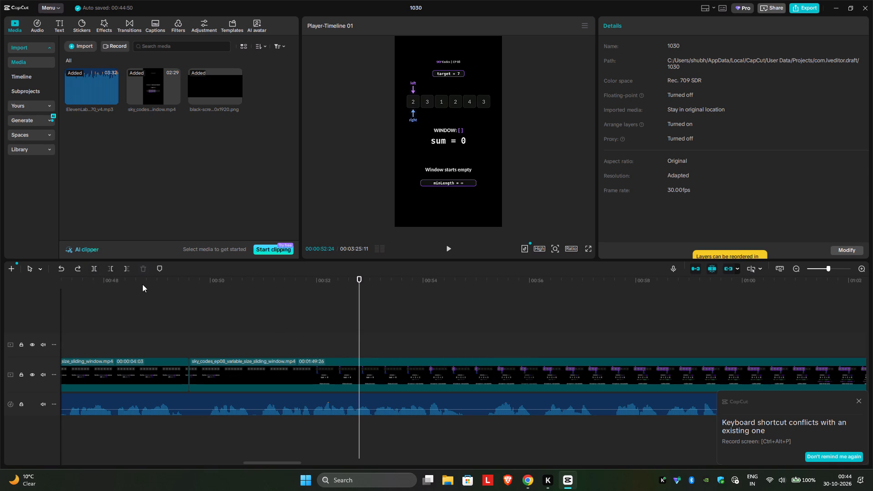
Split the clip at 00:00:52:24 and 00:00:51:27 to isolate a short piece of the "Window starts empty" scene.
{"action": "left_click", "coordinate": [98, 271]}
{"action": "key", "text": "space"}
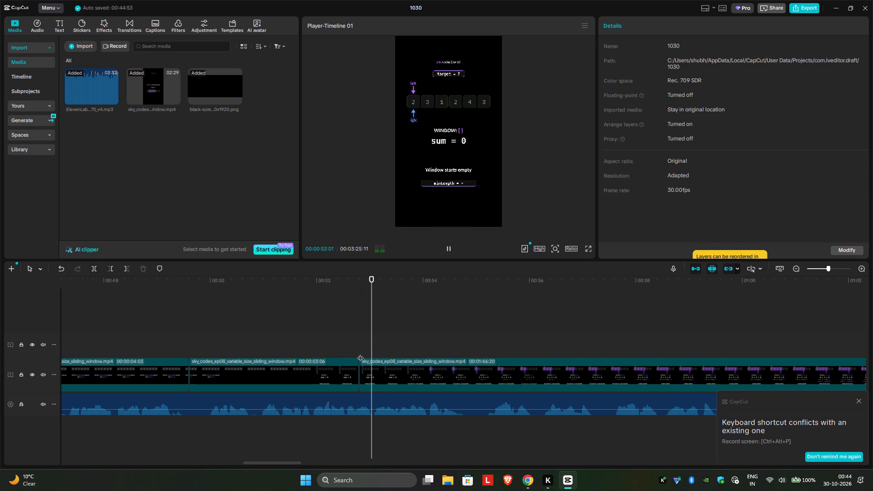
{"action": "key", "text": "space"}
{"action": "key", "text": "Left"}
{"action": "key", "text": "Left"}
{"action": "key", "text": "Left"}
{"action": "key", "text": "Left"}
{"action": "key", "text": "Left"}
{"action": "key", "text": "Left"}
{"action": "key", "text": "Left"}
{"action": "key", "text": "Left"}
{"action": "key", "text": "Left"}
{"action": "key", "text": "Left"}
{"action": "key", "text": "Left"}
{"action": "key", "text": "Left"}
{"action": "key", "text": "Left"}
{"action": "key", "text": "Left"}
{"action": "key", "text": "Left"}
{"action": "key", "text": "Left"}
{"action": "key", "text": "Left"}
{"action": "key", "text": "Left"}
{"action": "key", "text": "Left"}
{"action": "key", "text": "Left"}
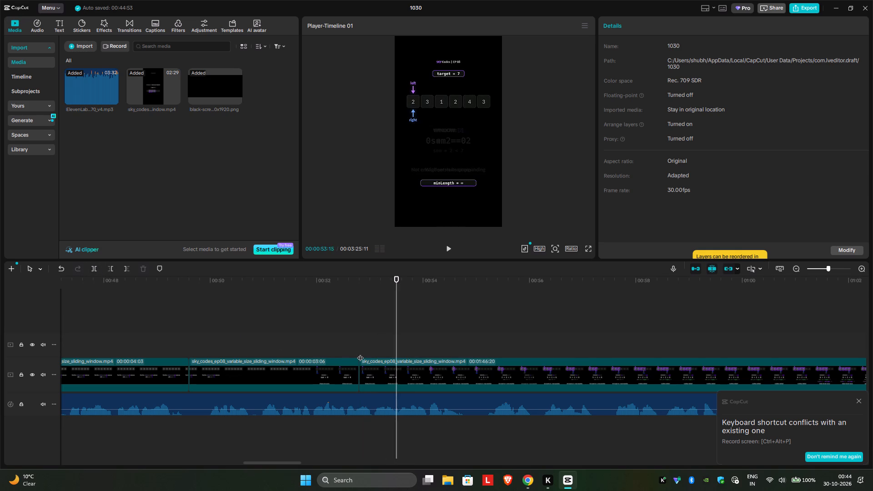
{"action": "key", "text": "Left"}
{"action": "key", "text": "Left"}
{"action": "key", "text": "Left"}
{"action": "key", "text": "Left"}
{"action": "key", "text": "Left"}
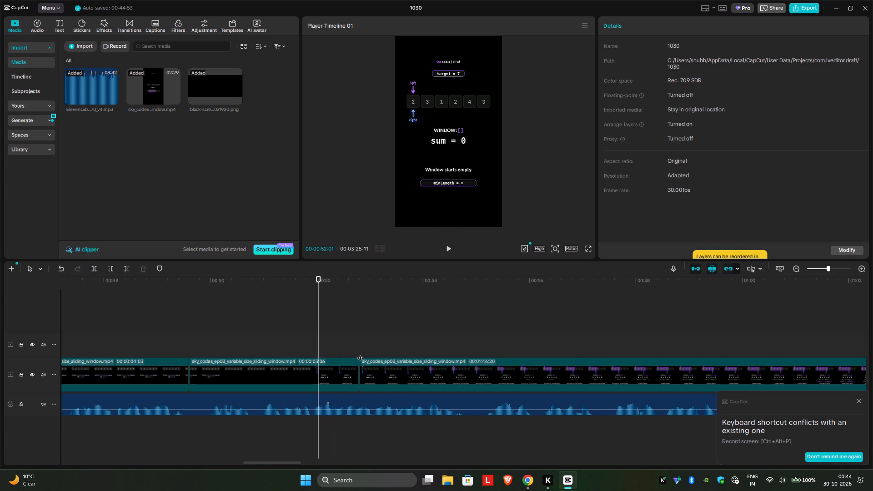
{"action": "left_click", "coordinate": [94, 274]}
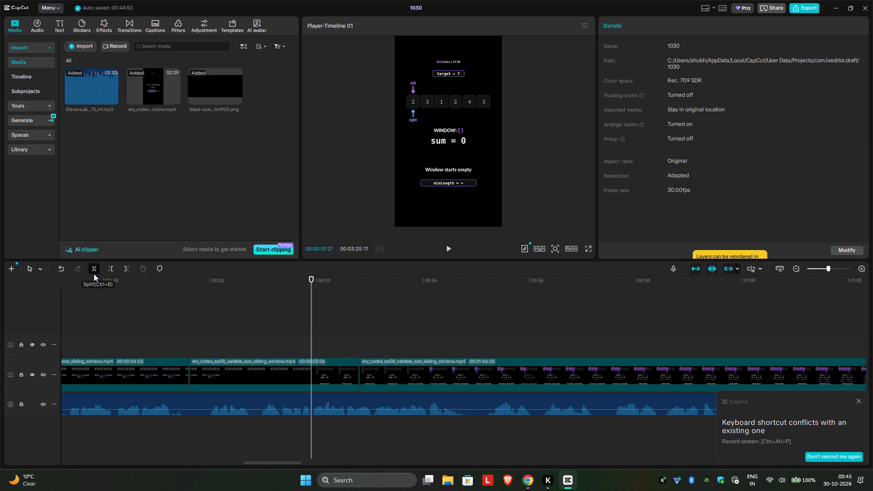
Slow the isolated "Window starts empty" piece to 0.3x speed.
{"action": "left_click", "coordinate": [339, 368]}
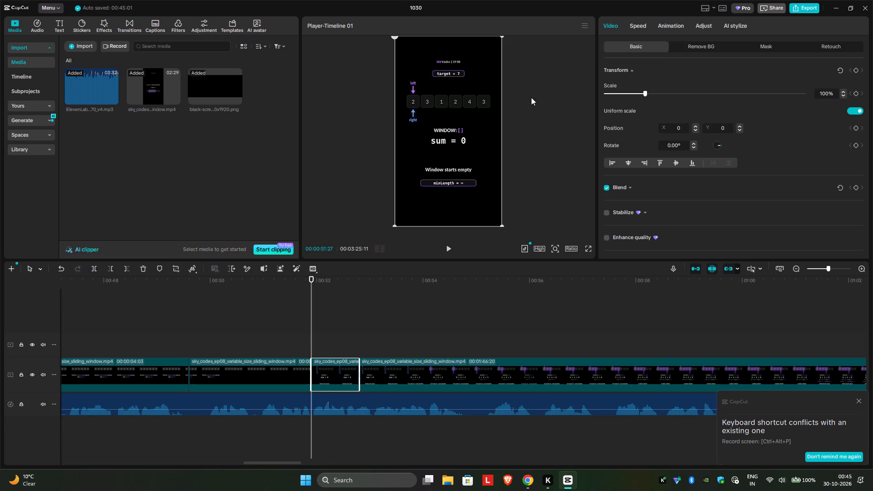
{"action": "left_click", "coordinate": [638, 28]}
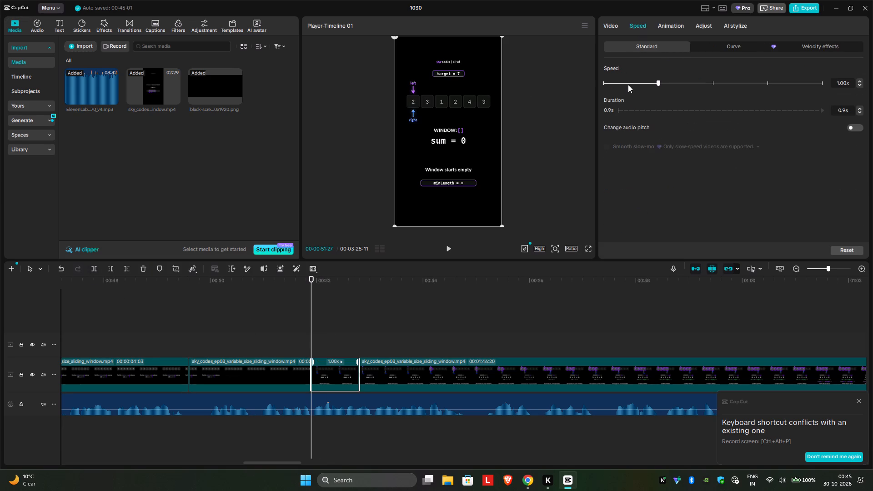
{"action": "left_click", "coordinate": [629, 83]}
{"action": "left_click_drag", "start_coordinate": [629, 83], "coordinate": [618, 85]}
Replay the slowed empty window section, split the following clip at 00:00:55:23 and 00:00:55:17, and select the isolated window [2] piece.
{"action": "left_click", "coordinate": [186, 325]}
{"action": "key", "text": "space"}
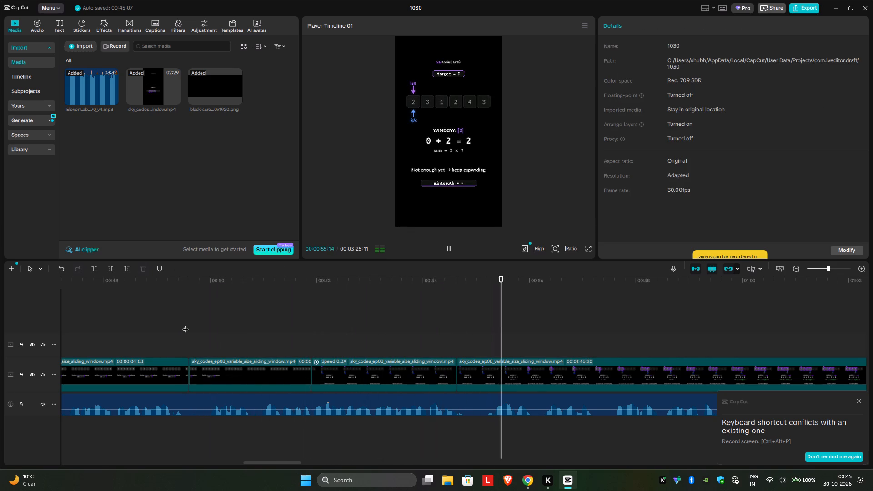
{"action": "key", "text": "space"}
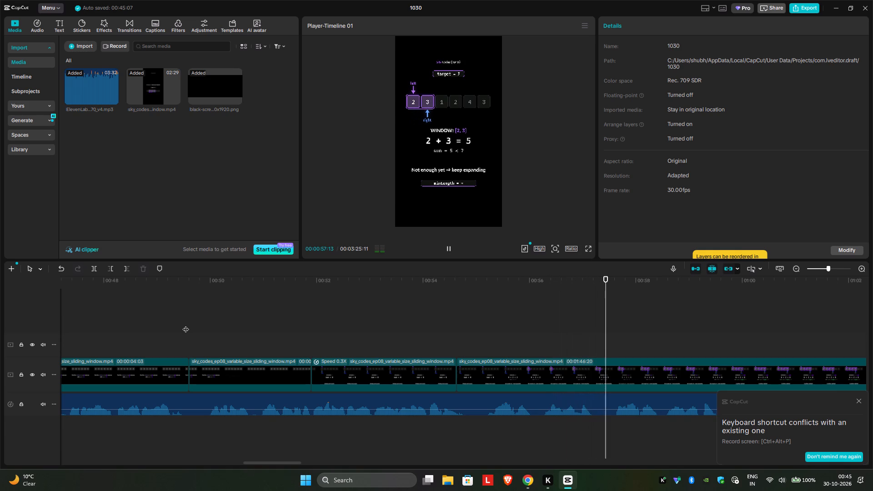
{"action": "left_click", "coordinate": [457, 345]}
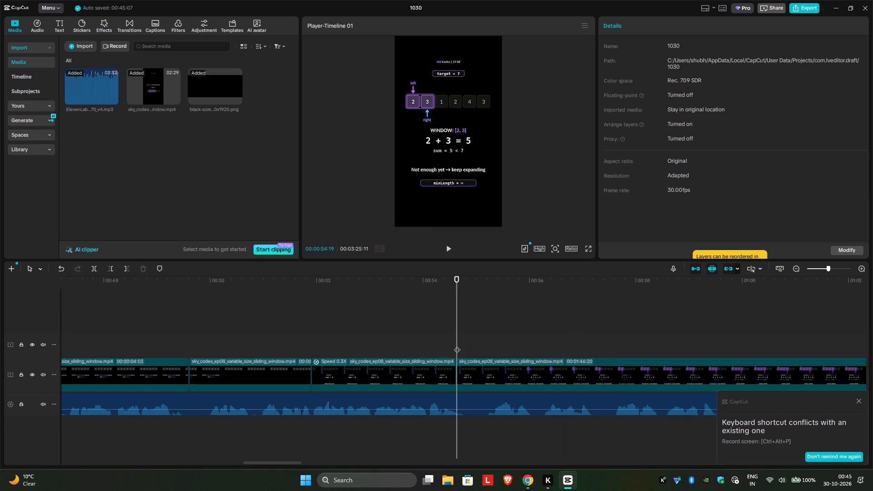
{"action": "key", "text": "space"}
{"action": "key", "text": "space"}
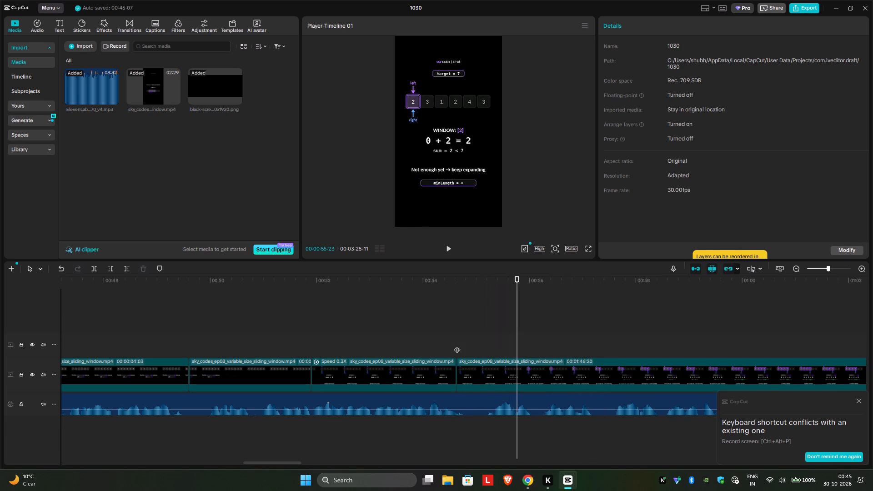
{"action": "left_click", "coordinate": [93, 270]}
{"action": "left_click", "coordinate": [507, 350]}
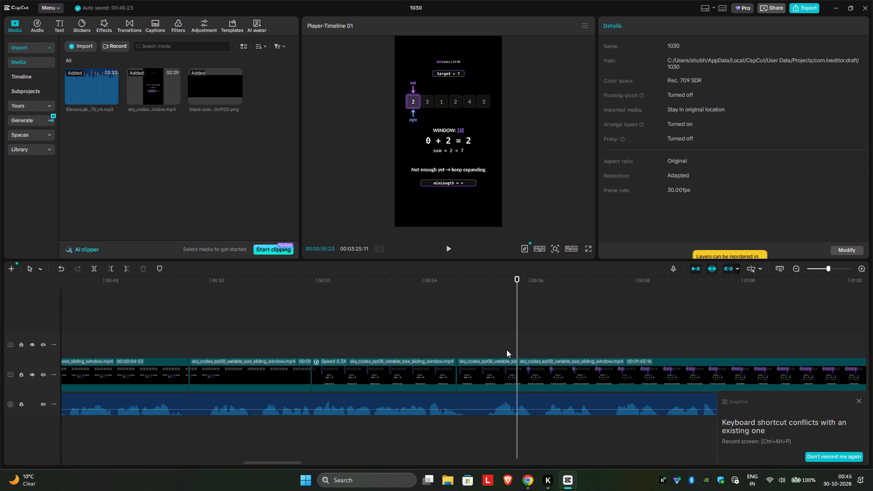
{"action": "left_click", "coordinate": [96, 271]}
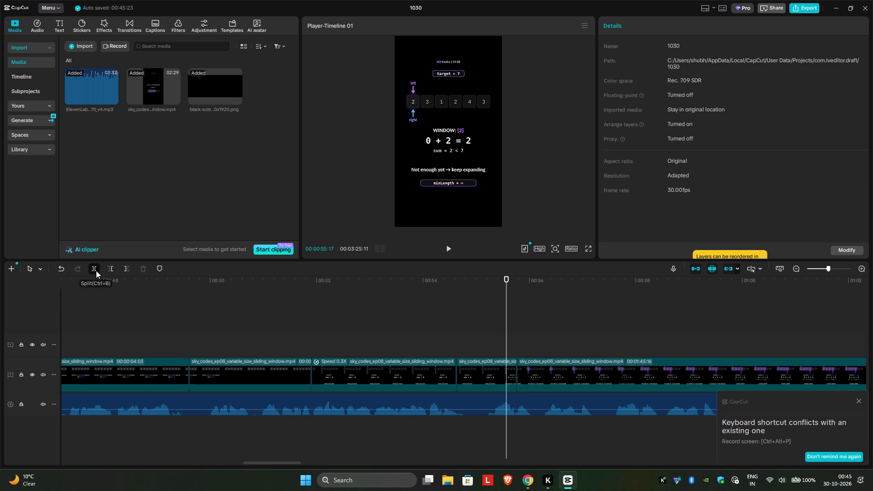
{"action": "left_click", "coordinate": [511, 368]}
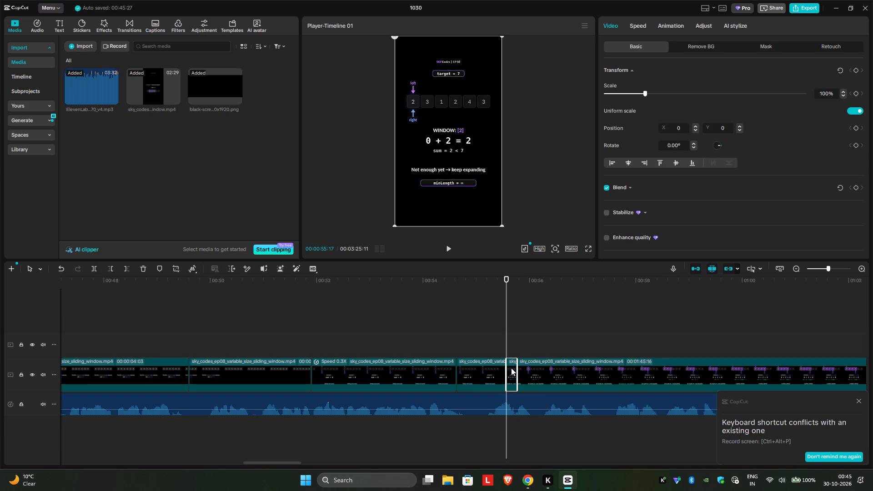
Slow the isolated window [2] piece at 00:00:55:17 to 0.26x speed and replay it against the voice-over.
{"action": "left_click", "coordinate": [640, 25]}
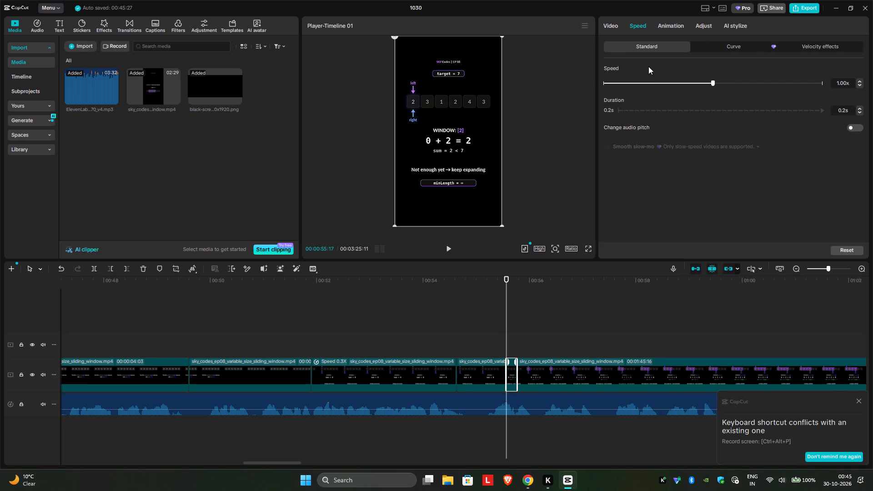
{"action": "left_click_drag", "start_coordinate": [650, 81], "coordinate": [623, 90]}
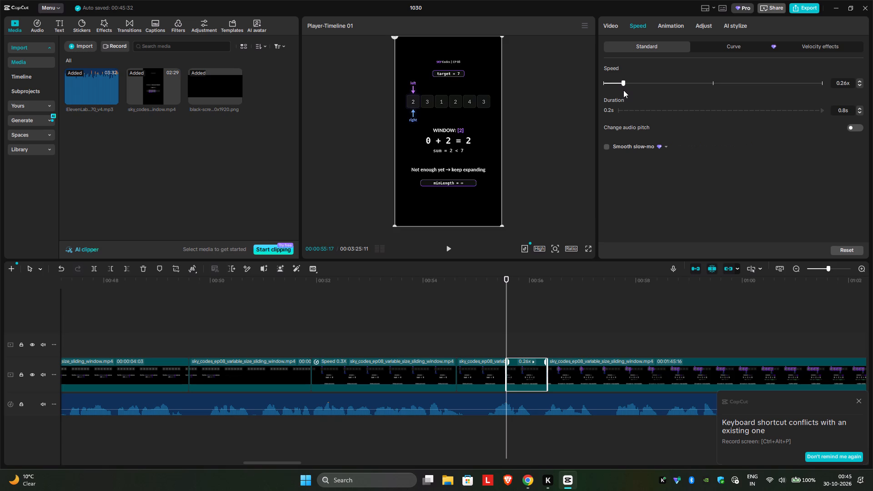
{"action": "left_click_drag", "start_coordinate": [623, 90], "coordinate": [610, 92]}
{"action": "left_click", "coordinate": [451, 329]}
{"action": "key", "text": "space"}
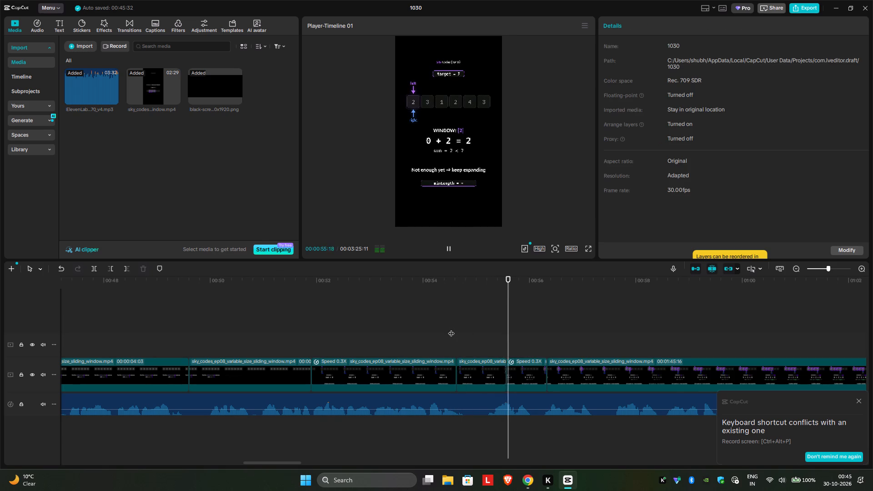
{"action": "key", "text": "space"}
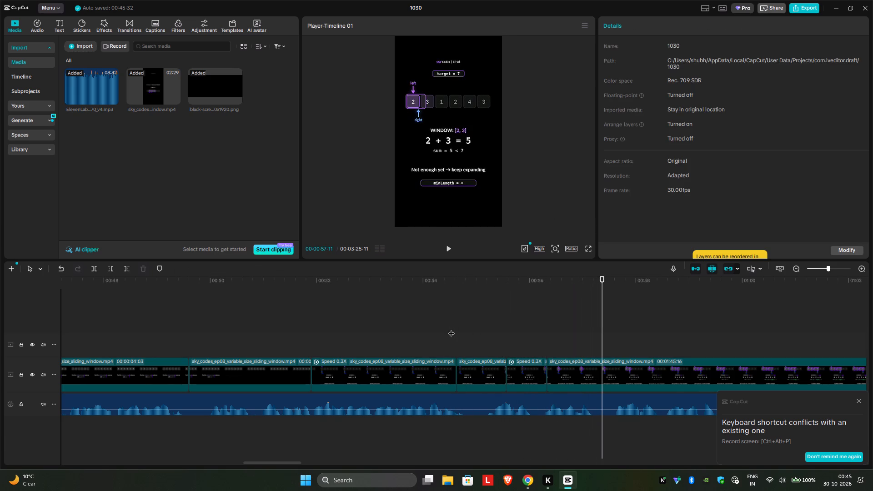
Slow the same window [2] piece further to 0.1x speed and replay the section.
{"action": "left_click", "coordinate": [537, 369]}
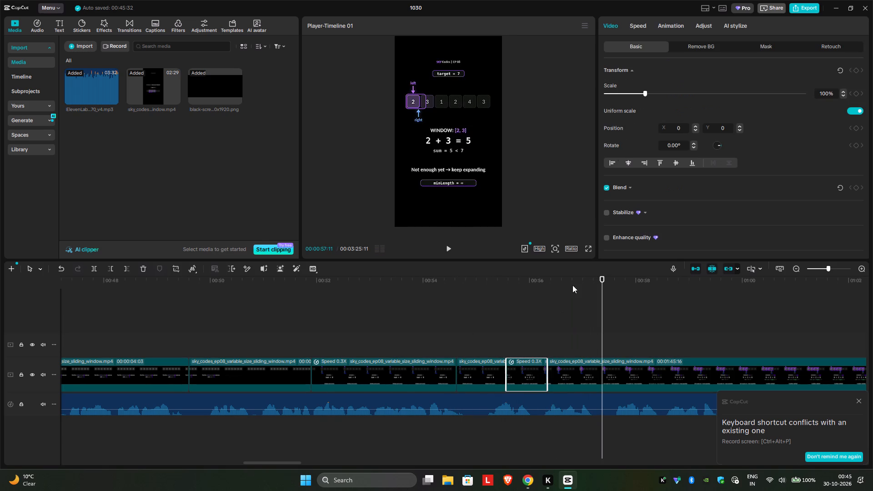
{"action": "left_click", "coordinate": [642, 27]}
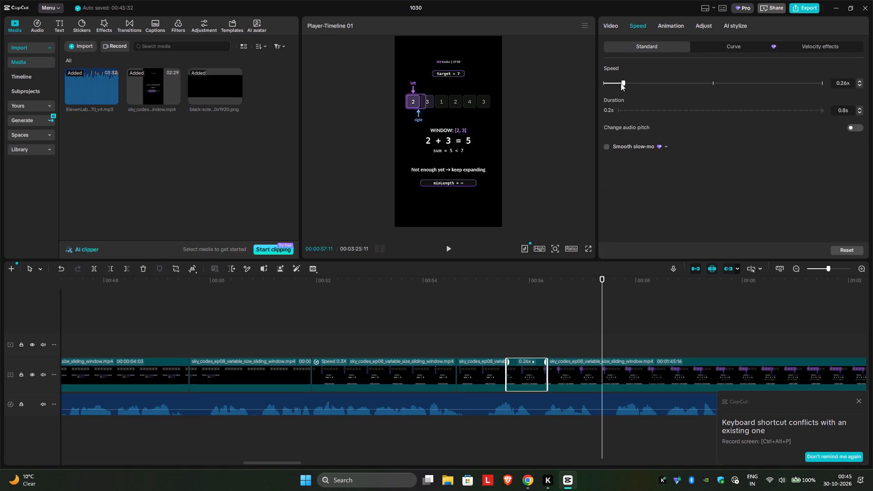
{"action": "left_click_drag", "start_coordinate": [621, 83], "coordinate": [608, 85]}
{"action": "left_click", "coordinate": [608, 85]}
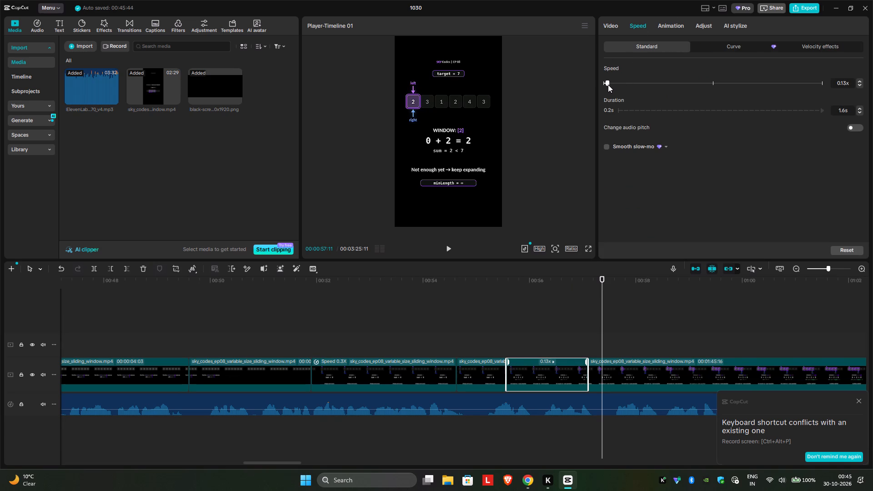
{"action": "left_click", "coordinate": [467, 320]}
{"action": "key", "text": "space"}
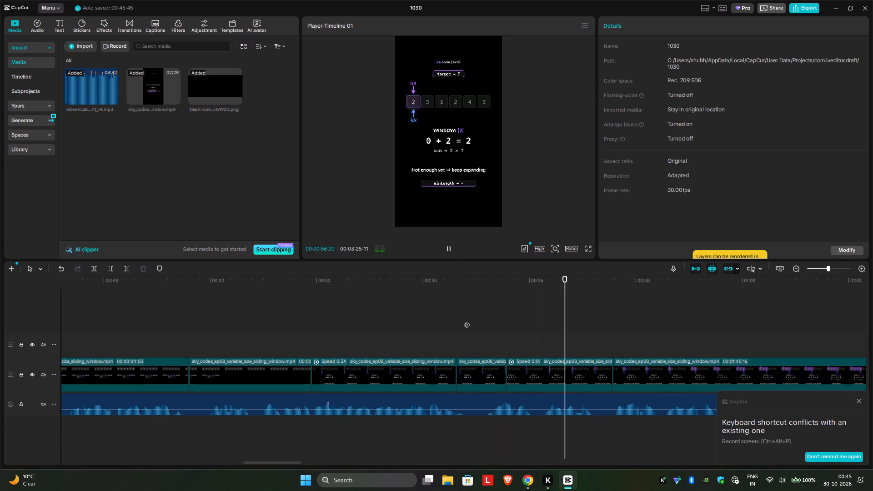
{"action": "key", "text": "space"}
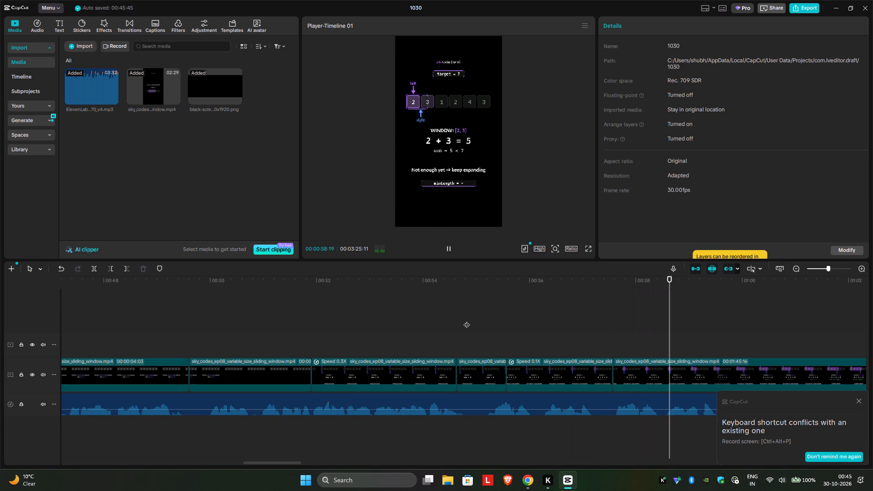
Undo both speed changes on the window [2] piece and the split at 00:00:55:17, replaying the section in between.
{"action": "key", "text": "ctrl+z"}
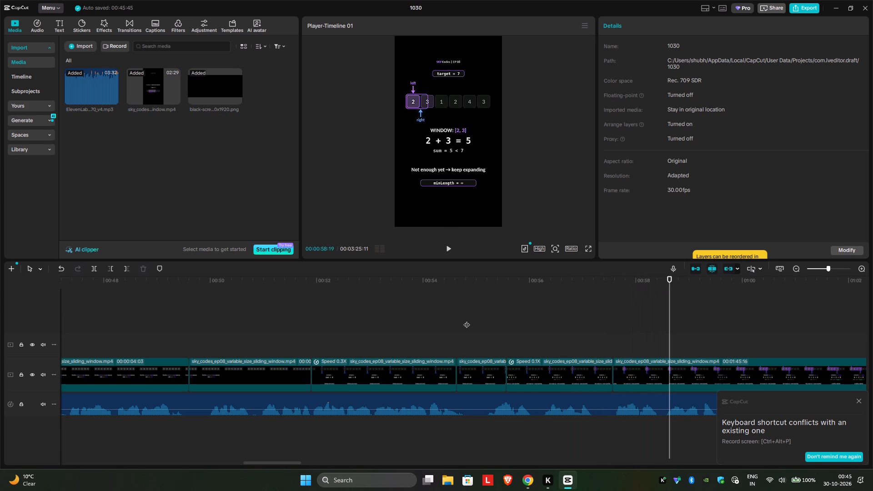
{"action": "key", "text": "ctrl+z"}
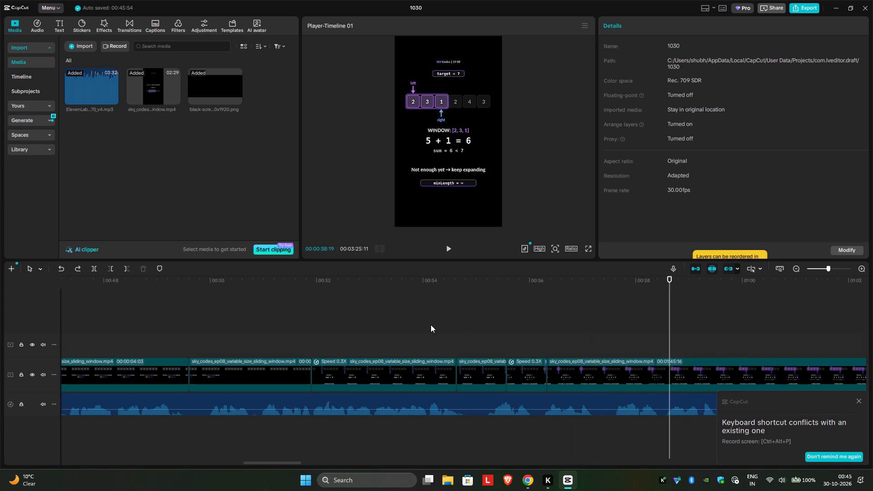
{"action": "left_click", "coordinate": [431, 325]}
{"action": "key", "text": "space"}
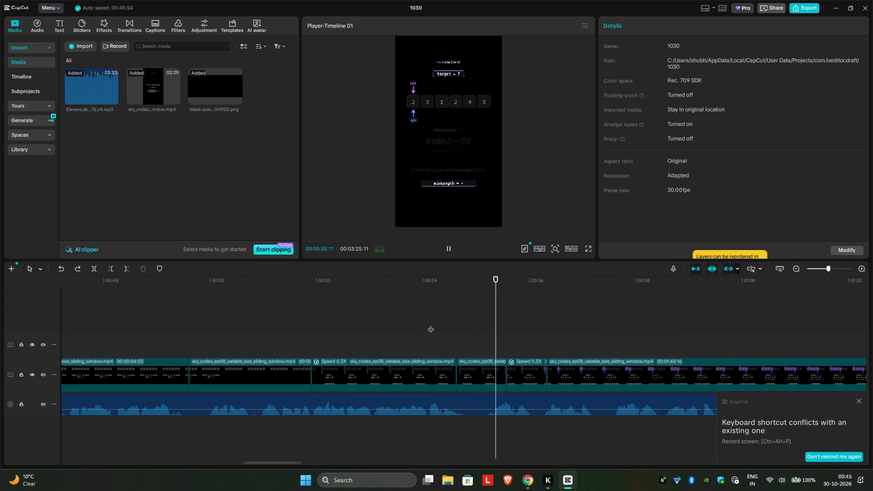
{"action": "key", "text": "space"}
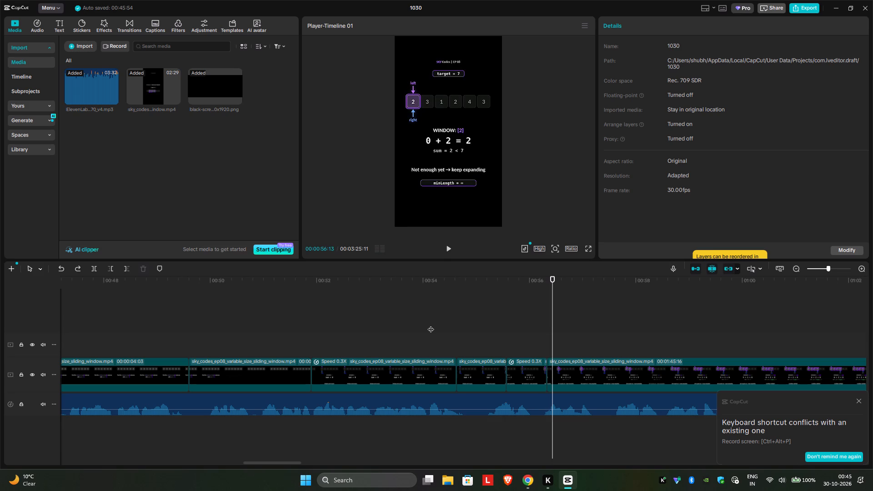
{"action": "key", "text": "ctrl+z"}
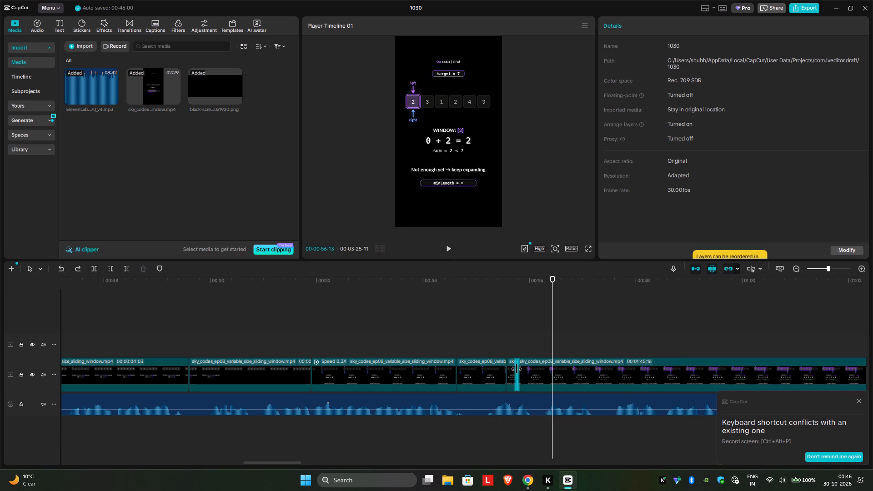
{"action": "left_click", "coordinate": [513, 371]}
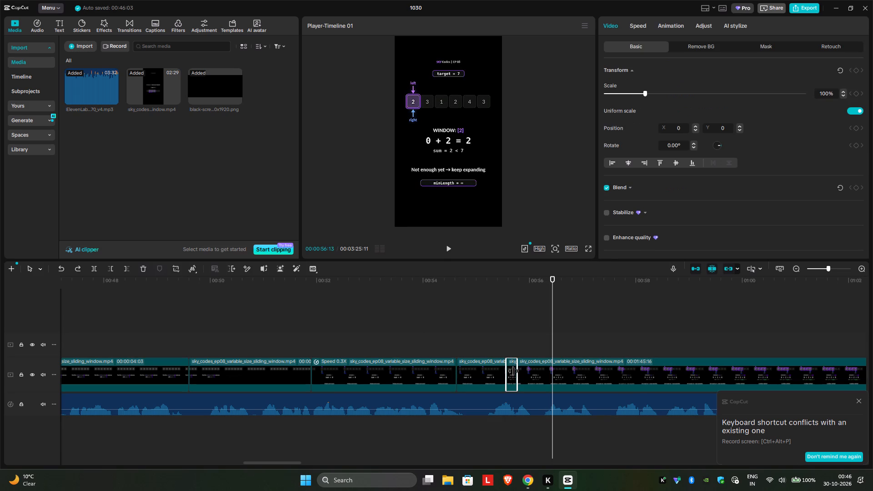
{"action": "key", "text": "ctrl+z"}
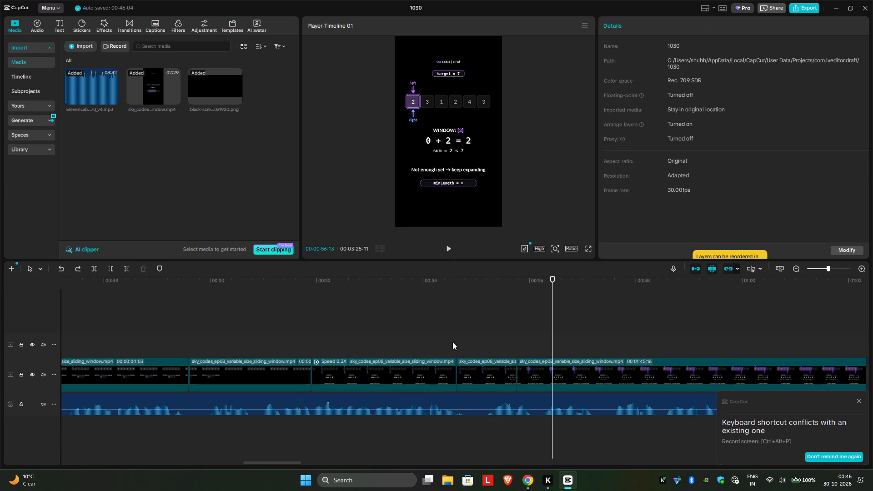
Split the window [2] clip at 00:00:56:13 and 00:00:56:08 to isolate a short piece where the 2 is highlighted.
{"action": "left_click", "coordinate": [420, 326]}
{"action": "key", "text": "space"}
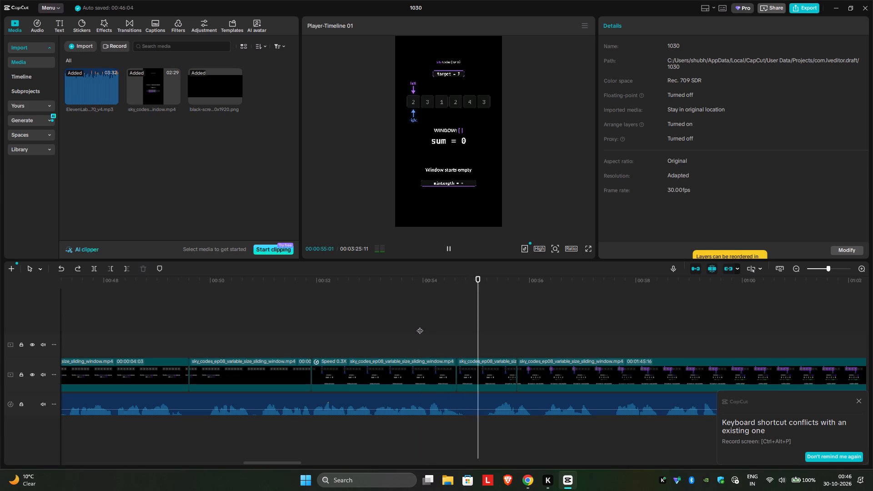
{"action": "key", "text": "space"}
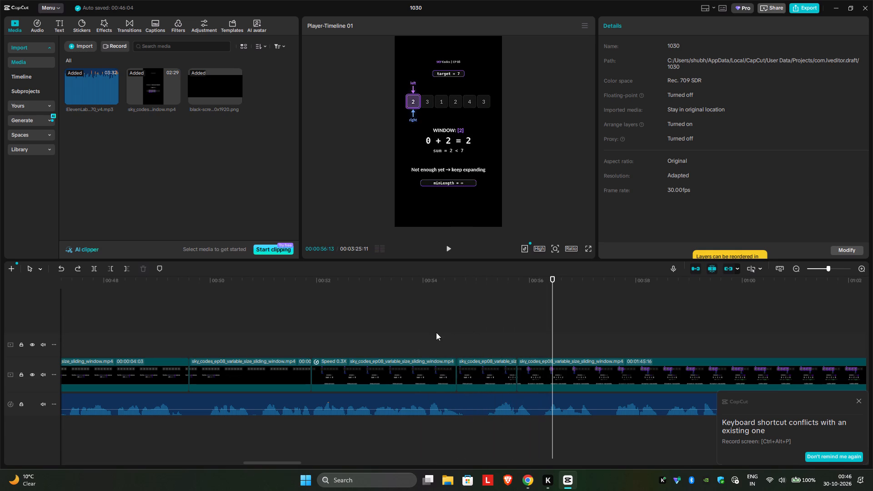
{"action": "left_click", "coordinate": [96, 268]}
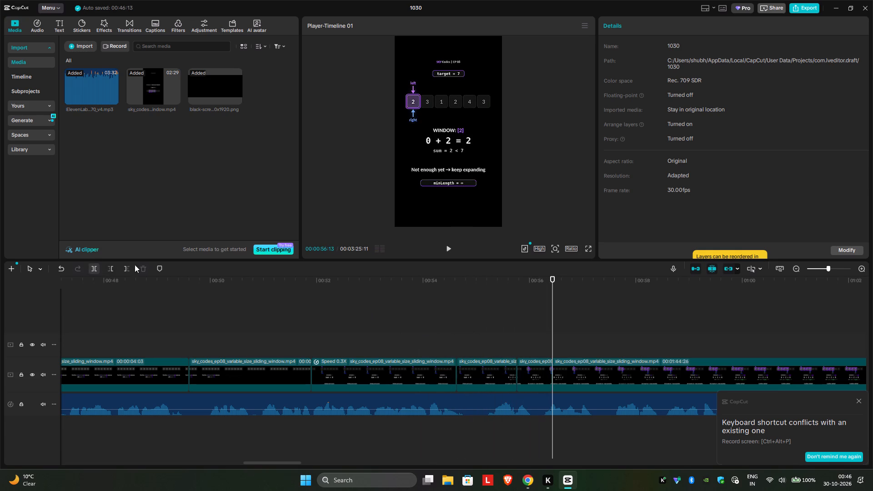
{"action": "key", "text": "Left"}
{"action": "key", "text": "Left"}
{"action": "key", "text": "Left"}
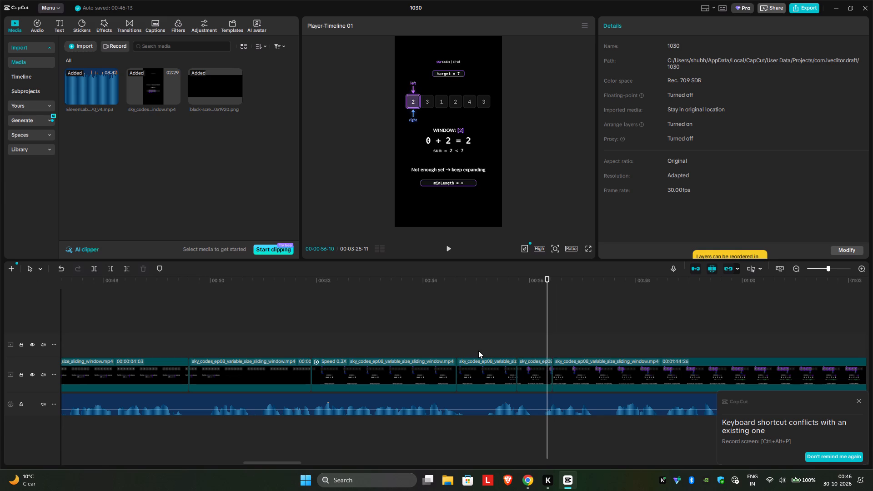
{"action": "key", "text": "Left"}
{"action": "key", "text": "Left"}
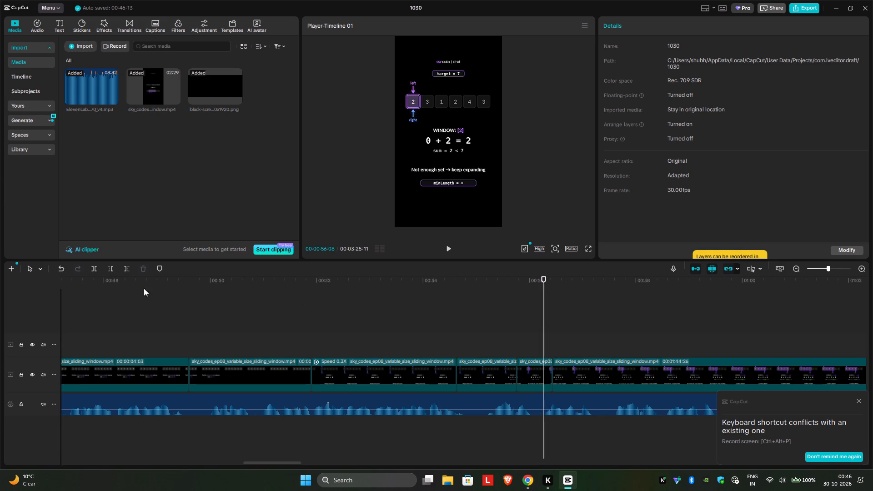
{"action": "left_click", "coordinate": [97, 269]}
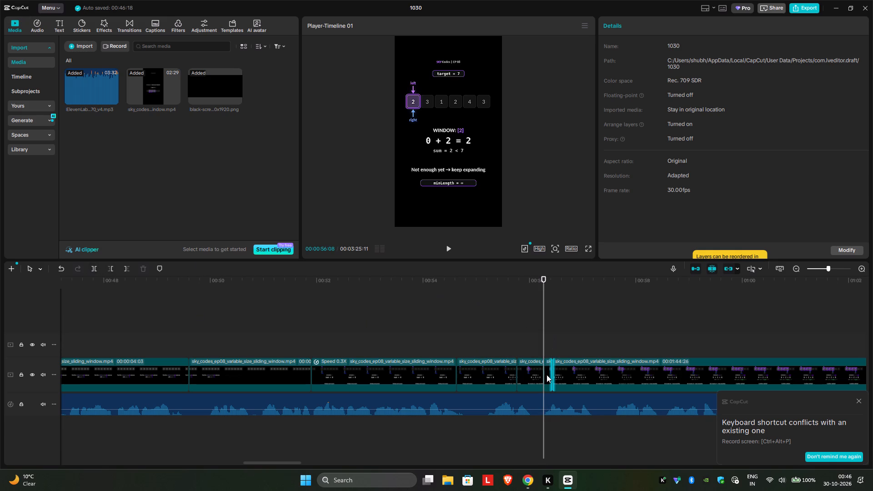
Slow the isolated window [2] piece at 00:00:56:08 to 0.1x speed.
{"action": "left_click", "coordinate": [549, 377]}
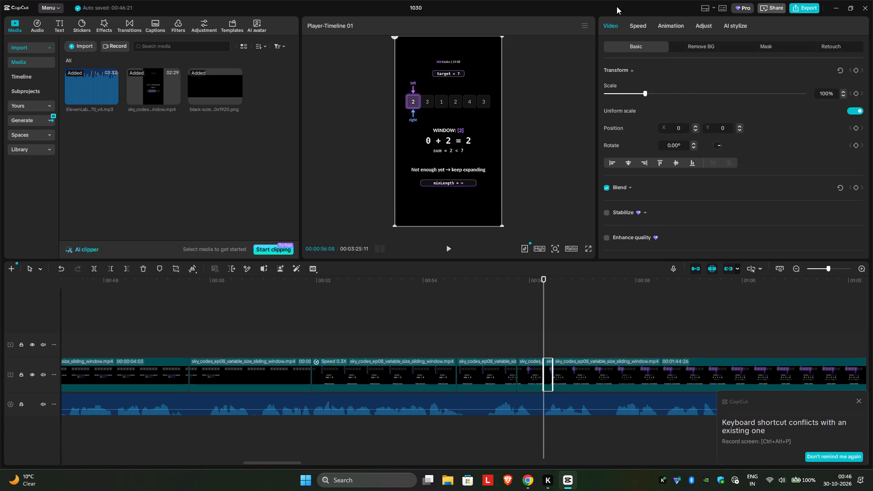
{"action": "left_click", "coordinate": [642, 24]}
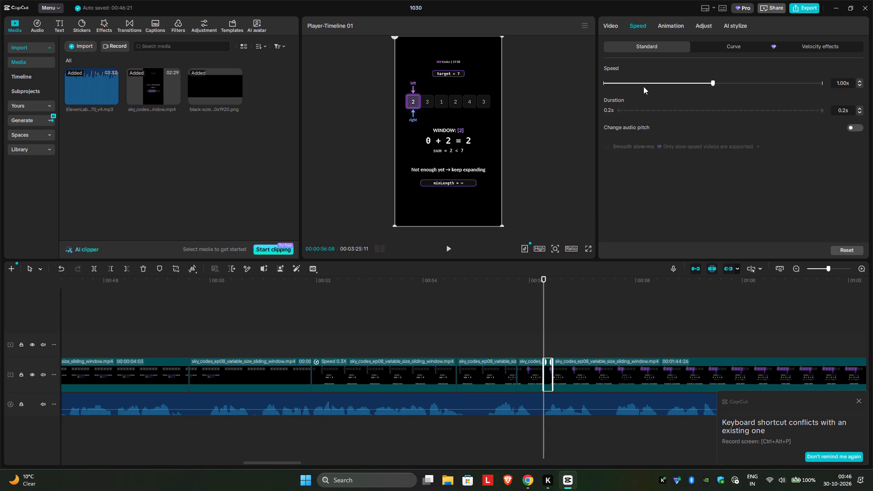
{"action": "left_click_drag", "start_coordinate": [646, 82], "coordinate": [594, 91]}
{"action": "left_click", "coordinate": [388, 329]}
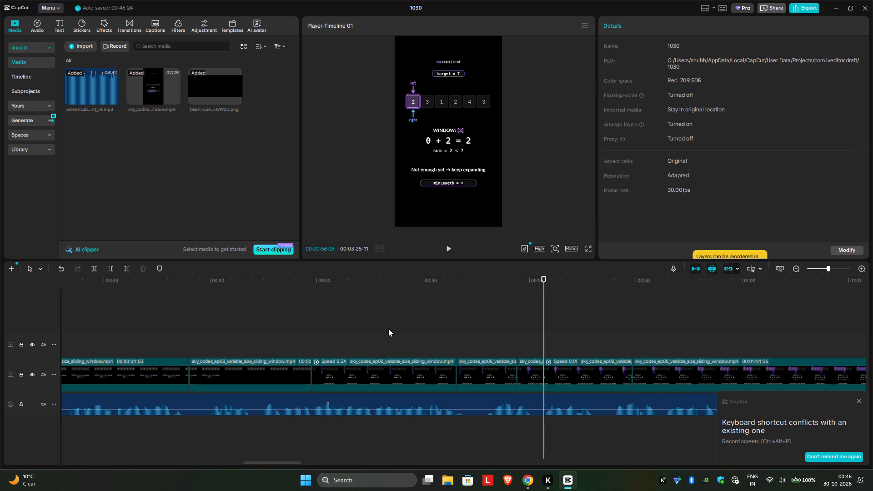
Play on to the window [2, 3] scene and split the clip at 00:00:58:27 and 00:00:58:22 to isolate a short piece.
{"action": "key", "text": "space"}
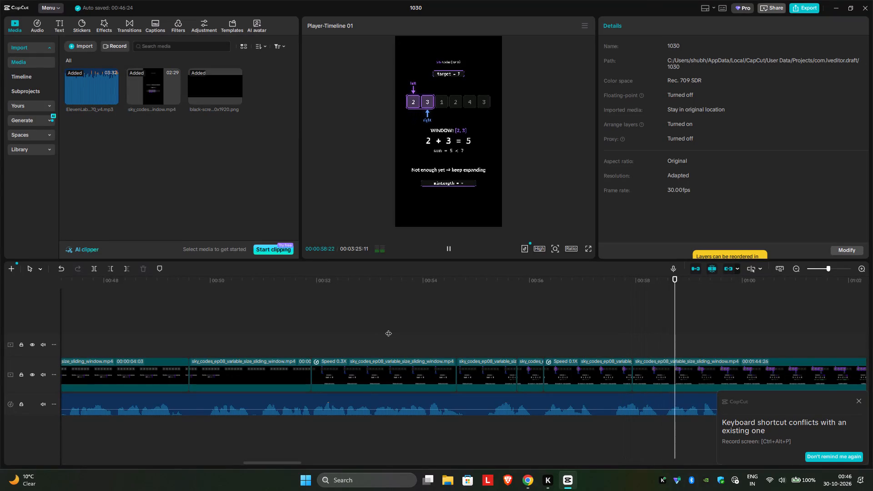
{"action": "key", "text": "space"}
{"action": "key", "text": "Left"}
{"action": "key", "text": "Left"}
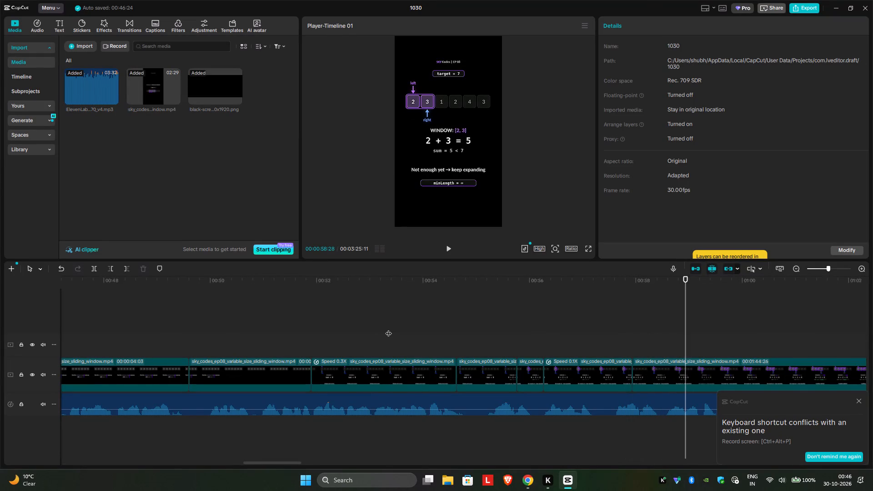
{"action": "key", "text": "Left"}
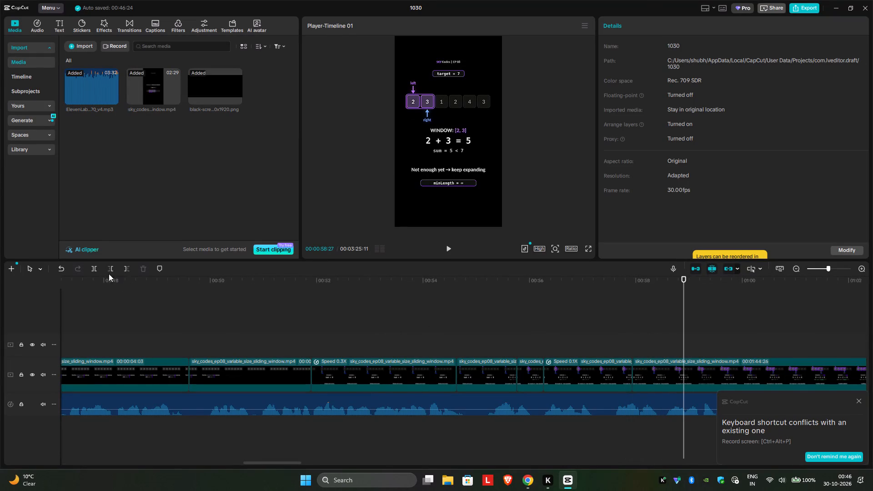
{"action": "left_click", "coordinate": [97, 269]}
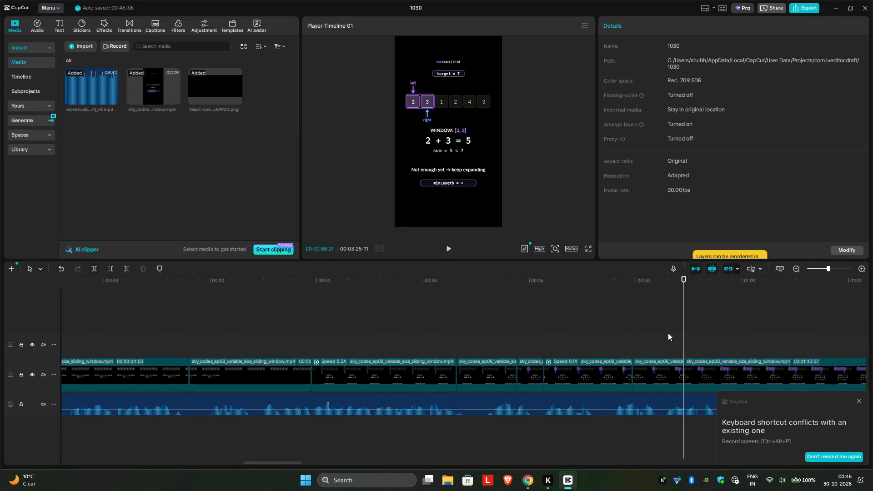
{"action": "key", "text": "Left"}
{"action": "key", "text": "Left"}
{"action": "key", "text": "Left"}
{"action": "key", "text": "Left"}
{"action": "key", "text": "Left"}
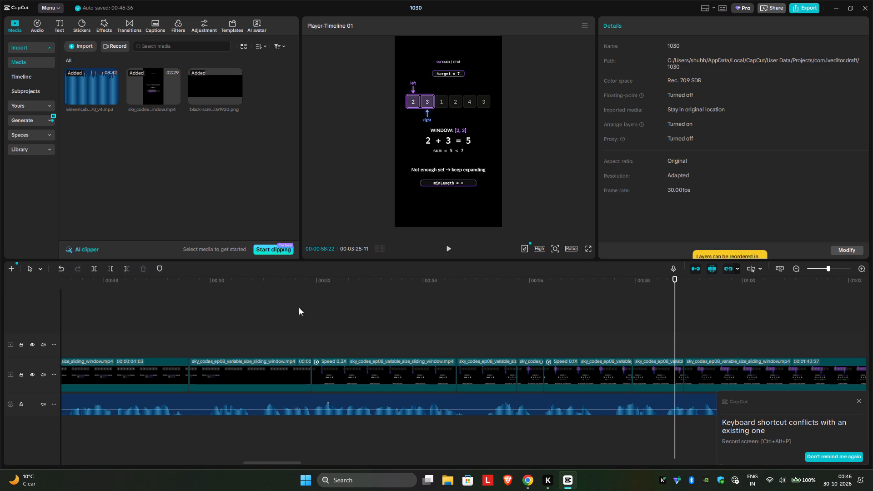
{"action": "left_click", "coordinate": [99, 271]}
Slow the isolated window [2, 3] piece at 00:00:58:22 to 0.1x speed.
{"action": "left_click", "coordinate": [681, 369]}
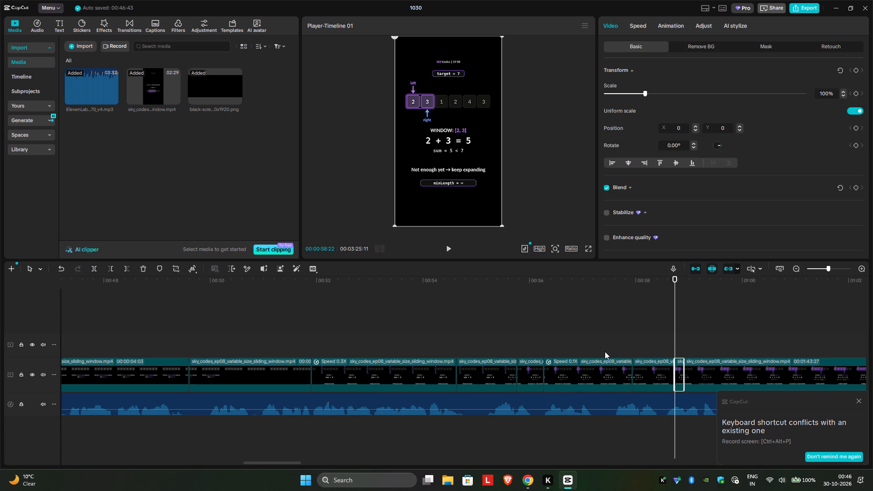
{"action": "scroll", "coordinate": [605, 351], "scroll_direction": "left", "scroll_amount": 3}
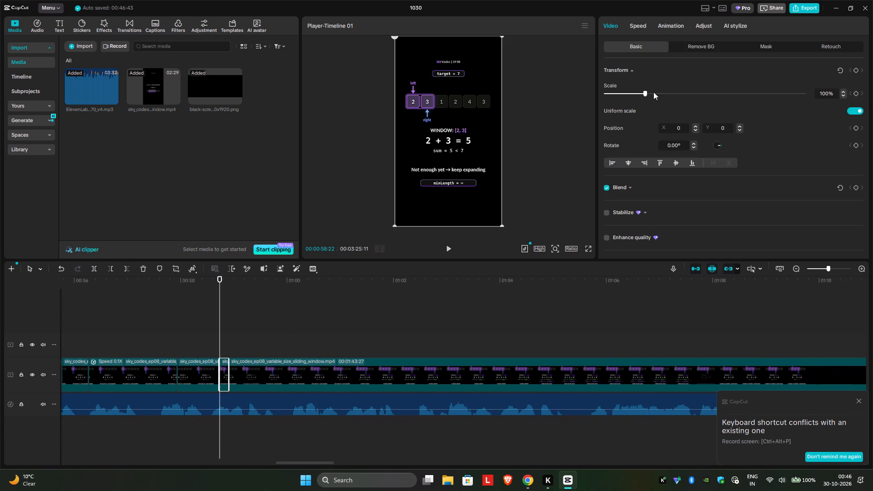
{"action": "left_click", "coordinate": [644, 30]}
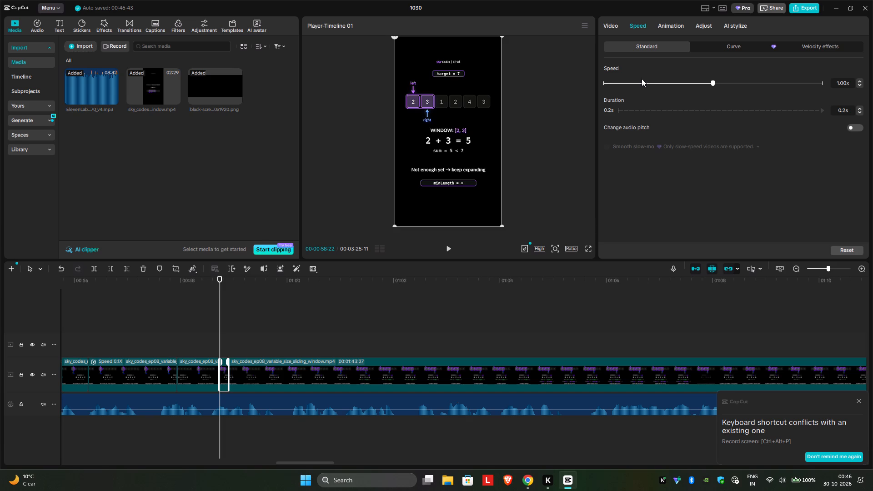
{"action": "left_click", "coordinate": [645, 82]}
{"action": "left_click_drag", "start_coordinate": [645, 82], "coordinate": [625, 82]}
{"action": "left_click_drag", "start_coordinate": [625, 82], "coordinate": [611, 81]}
{"action": "left_click_drag", "start_coordinate": [611, 81], "coordinate": [603, 83]}
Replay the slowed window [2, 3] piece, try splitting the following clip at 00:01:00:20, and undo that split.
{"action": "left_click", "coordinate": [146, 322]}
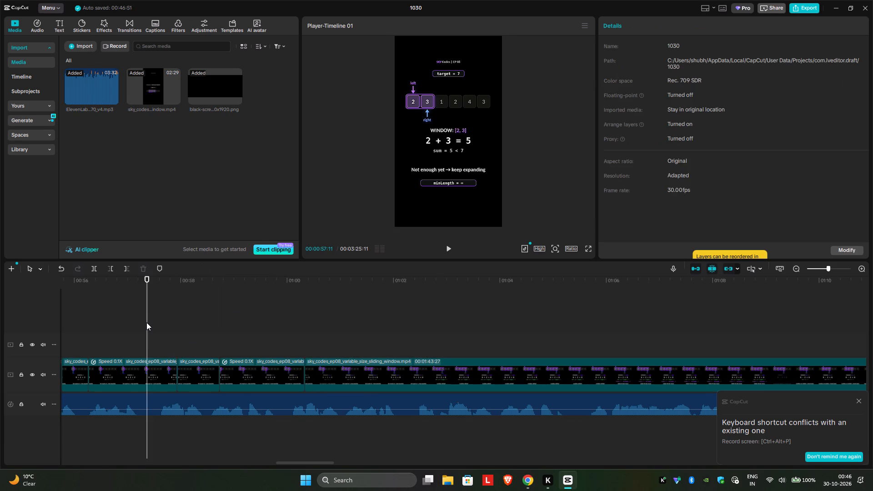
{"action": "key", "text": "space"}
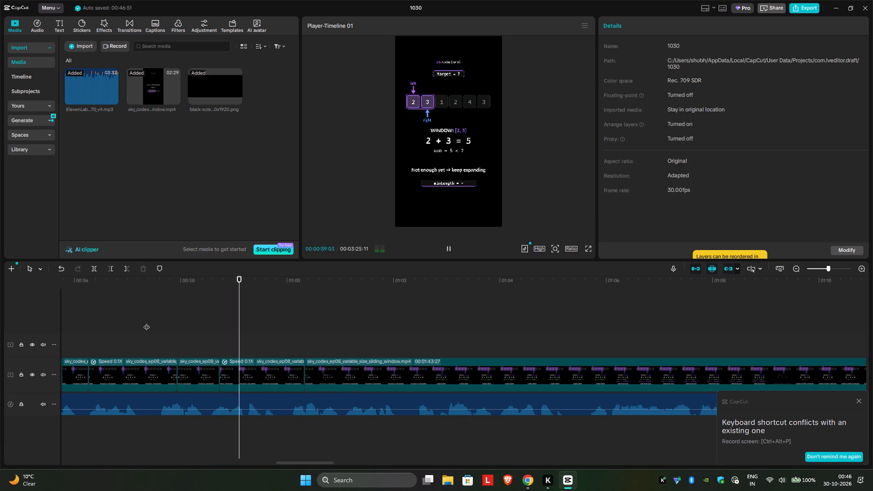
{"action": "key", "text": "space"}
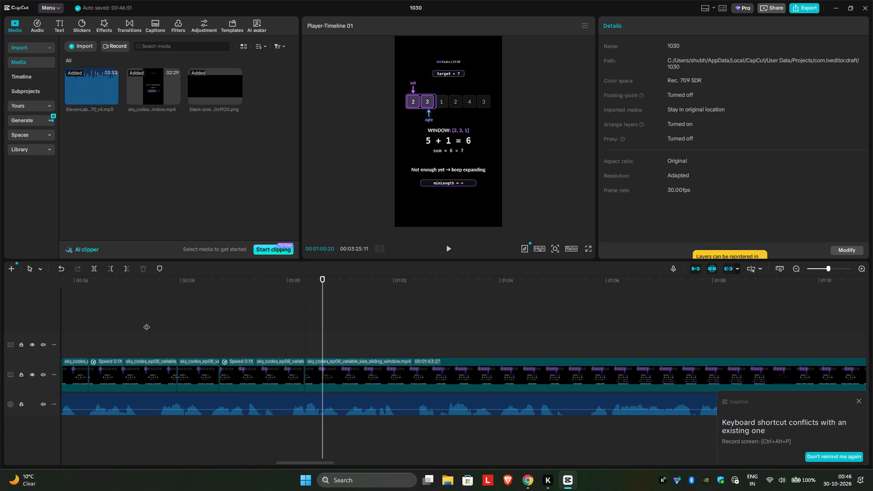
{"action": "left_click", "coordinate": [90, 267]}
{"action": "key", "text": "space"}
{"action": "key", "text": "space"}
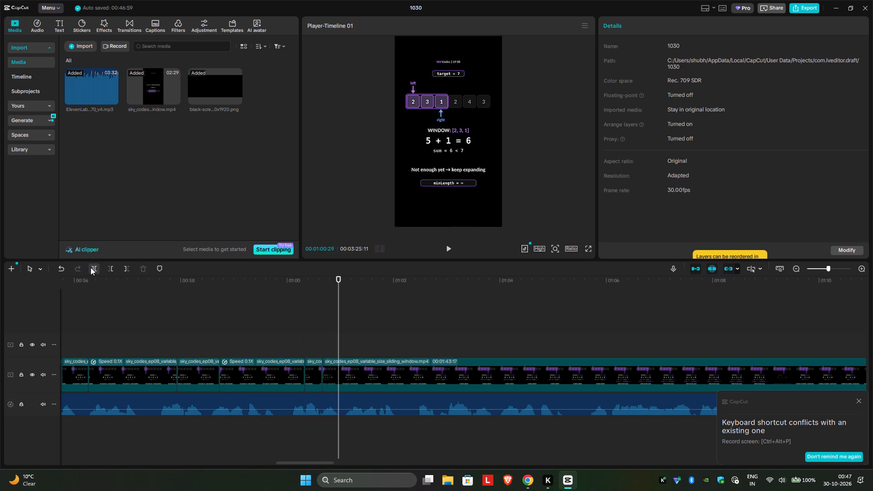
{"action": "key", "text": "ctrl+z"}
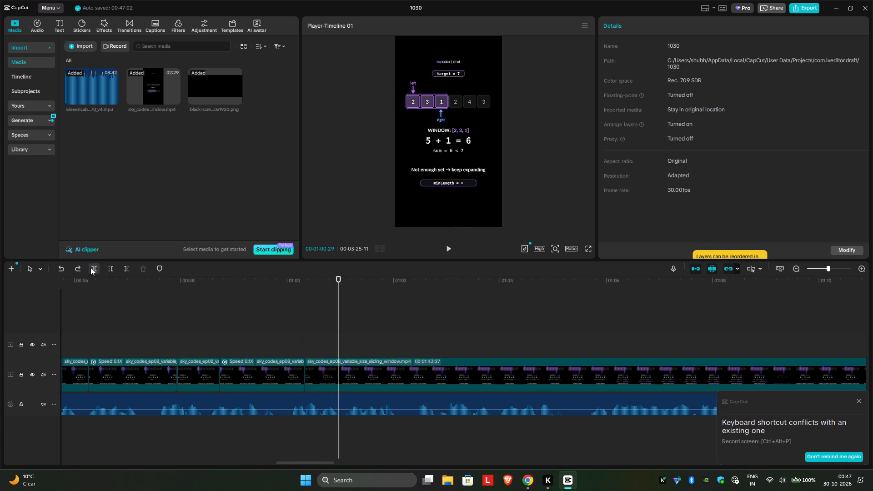
Replay the transition into the window [2, 3, 1] scene and split the clip at 00:01:01:07.
{"action": "left_click", "coordinate": [276, 319]}
{"action": "key", "text": "space"}
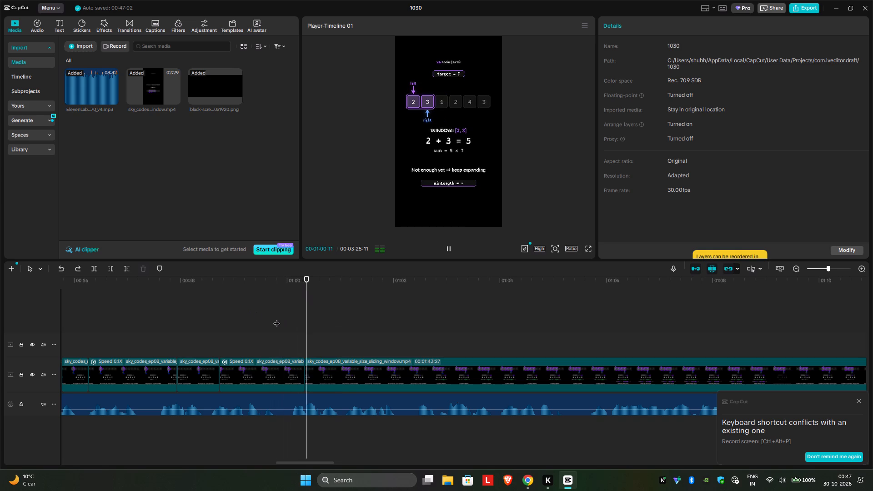
{"action": "key", "text": "space"}
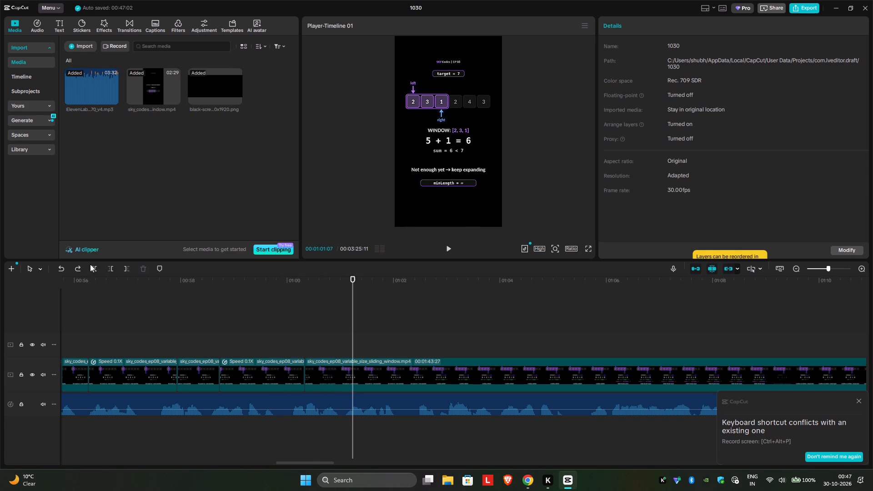
{"action": "left_click", "coordinate": [95, 268]}
Play on through the window [2, 3, 1, 2] and [3, 1, 2] scenes to check their timing against the voice-over.
{"action": "key", "text": "space"}
{"action": "key", "text": "space"}
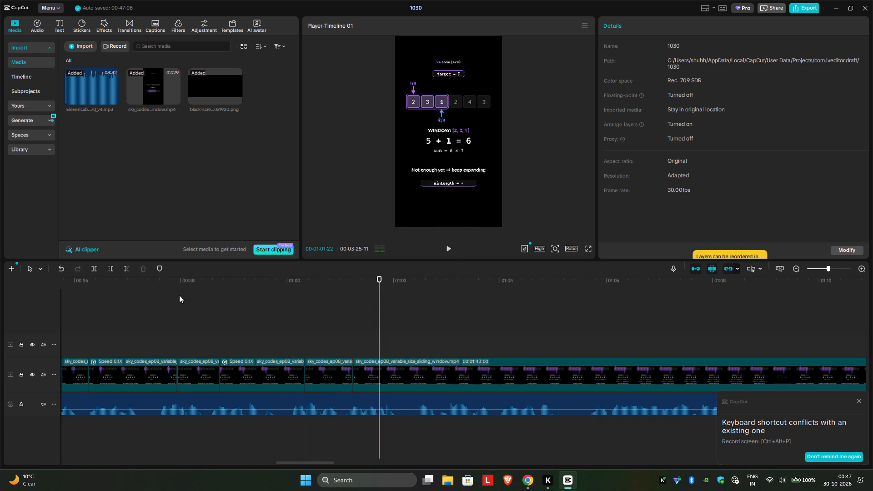
{"action": "key", "text": "space"}
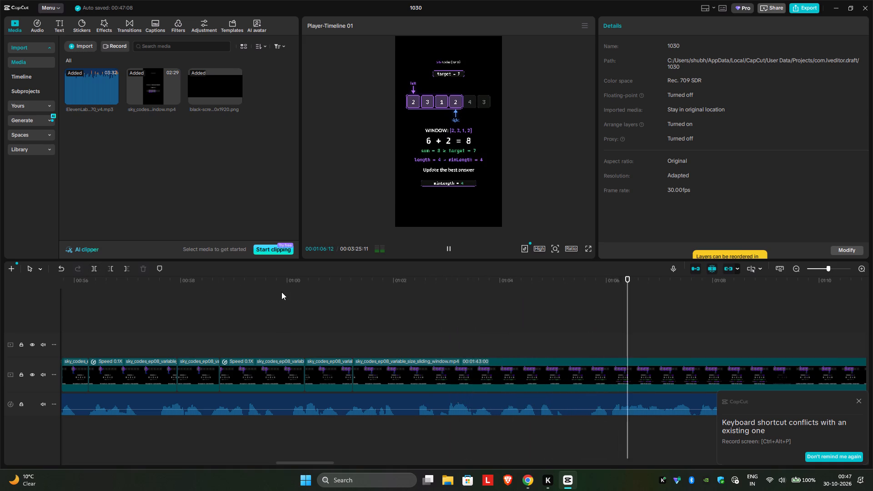
{"action": "scroll", "coordinate": [281, 292], "scroll_direction": "left", "scroll_amount": 2}
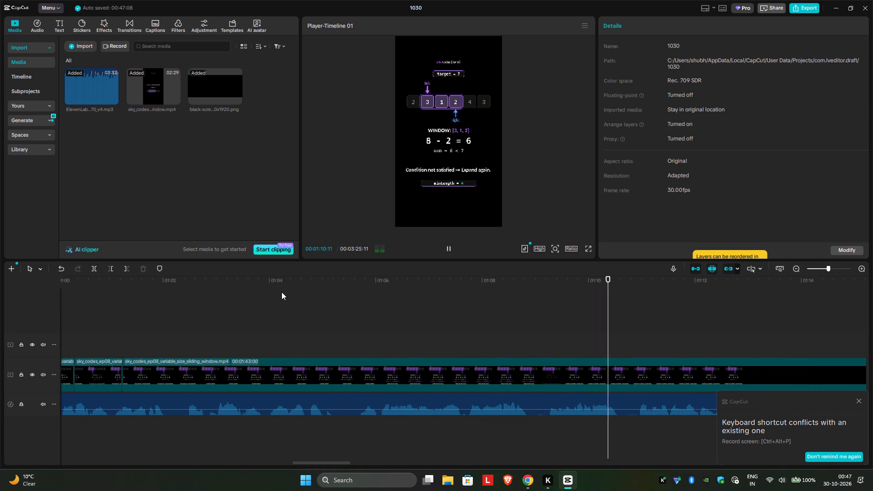
{"action": "scroll", "coordinate": [181, 347], "scroll_direction": "right", "scroll_amount": 1}
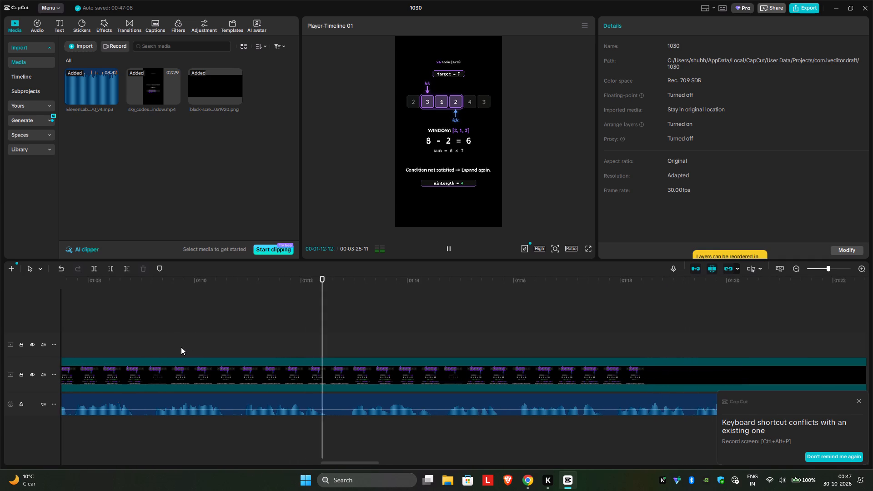
{"action": "scroll", "coordinate": [181, 347], "scroll_direction": "right", "scroll_amount": 5}
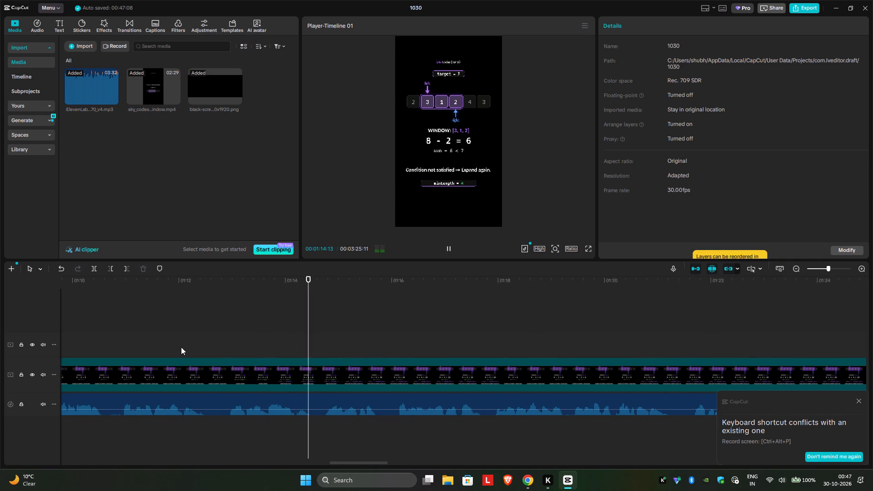
{"action": "left_click", "coordinate": [181, 347]}
{"action": "scroll", "coordinate": [181, 347], "scroll_direction": "down", "scroll_amount": 2, "text": "ctrl"}
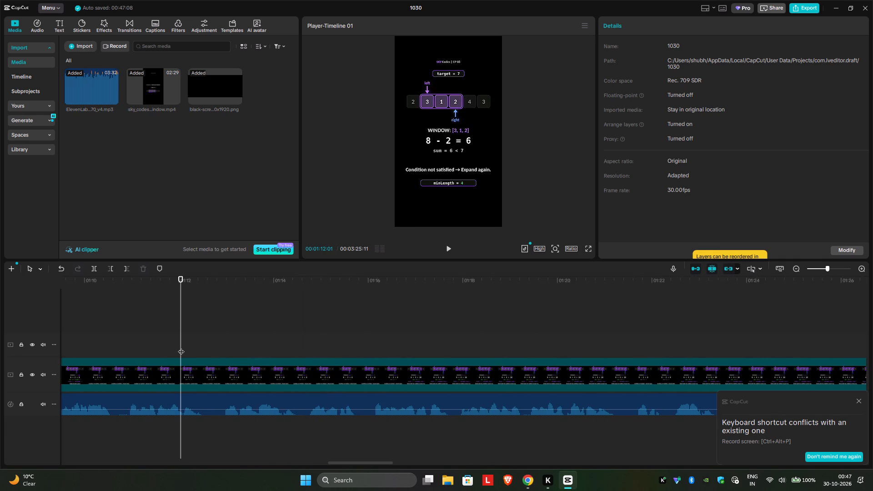
{"action": "scroll", "coordinate": [181, 347], "scroll_direction": "down", "scroll_amount": 7, "text": "ctrl"}
{"action": "scroll", "coordinate": [181, 347], "scroll_direction": "right", "scroll_amount": 2}
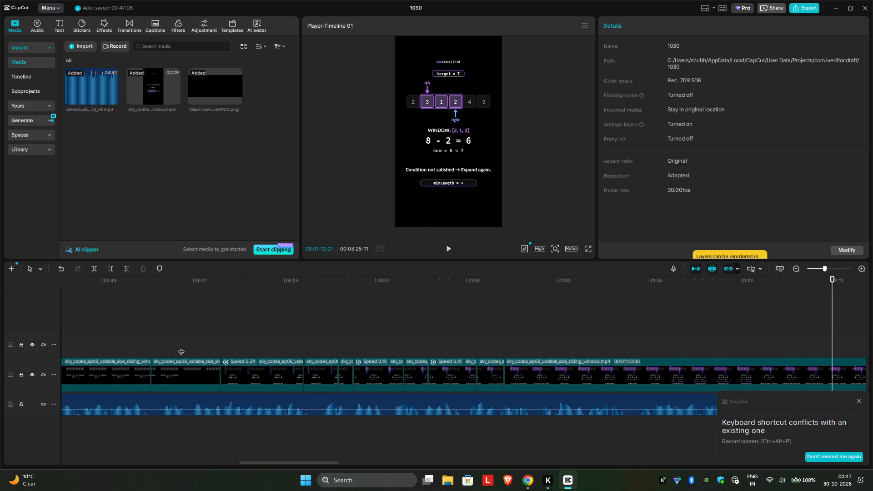
{"action": "scroll", "coordinate": [181, 347], "scroll_direction": "right", "scroll_amount": 1}
Replay from the empty-window scene and split the window [2, 3, 1, 2] clip at 00:01:06:21 and 00:01:08:02 to isolate a piece.
{"action": "left_click", "coordinate": [271, 335]}
{"action": "key", "text": "space"}
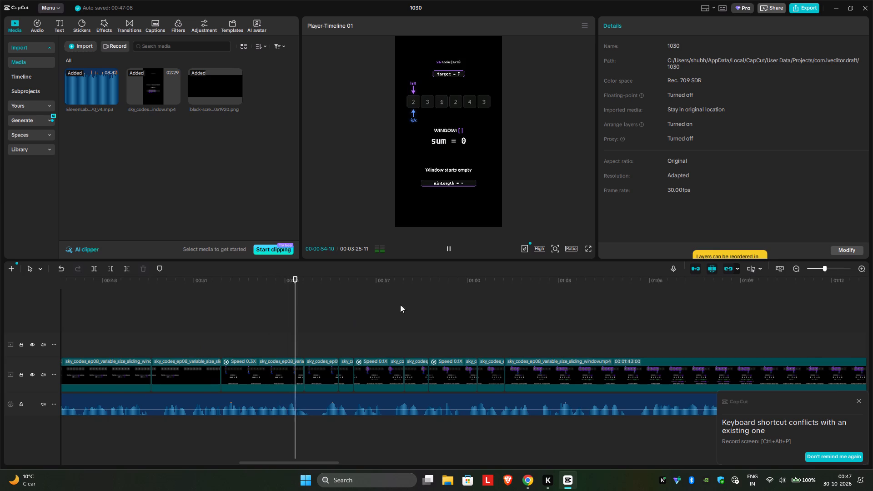
{"action": "scroll", "coordinate": [408, 311], "scroll_direction": "left", "scroll_amount": 2}
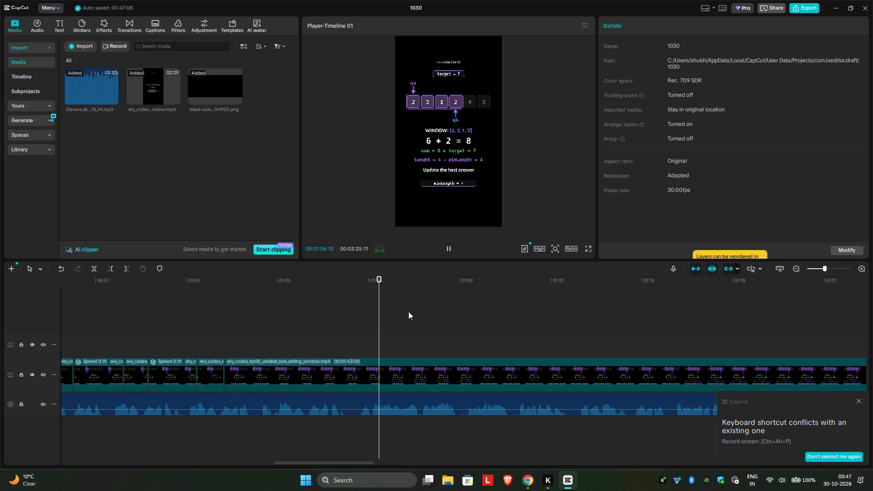
{"action": "key", "text": "space"}
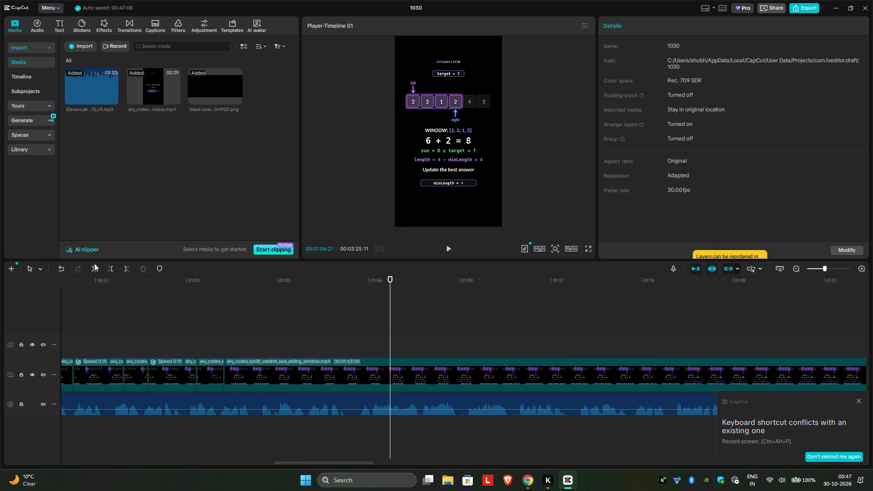
{"action": "left_click", "coordinate": [94, 265]}
{"action": "key", "text": "space"}
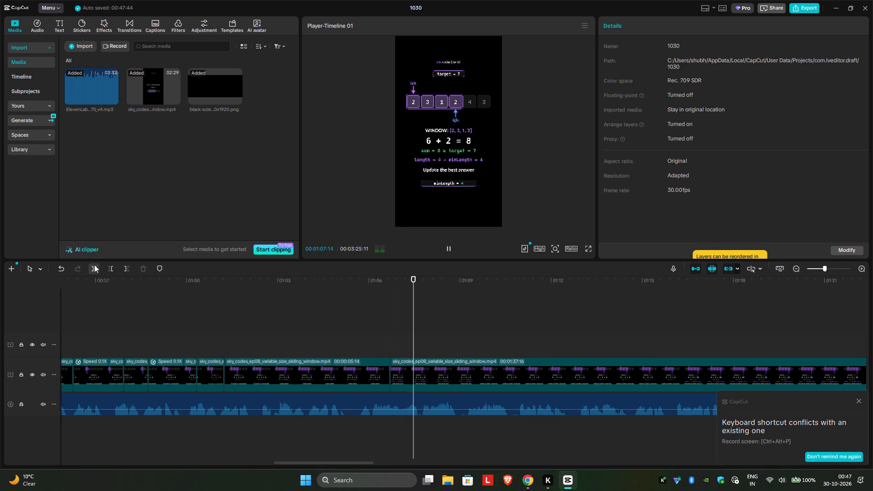
{"action": "key", "text": "space"}
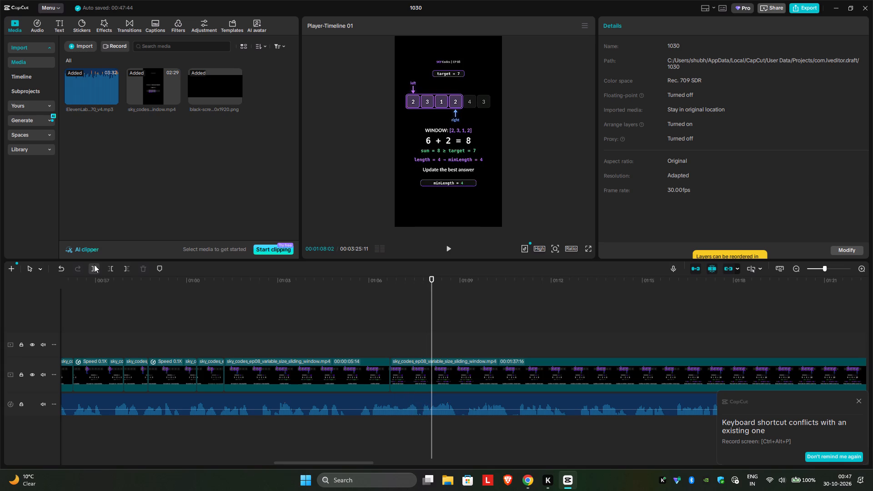
{"action": "left_click", "coordinate": [94, 265]}
Play on to the window [3, 1, 2] scene and slow the isolated window [2, 3, 1, 2] piece at 00:01:06:21 to 0.23x speed.
{"action": "key", "text": "space"}
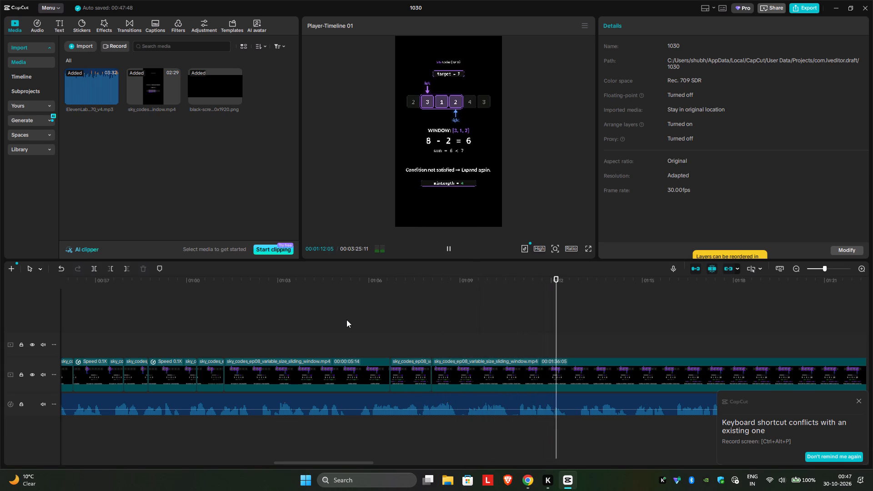
{"action": "key", "text": "space"}
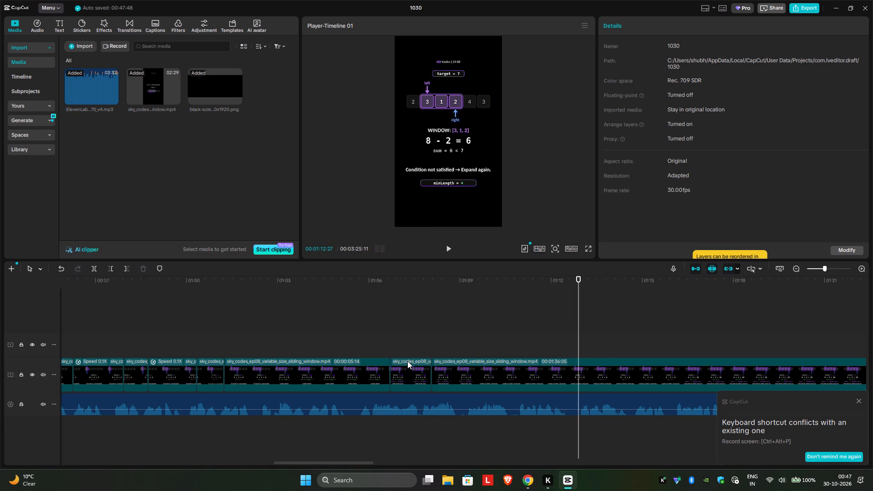
{"action": "left_click", "coordinate": [407, 361]}
{"action": "left_click", "coordinate": [642, 25]}
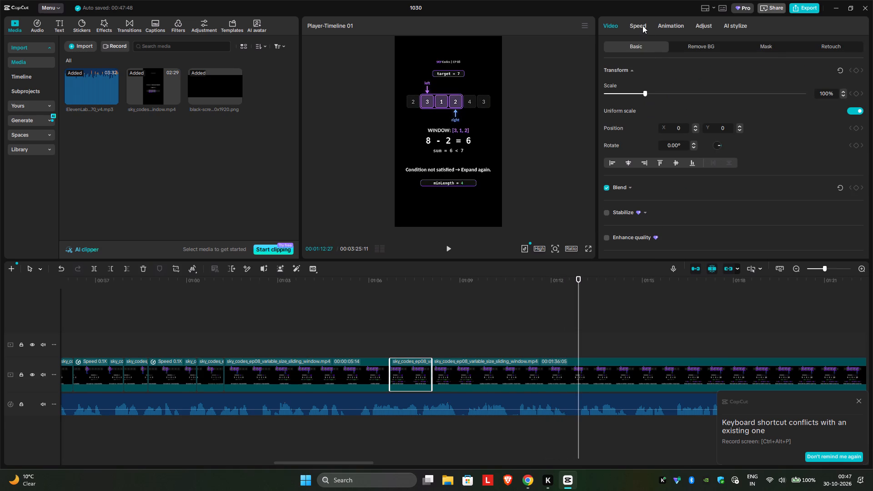
{"action": "left_click_drag", "start_coordinate": [636, 82], "coordinate": [612, 85]}
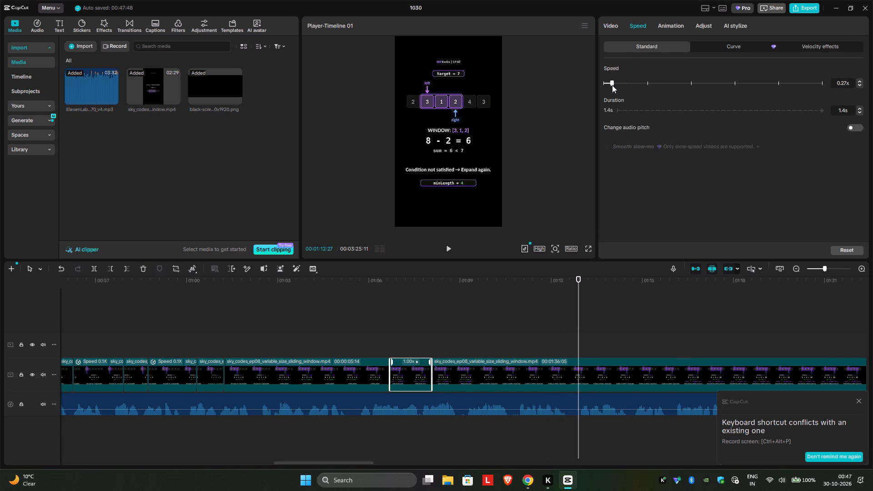
{"action": "left_click", "coordinate": [612, 85]}
Play back the slowed window [2, 3, 1, 2] piece and the following window scenes, checking the timing against the voice-over.
{"action": "key", "text": "space"}
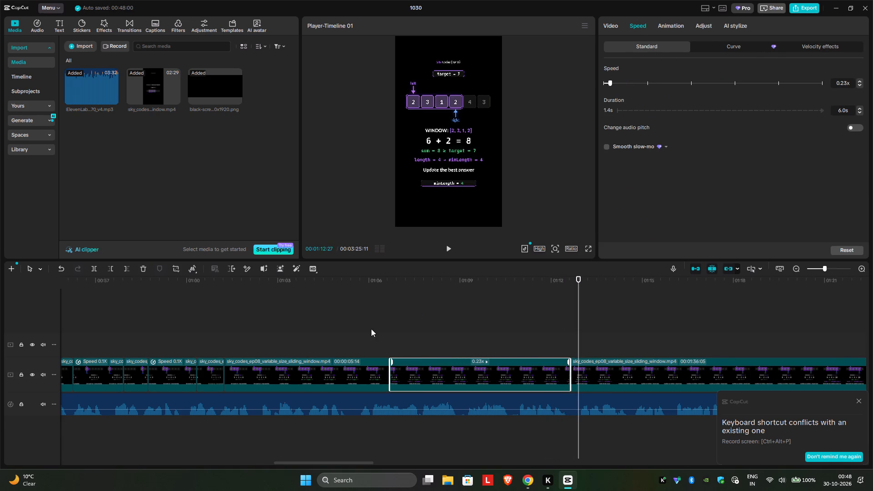
{"action": "key", "text": "space"}
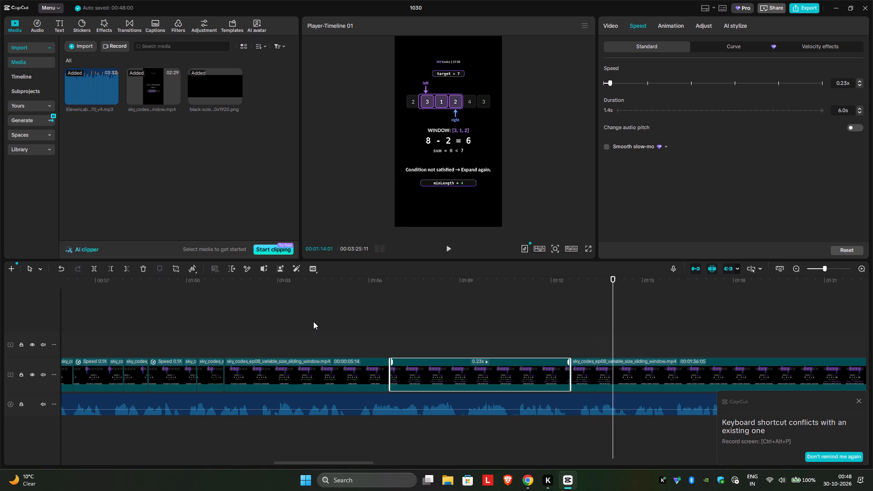
{"action": "left_click", "coordinate": [313, 321]}
{"action": "key", "text": "space"}
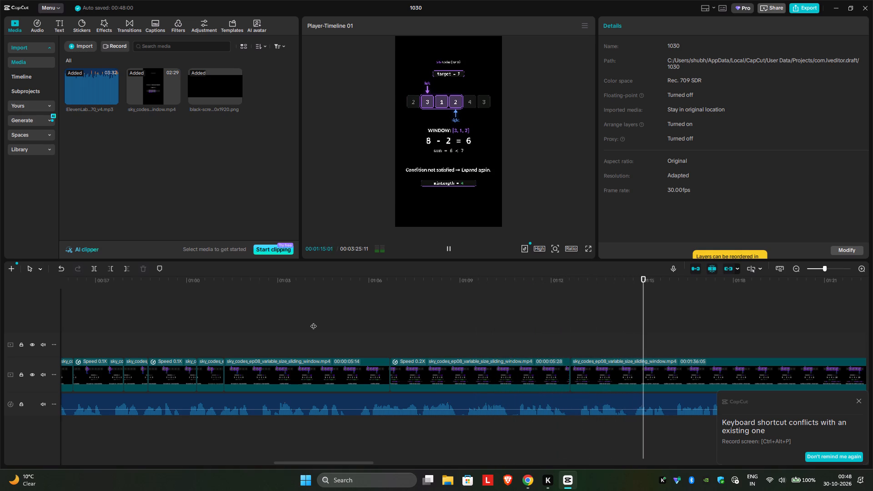
{"action": "scroll", "coordinate": [368, 330], "scroll_direction": "left", "scroll_amount": 1}
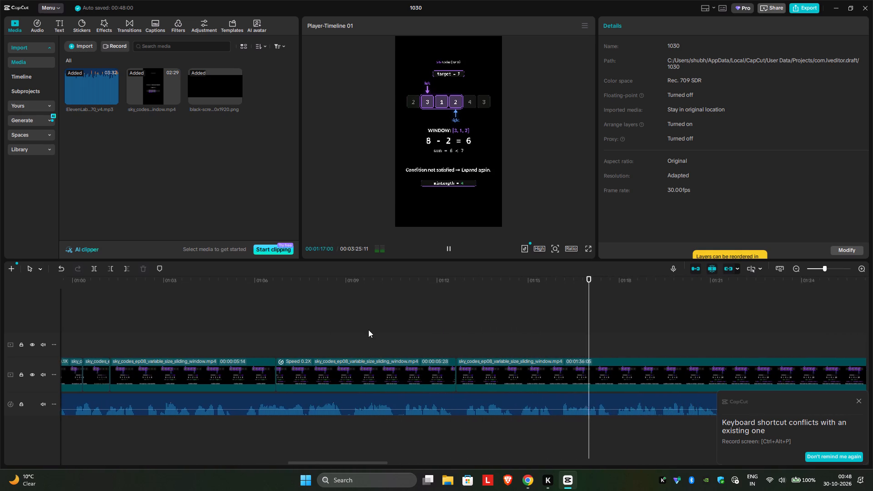
{"action": "scroll", "coordinate": [368, 330], "scroll_direction": "left", "scroll_amount": 2}
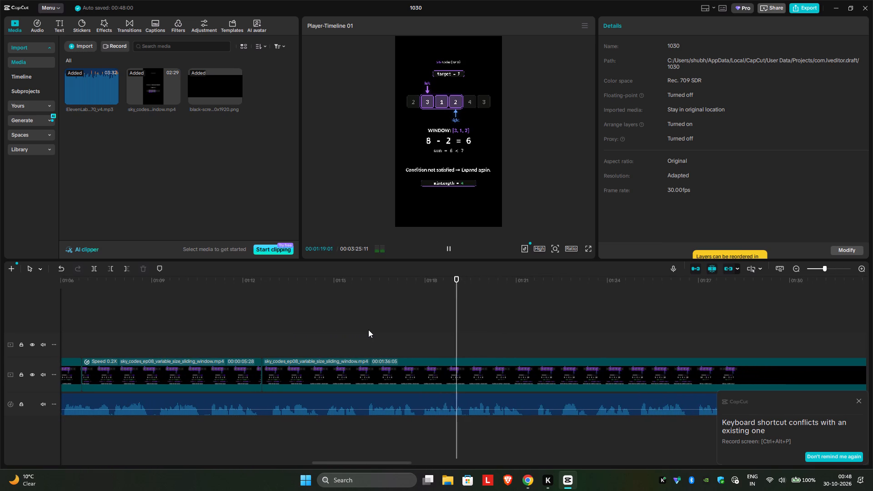
{"action": "scroll", "coordinate": [368, 330], "scroll_direction": "left", "scroll_amount": 1}
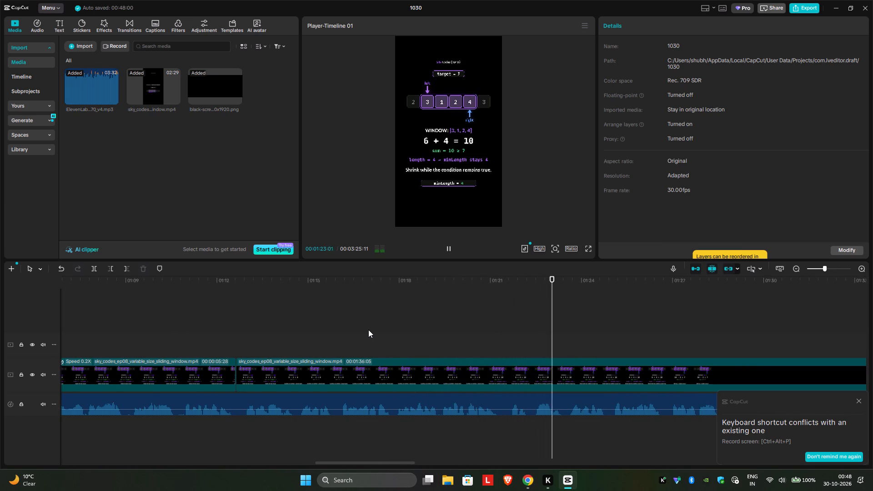
{"action": "left_click", "coordinate": [368, 330]}
{"action": "key", "text": "space"}
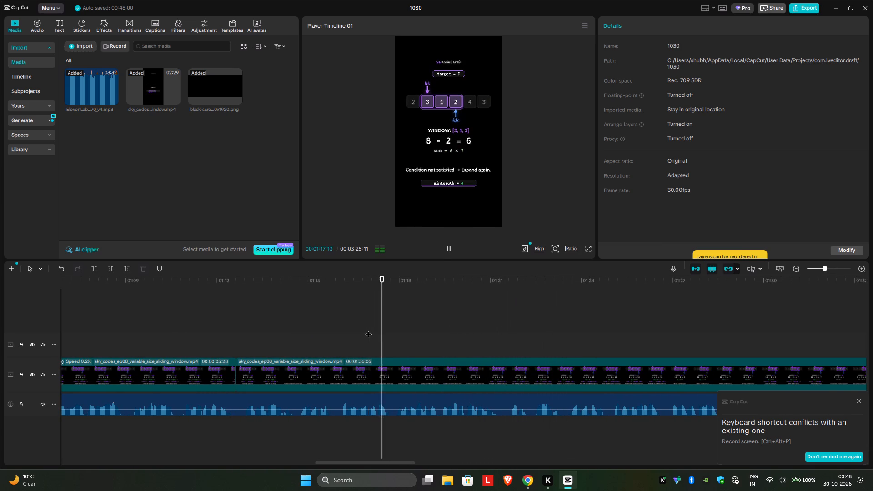
{"action": "key", "text": "space"}
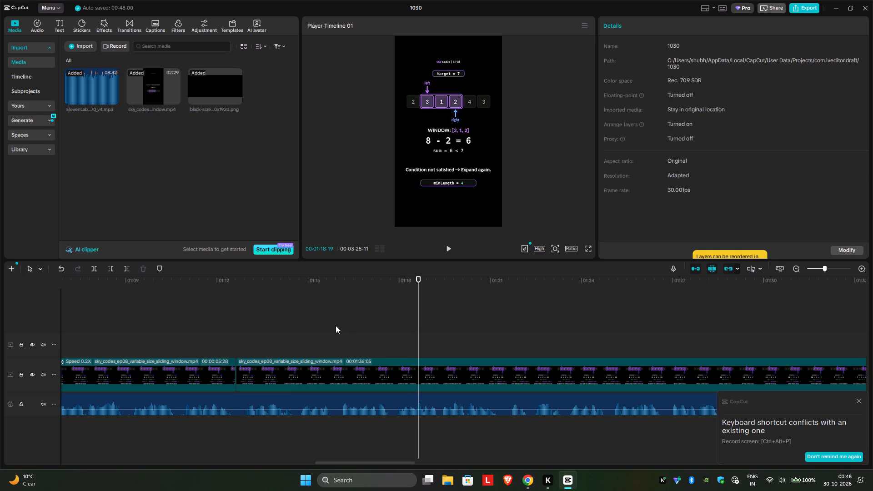
Split the window [3, 1, 2] clip at 00:01:18:19 and 00:01:20:01 to isolate a short piece.
{"action": "left_click", "coordinate": [95, 270]}
{"action": "key", "text": "space"}
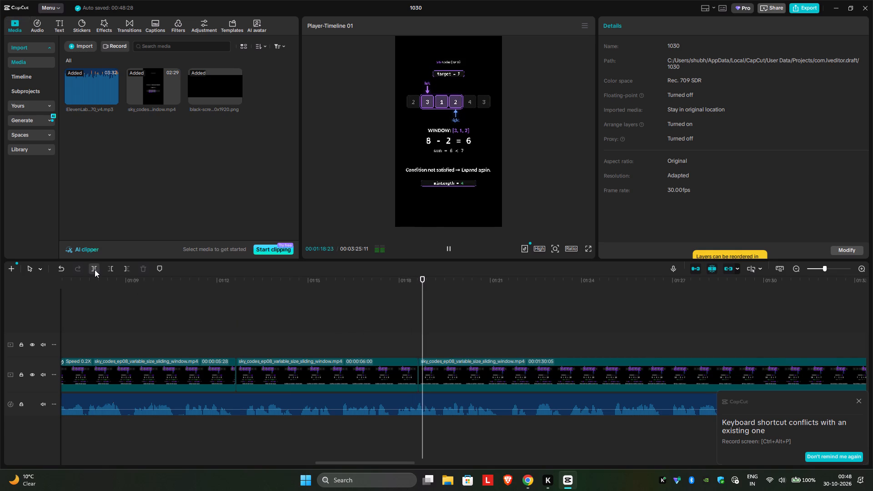
{"action": "key", "text": "space"}
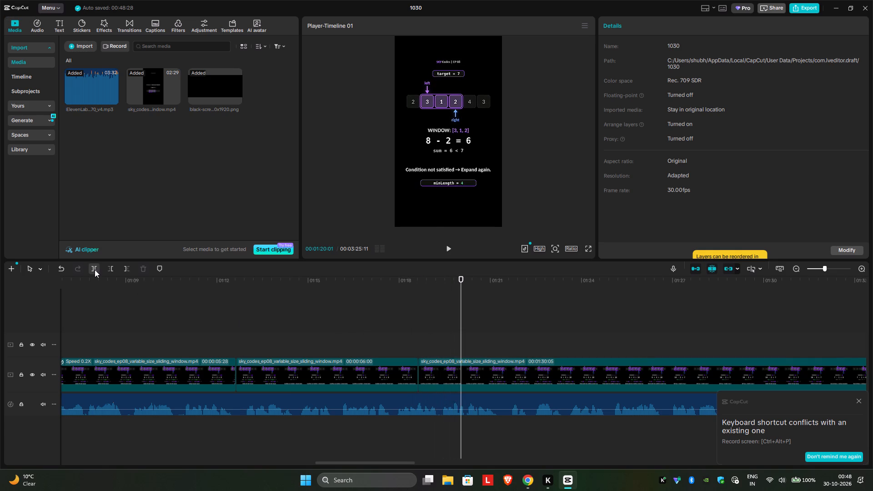
{"action": "left_click", "coordinate": [95, 270]}
Play on into the window [3, 1, 2, 4] scene and slow the isolated window [3, 1, 2] piece to 0.46x speed.
{"action": "key", "text": "space"}
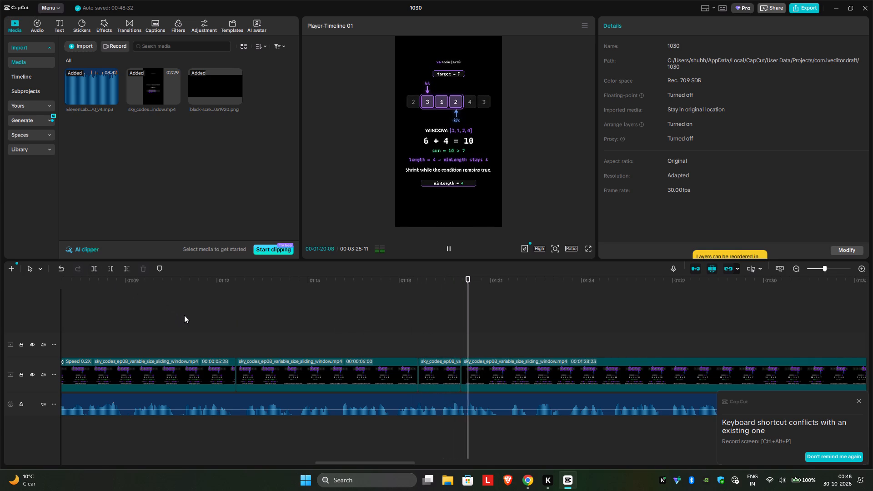
{"action": "key", "text": "space"}
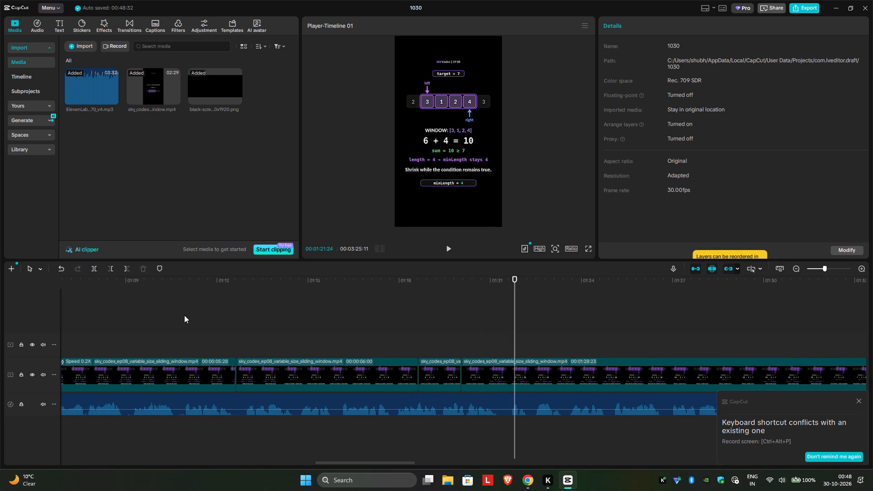
{"action": "left_click", "coordinate": [440, 376]}
{"action": "left_click", "coordinate": [637, 25]}
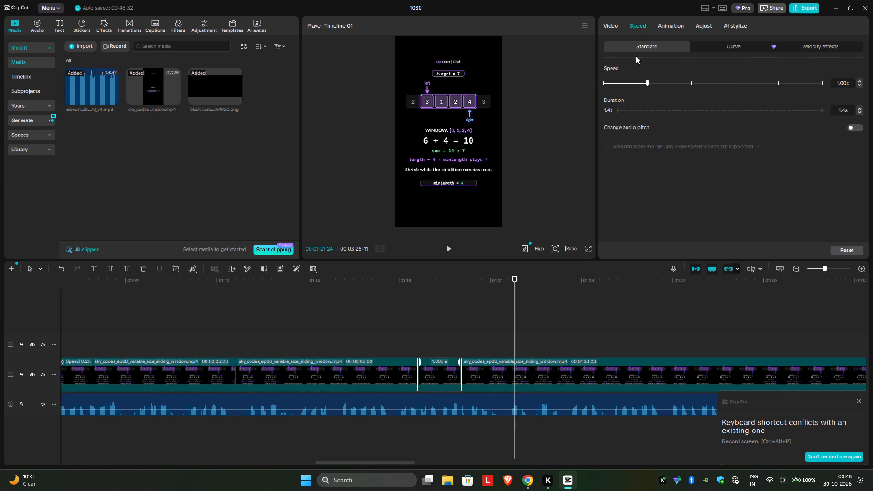
{"action": "left_click_drag", "start_coordinate": [640, 80], "coordinate": [627, 84]}
{"action": "left_click_drag", "start_coordinate": [627, 84], "coordinate": [618, 83]}
{"action": "left_click", "coordinate": [618, 83]}
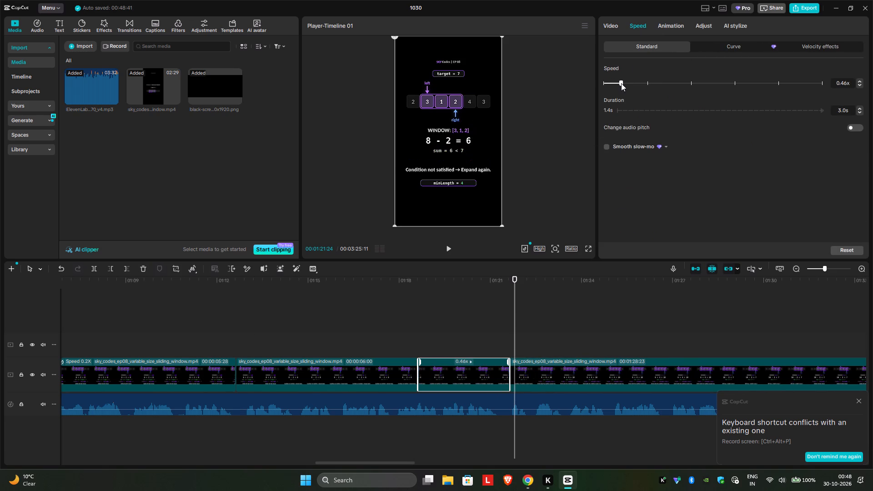
Play back the slowed window [3, 1, 2] piece through the window [2, 4] scene, checking the timing against the voice-over.
{"action": "left_click", "coordinate": [338, 326]}
{"action": "key", "text": "space"}
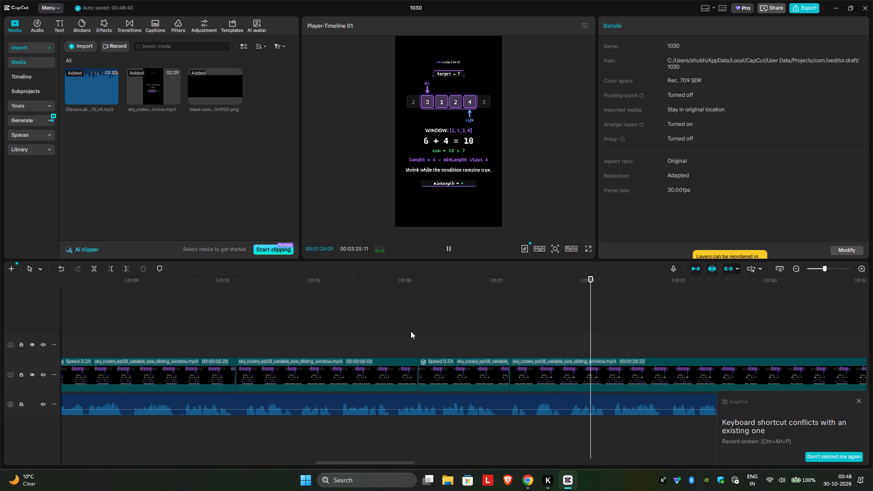
{"action": "scroll", "coordinate": [411, 331], "scroll_direction": "left", "scroll_amount": 1}
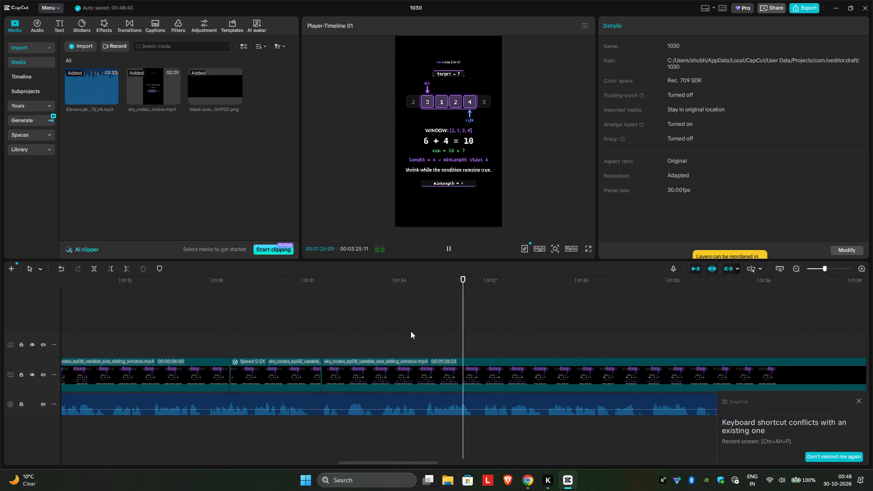
{"action": "scroll", "coordinate": [411, 331], "scroll_direction": "left", "scroll_amount": 2}
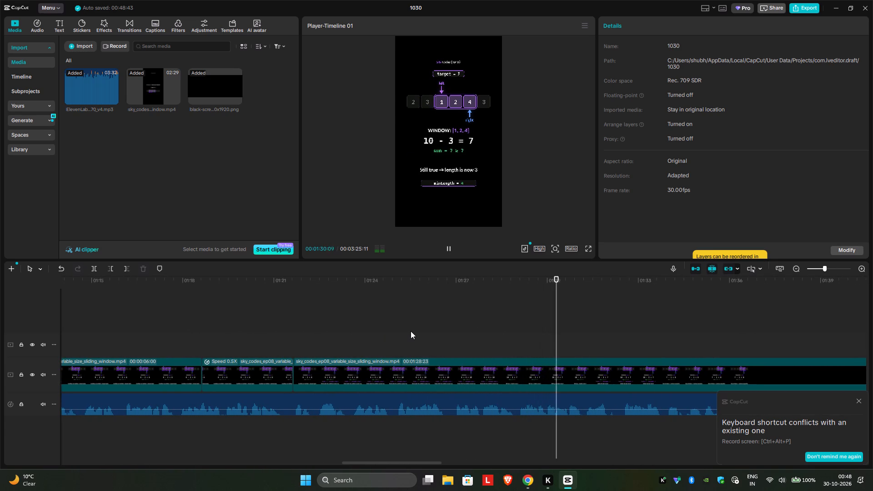
{"action": "scroll", "coordinate": [411, 331], "scroll_direction": "left", "scroll_amount": 1}
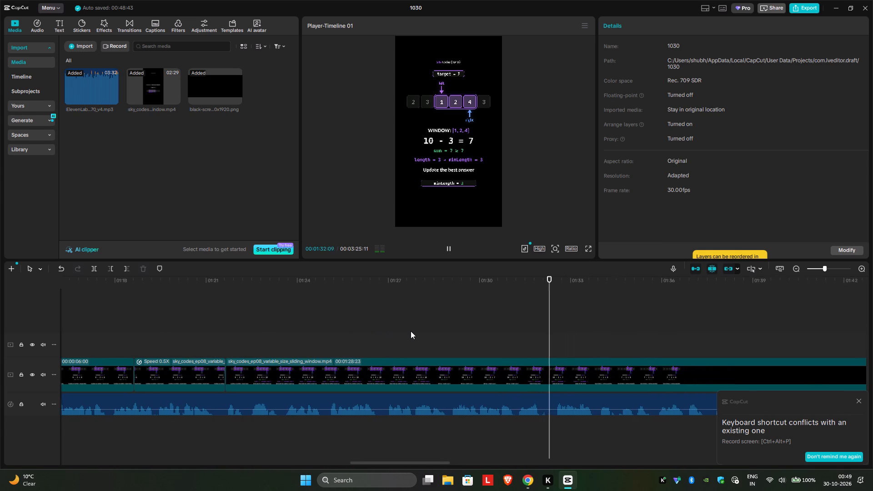
{"action": "scroll", "coordinate": [411, 331], "scroll_direction": "left", "scroll_amount": 2}
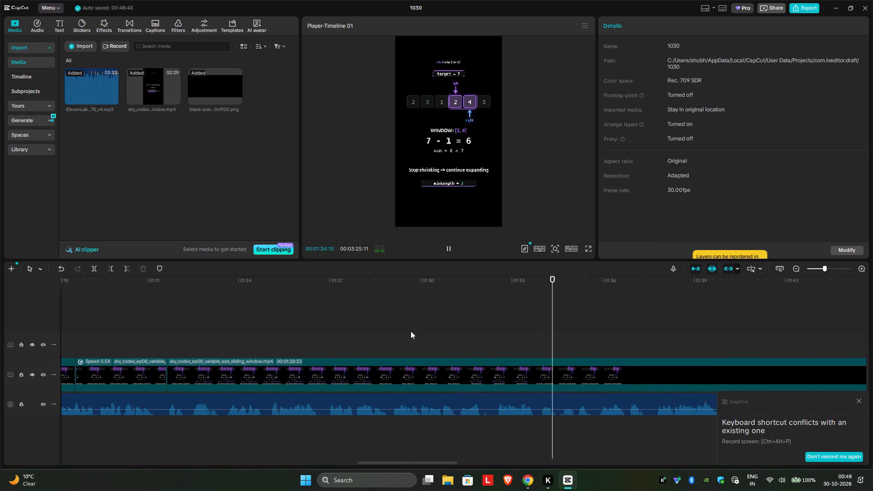
{"action": "scroll", "coordinate": [276, 334], "scroll_direction": "right", "scroll_amount": 1}
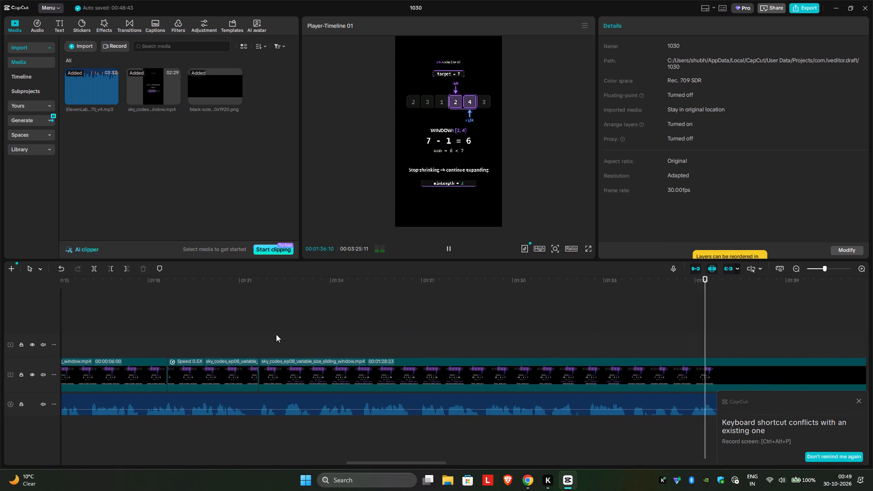
{"action": "scroll", "coordinate": [276, 334], "scroll_direction": "right", "scroll_amount": 1}
Replay from the start of the window [3, 1, 2, 4] scene and split the window [1, 2, 4] clip at 00:01:30:16.
{"action": "left_click", "coordinate": [252, 326]}
{"action": "key", "text": "space"}
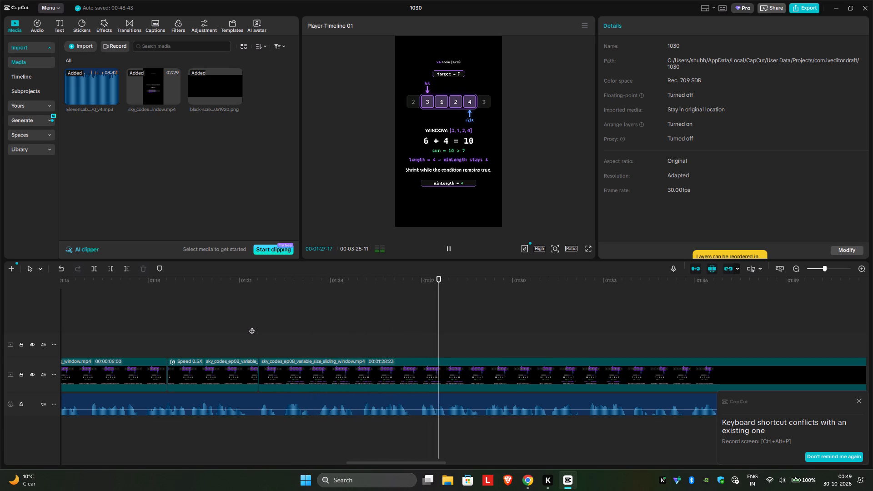
{"action": "key", "text": "space"}
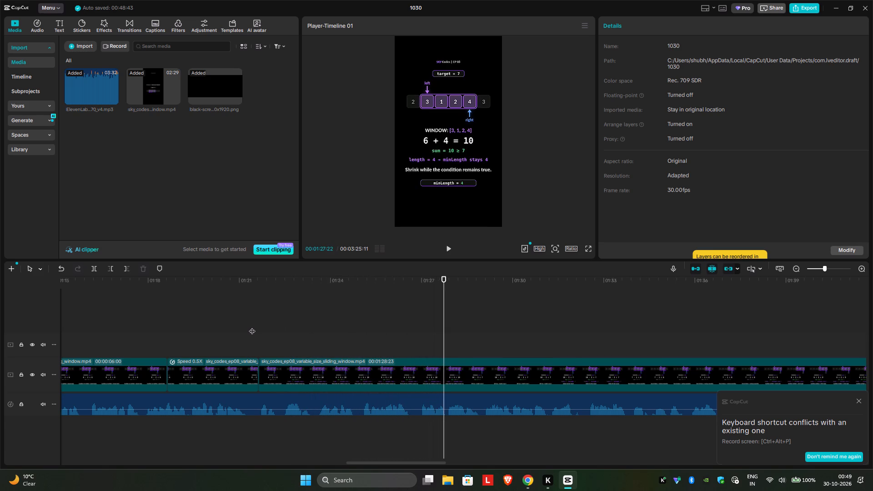
{"action": "key", "text": "space"}
{"action": "scroll", "coordinate": [252, 326], "scroll_direction": "left", "scroll_amount": 1}
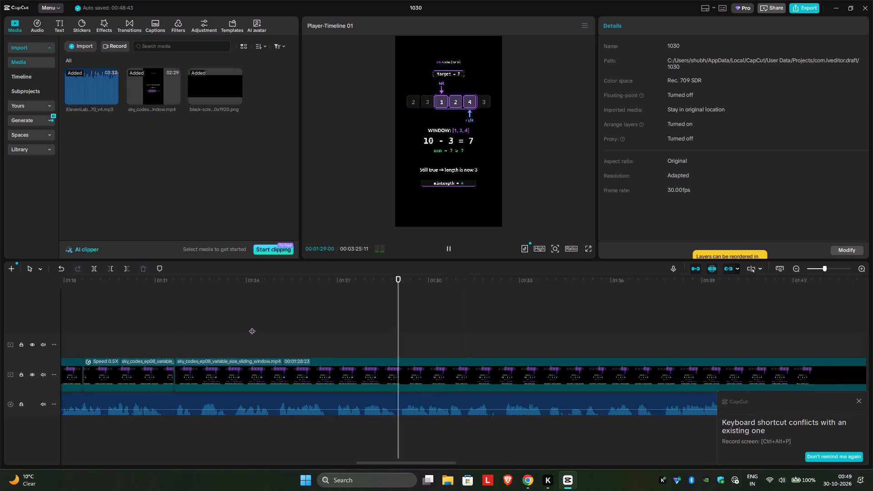
{"action": "scroll", "coordinate": [252, 326], "scroll_direction": "left", "scroll_amount": 1}
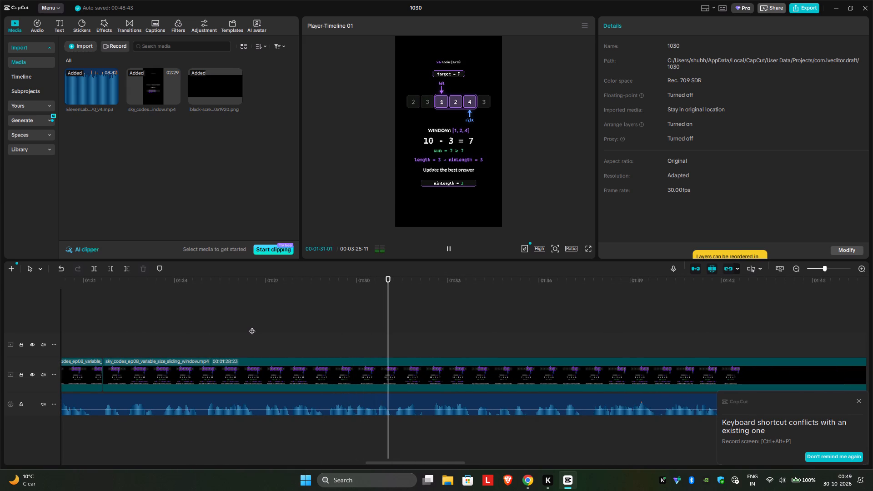
{"action": "key", "text": "Left"}
{"action": "key", "text": "Left"}
{"action": "key", "text": "Left"}
{"action": "key", "text": "Left"}
{"action": "key", "text": "Left"}
{"action": "key", "text": "Left"}
{"action": "key", "text": "Left"}
{"action": "key", "text": "Left"}
{"action": "key", "text": "Left"}
{"action": "key", "text": "Left"}
{"action": "key", "text": "Left"}
{"action": "key", "text": "Left"}
{"action": "key", "text": "Left"}
{"action": "key", "text": "Left"}
{"action": "key", "text": "Left"}
{"action": "key", "text": "Left"}
{"action": "key", "text": "Left"}
{"action": "key", "text": "Left"}
{"action": "key", "text": "Left"}
{"action": "key", "text": "Left"}
{"action": "key", "text": "Left"}
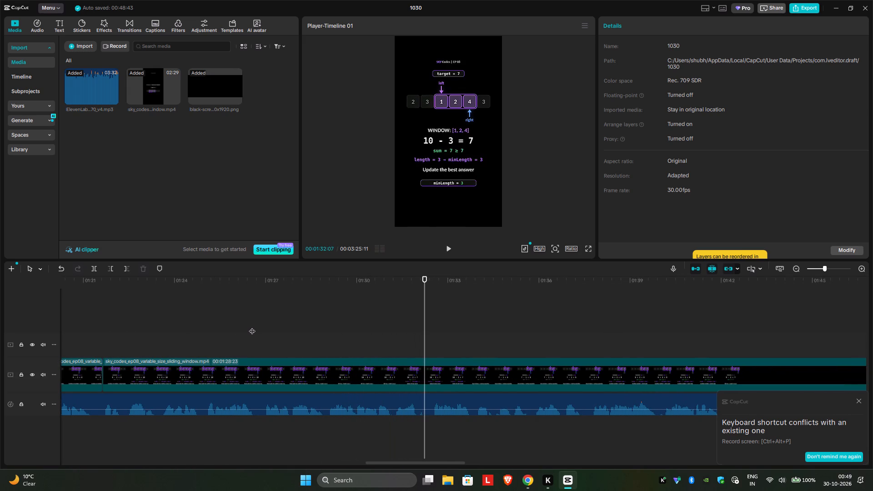
{"action": "key", "text": "Left"}
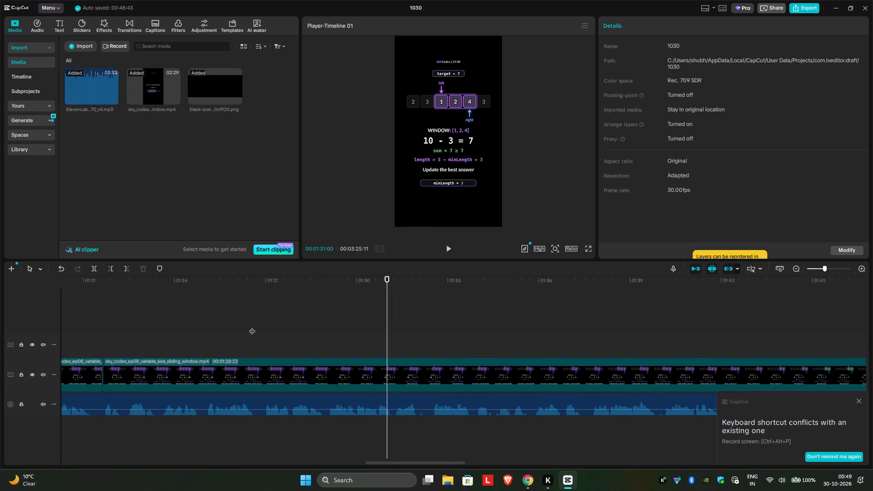
{"action": "key", "text": "Left"}
{"action": "key", "text": "Left"}
{"action": "key", "text": "Left"}
{"action": "key", "text": "Left"}
{"action": "key", "text": "Left"}
{"action": "key", "text": "Left"}
{"action": "key", "text": "Left"}
{"action": "key", "text": "Left"}
{"action": "key", "text": "Left"}
{"action": "key", "text": "Left"}
{"action": "key", "text": "Left"}
{"action": "key", "text": "Left"}
{"action": "key", "text": "Left"}
{"action": "key", "text": "Left"}
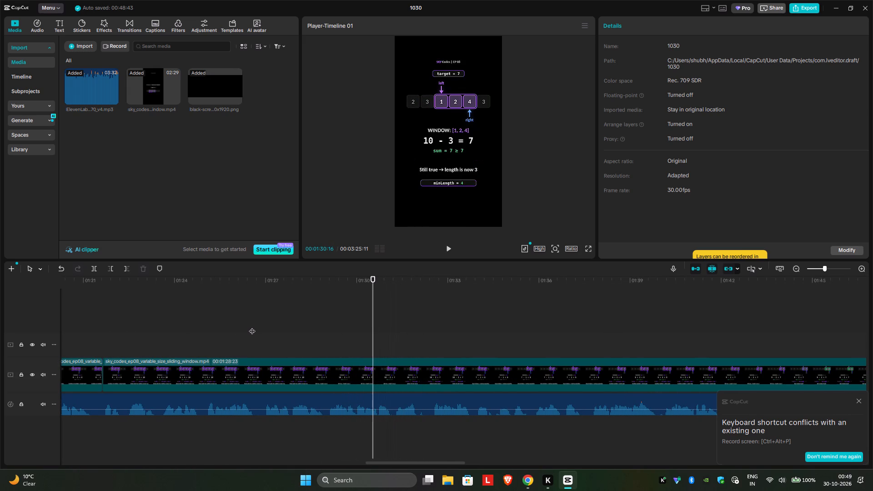
{"action": "left_click", "coordinate": [90, 271]}
Split the window [1, 2, 4] clip again at 00:01:30:04 to isolate a short "Still true → length is now 3" piece.
{"action": "key", "text": "space"}
{"action": "key", "text": "space"}
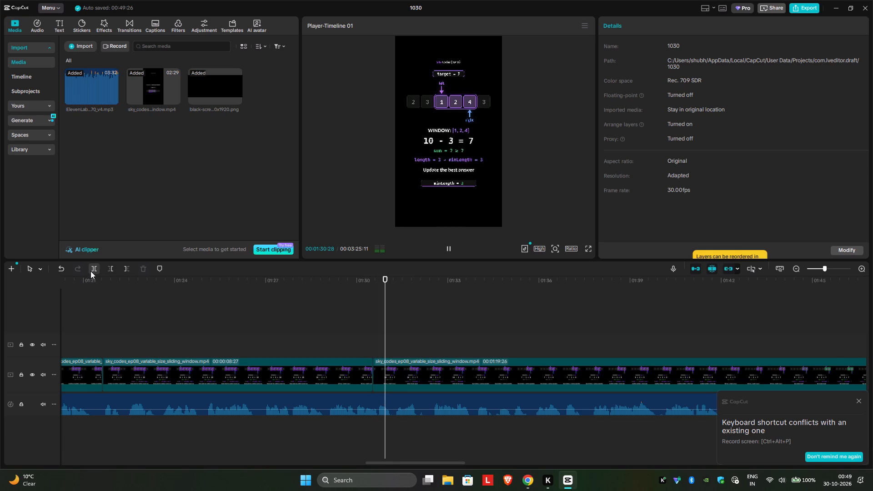
{"action": "key", "text": "Left"}
{"action": "key", "text": "Left"}
{"action": "key", "text": "Left"}
{"action": "key", "text": "Left"}
{"action": "key", "text": "Left"}
{"action": "key", "text": "Left"}
{"action": "key", "text": "Left"}
{"action": "key", "text": "Left"}
{"action": "key", "text": "Left"}
{"action": "key", "text": "Left"}
{"action": "key", "text": "Left"}
{"action": "key", "text": "Left"}
{"action": "key", "text": "Left"}
{"action": "key", "text": "Left"}
{"action": "key", "text": "Left"}
{"action": "key", "text": "Left"}
{"action": "key", "text": "Left"}
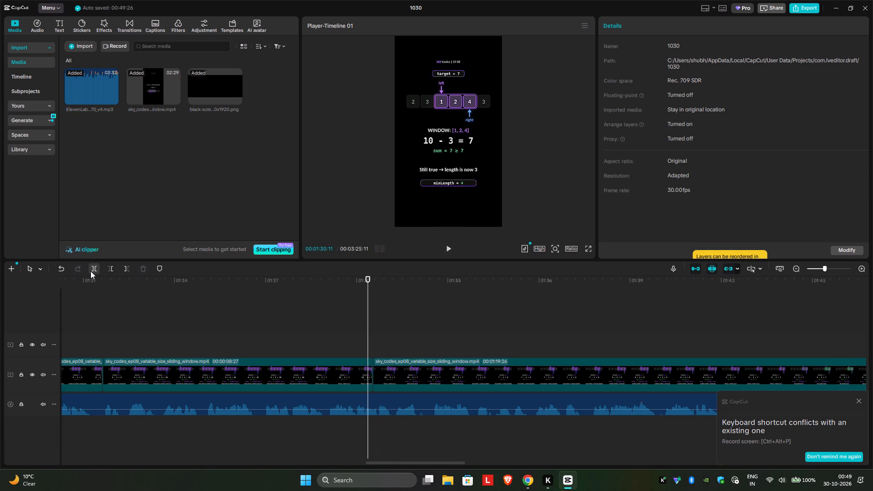
{"action": "key", "text": "Left"}
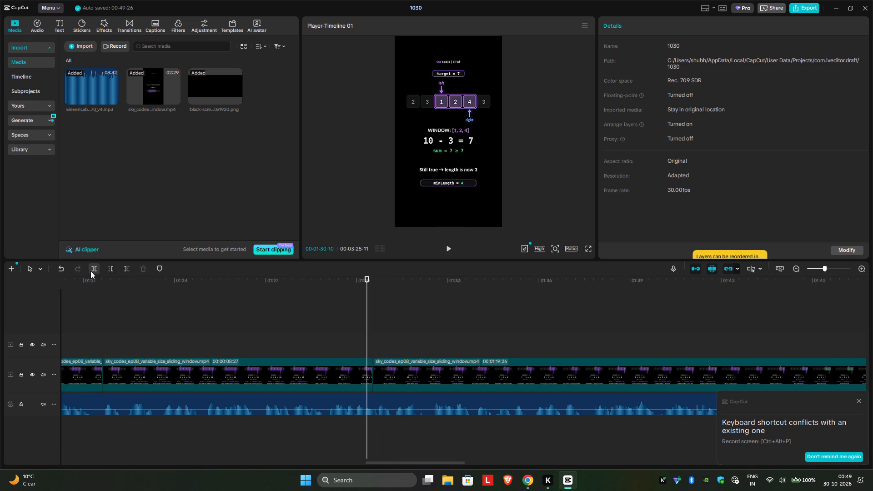
{"action": "key", "text": "Left"}
{"action": "key", "text": "Left"}
{"action": "key", "text": "Left"}
{"action": "key", "text": "Left"}
{"action": "key", "text": "Left"}
{"action": "key", "text": "Left"}
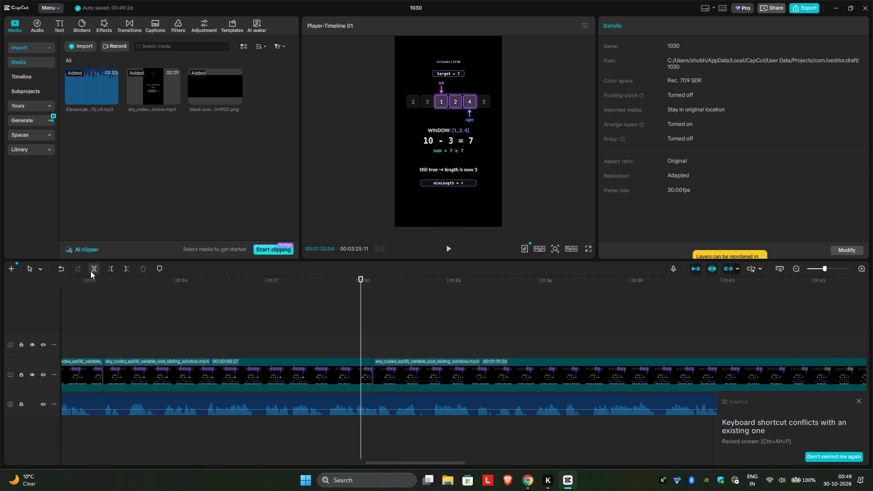
{"action": "left_click", "coordinate": [90, 271]}
Replay the isolated window [1, 2, 4] piece and the scenes after it, checking their timing against the voice-over.
{"action": "left_click", "coordinate": [367, 368]}
{"action": "key", "text": "space"}
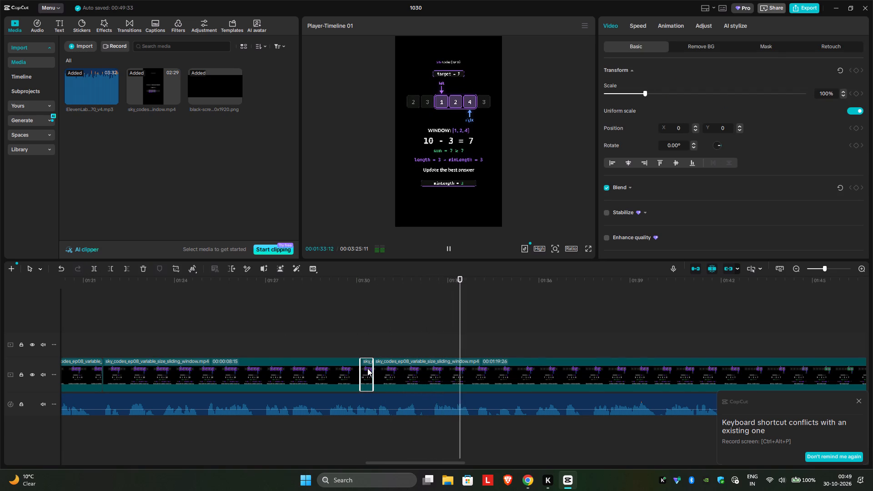
{"action": "key", "text": "space"}
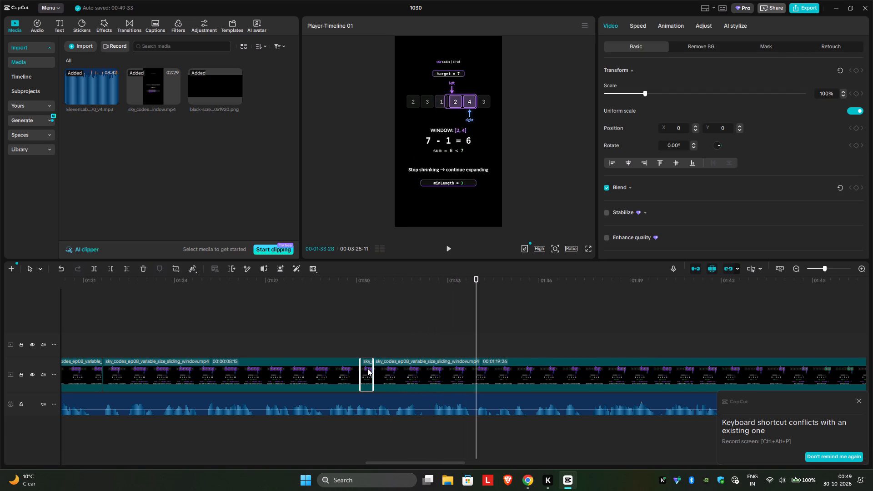
{"action": "left_click", "coordinate": [367, 368]}
{"action": "left_click", "coordinate": [398, 331]}
{"action": "key", "text": "space"}
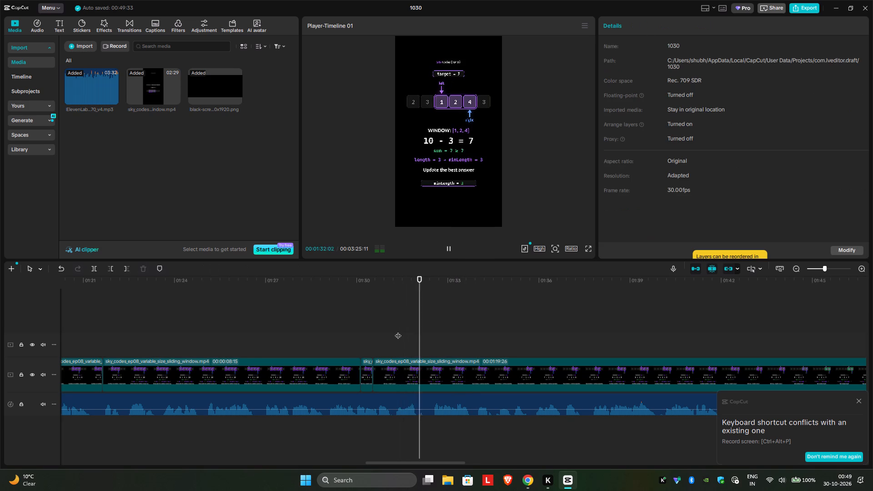
{"action": "left_click", "coordinate": [335, 330]}
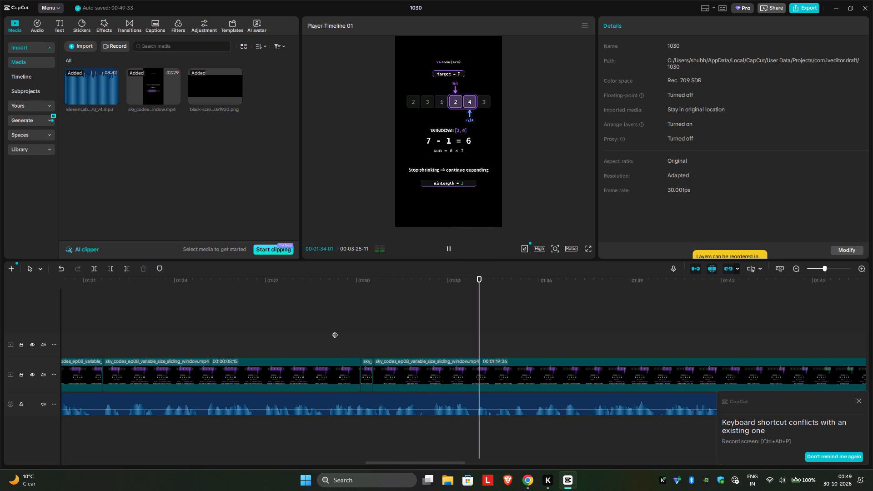
{"action": "key", "text": "space"}
{"action": "key", "text": "space"}
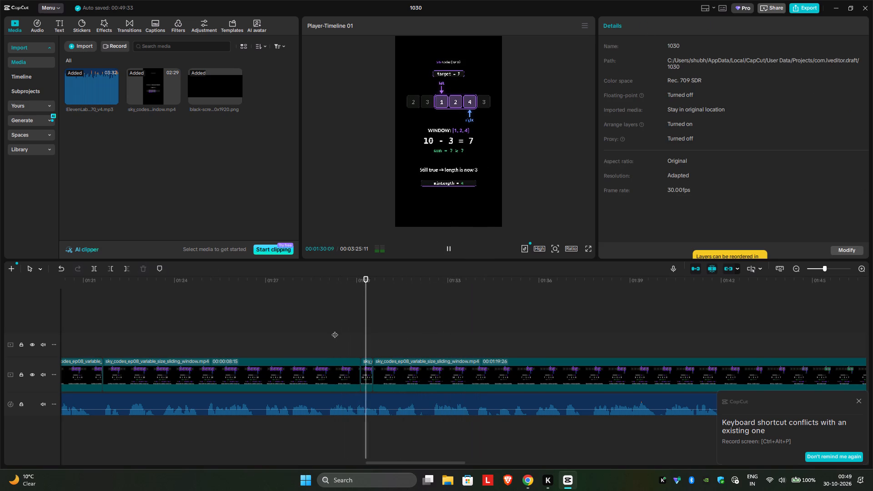
{"action": "key", "text": "space"}
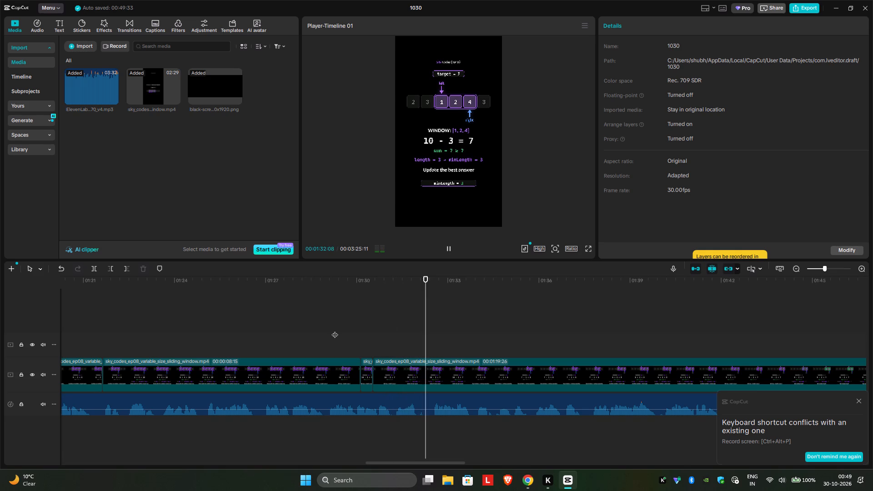
Slow the isolated window [1, 2, 4] piece at 00:01:30:04 to 0.23x speed.
{"action": "left_click", "coordinate": [366, 374]}
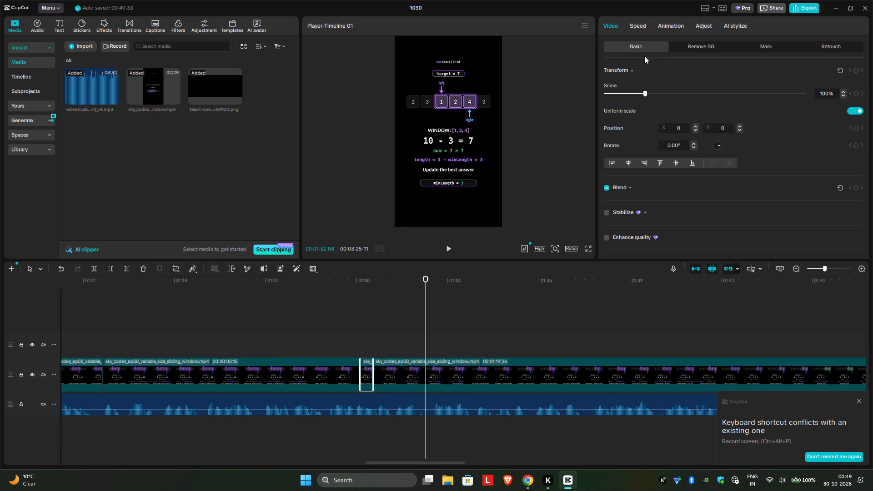
{"action": "left_click", "coordinate": [638, 22]}
{"action": "left_click", "coordinate": [639, 82]}
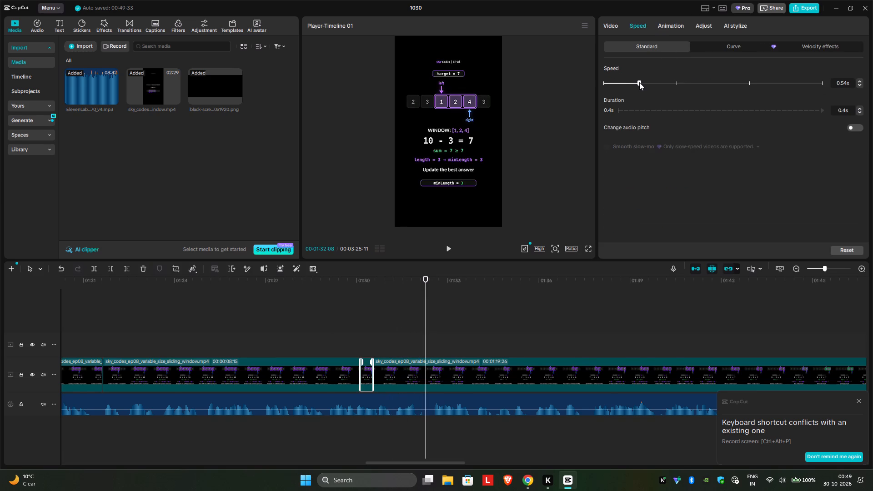
{"action": "left_click_drag", "start_coordinate": [639, 82], "coordinate": [618, 80]}
{"action": "left_click_drag", "start_coordinate": [618, 80], "coordinate": [614, 81]}
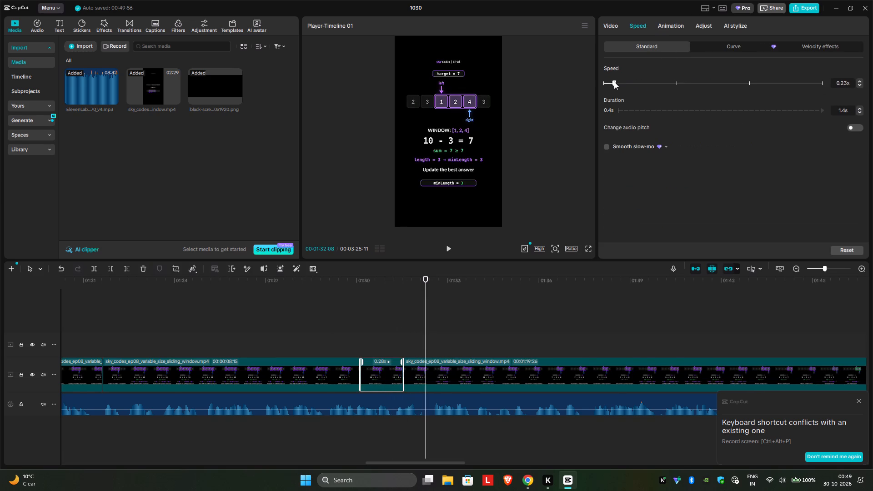
Slow the isolated "Still true → length is now 3" piece to 0.18x speed and replay it against the voice-over.
{"action": "left_click_drag", "start_coordinate": [614, 81], "coordinate": [612, 82]}
{"action": "left_click", "coordinate": [612, 82]}
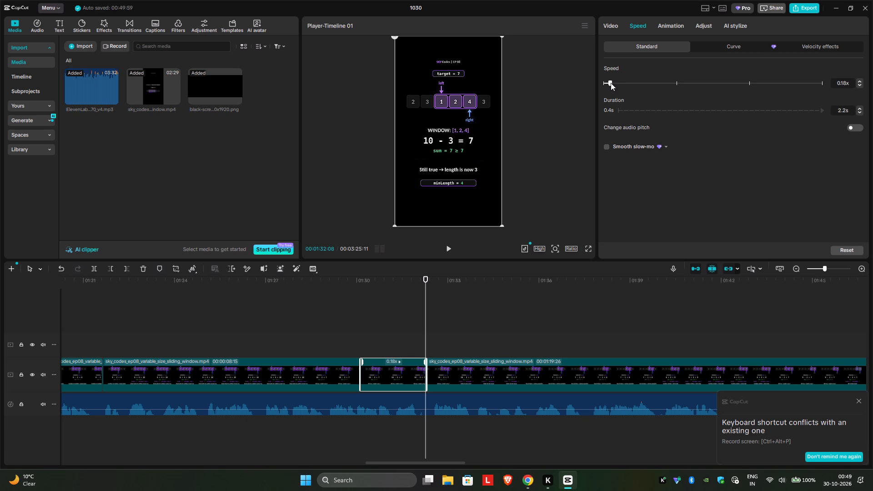
{"action": "left_click", "coordinate": [287, 312]}
{"action": "key", "text": "space"}
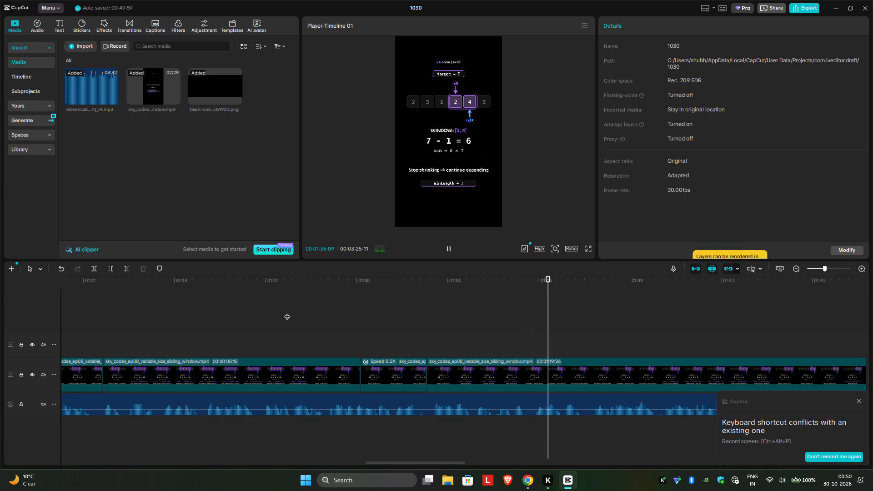
{"action": "key", "text": "space"}
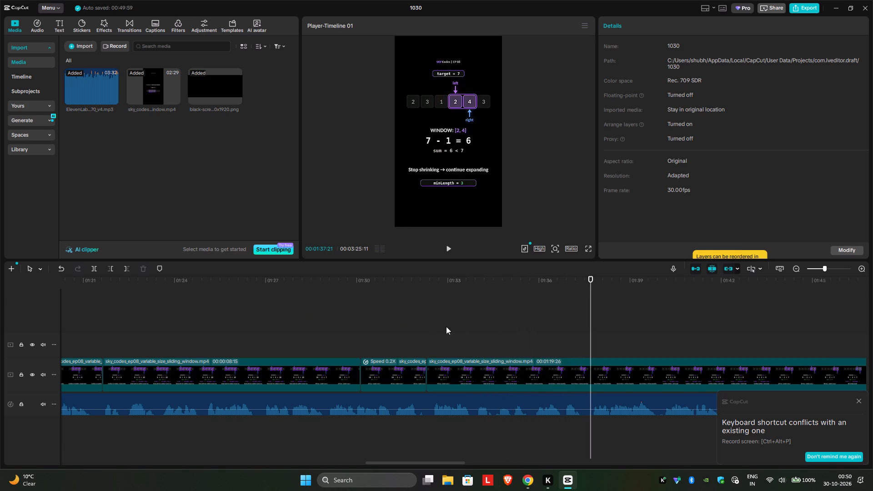
Find the last frames of the window [1, 2, 4] "Update the best answer" scene and split the clip at 00:01:35:05.
{"action": "left_click", "coordinate": [413, 323]}
{"action": "key", "text": "space"}
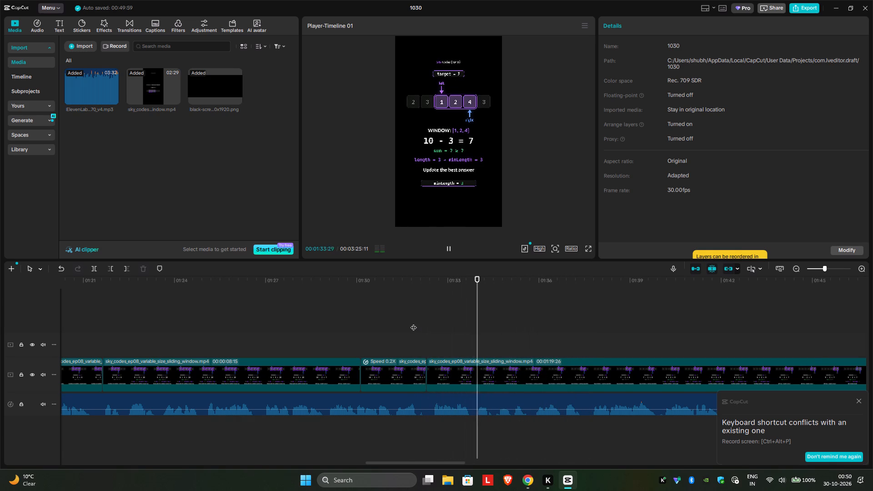
{"action": "key", "text": "space"}
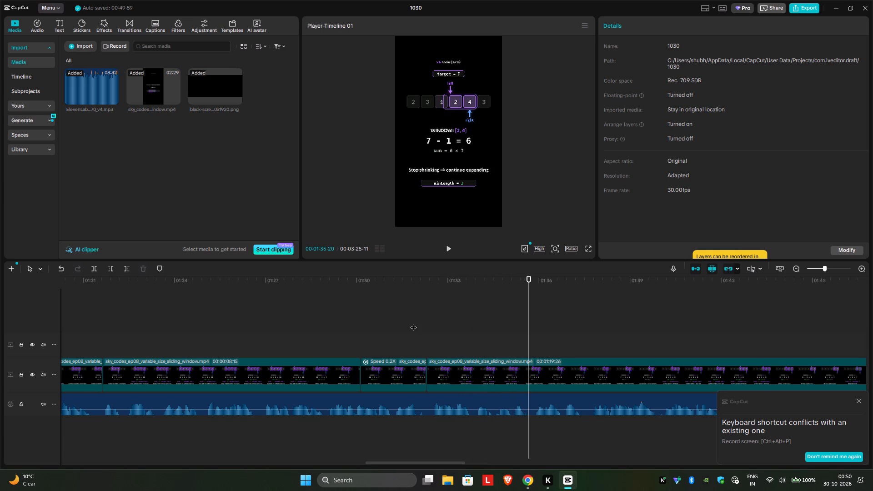
{"action": "key", "text": "Left"}
{"action": "key", "text": "Left"}
{"action": "key", "text": "Left"}
{"action": "key", "text": "Left"}
{"action": "key", "text": "Left"}
{"action": "key", "text": "Left"}
{"action": "key", "text": "Left"}
{"action": "key", "text": "Left"}
{"action": "key", "text": "Left"}
{"action": "key", "text": "Left"}
{"action": "key", "text": "Left"}
{"action": "key", "text": "Left"}
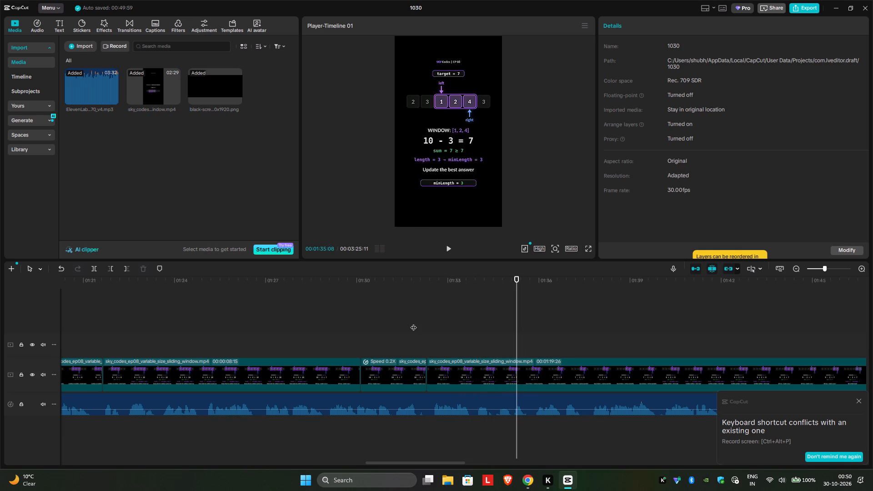
{"action": "key", "text": "Left"}
{"action": "key", "text": "Left"}
{"action": "key", "text": "Left"}
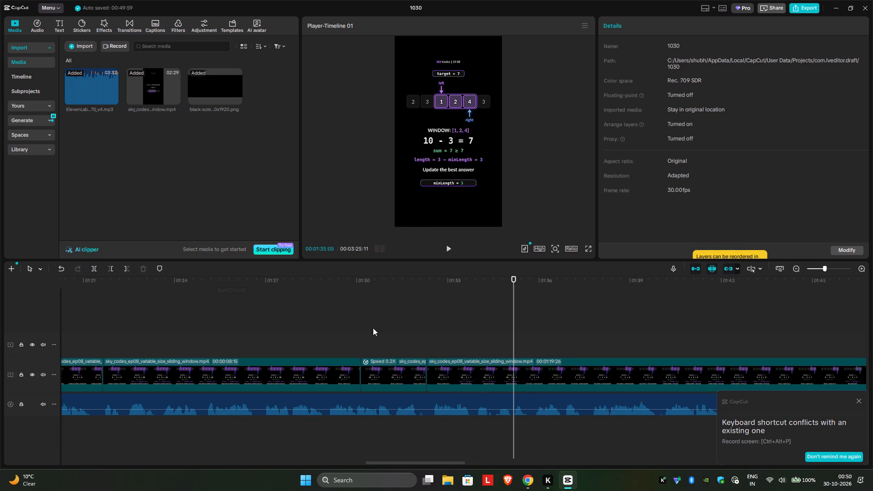
{"action": "left_click", "coordinate": [91, 270]}
Split the window [1, 2, 4] clip again at 00:01:33:29 to isolate a short "Update the best answer" piece.
{"action": "left_click", "coordinate": [477, 321]}
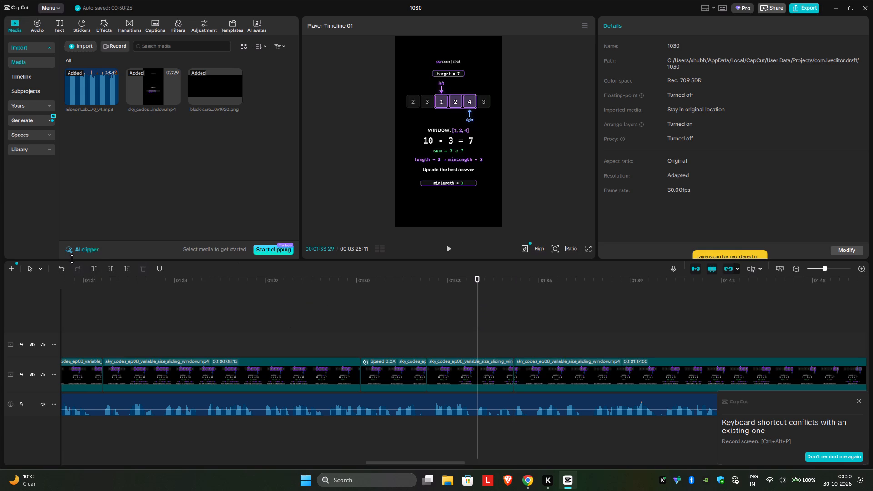
{"action": "left_click", "coordinate": [91, 271]}
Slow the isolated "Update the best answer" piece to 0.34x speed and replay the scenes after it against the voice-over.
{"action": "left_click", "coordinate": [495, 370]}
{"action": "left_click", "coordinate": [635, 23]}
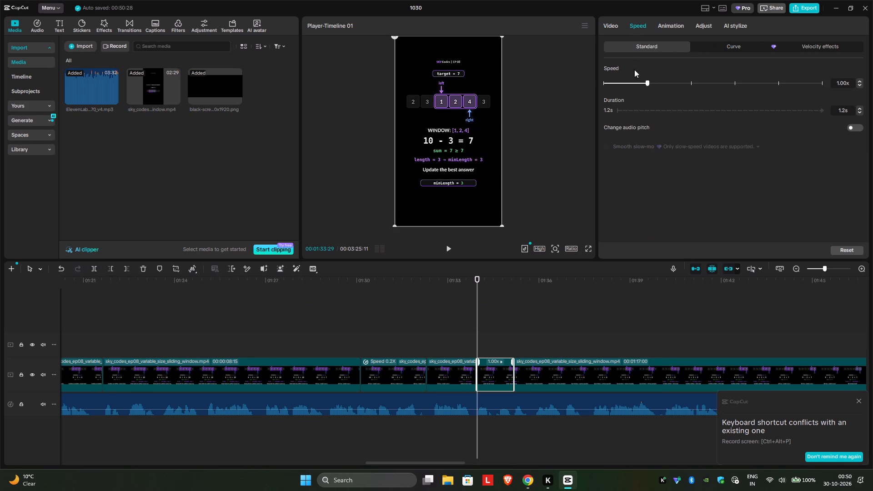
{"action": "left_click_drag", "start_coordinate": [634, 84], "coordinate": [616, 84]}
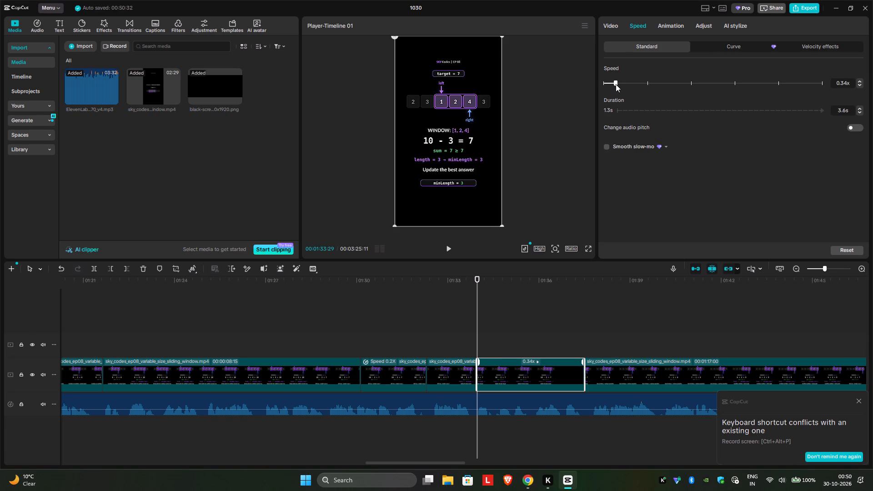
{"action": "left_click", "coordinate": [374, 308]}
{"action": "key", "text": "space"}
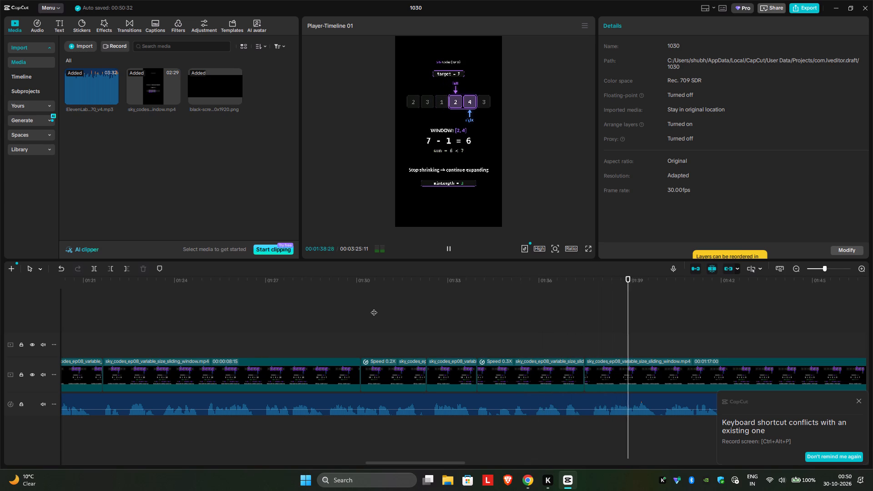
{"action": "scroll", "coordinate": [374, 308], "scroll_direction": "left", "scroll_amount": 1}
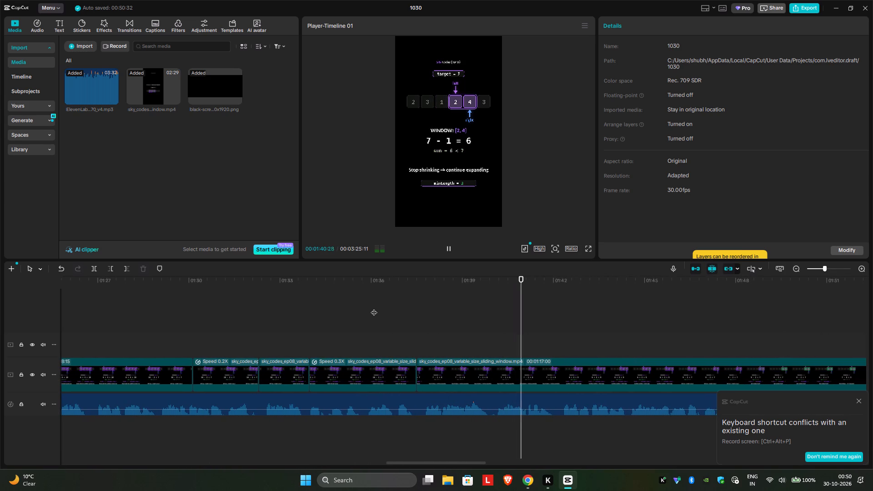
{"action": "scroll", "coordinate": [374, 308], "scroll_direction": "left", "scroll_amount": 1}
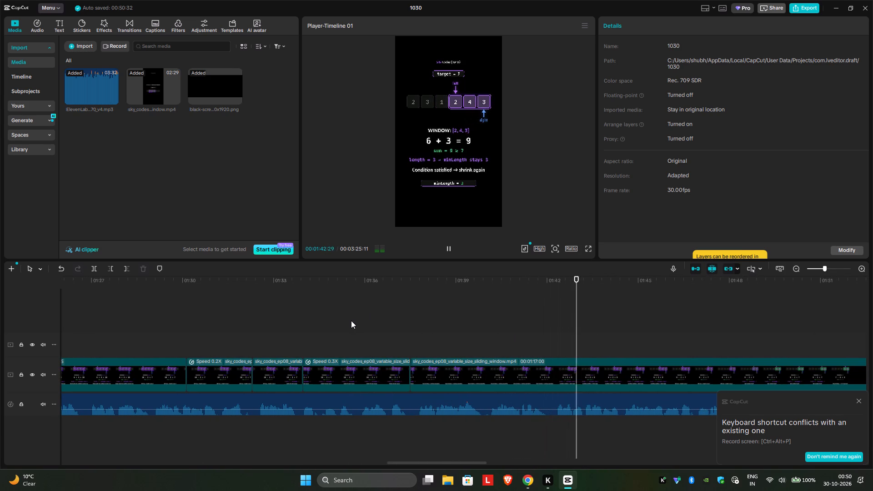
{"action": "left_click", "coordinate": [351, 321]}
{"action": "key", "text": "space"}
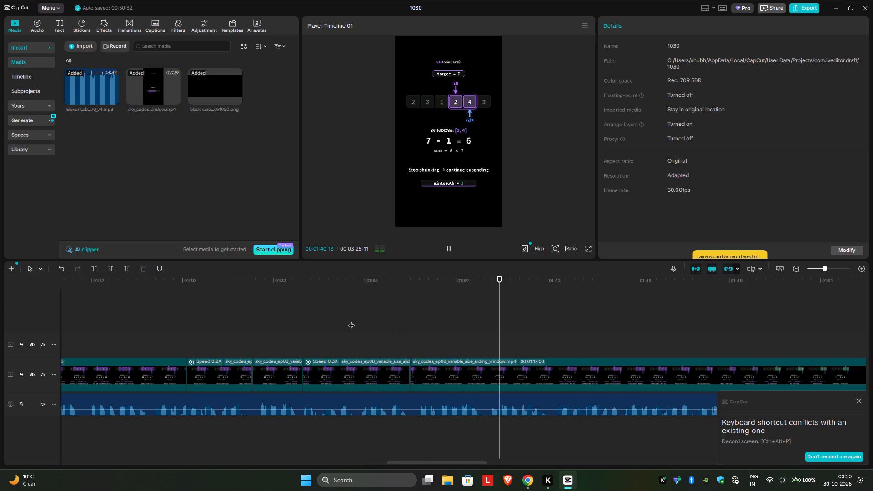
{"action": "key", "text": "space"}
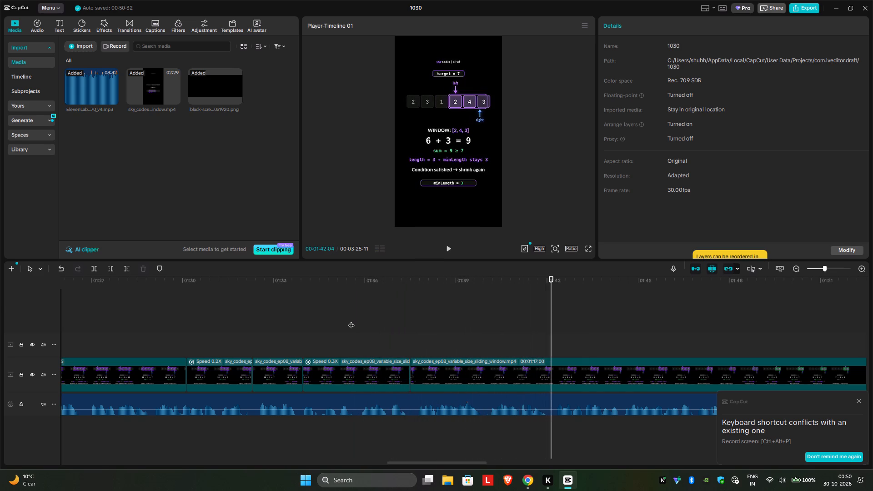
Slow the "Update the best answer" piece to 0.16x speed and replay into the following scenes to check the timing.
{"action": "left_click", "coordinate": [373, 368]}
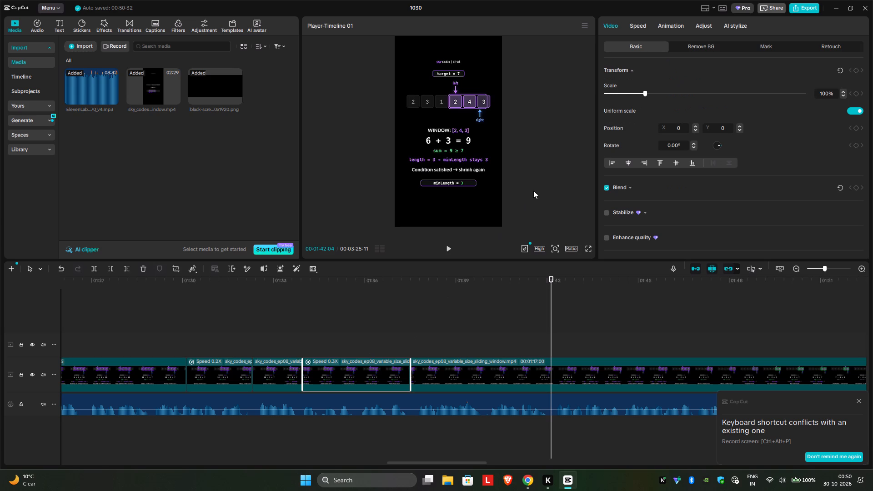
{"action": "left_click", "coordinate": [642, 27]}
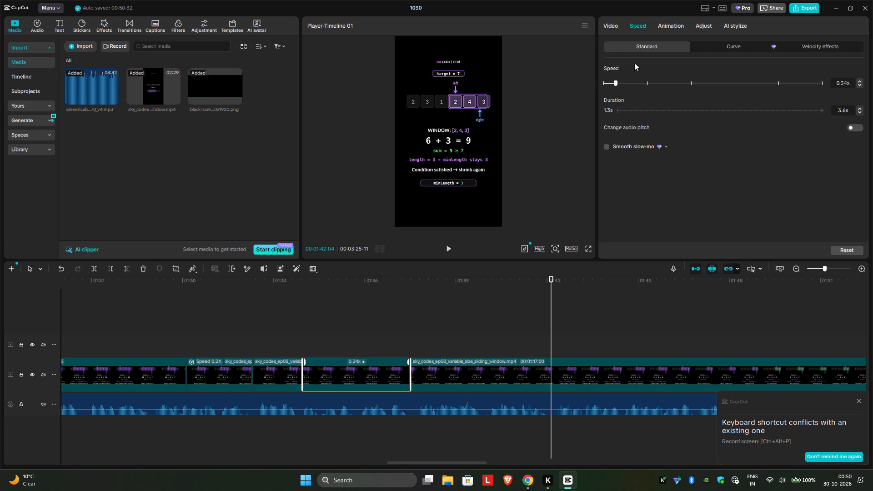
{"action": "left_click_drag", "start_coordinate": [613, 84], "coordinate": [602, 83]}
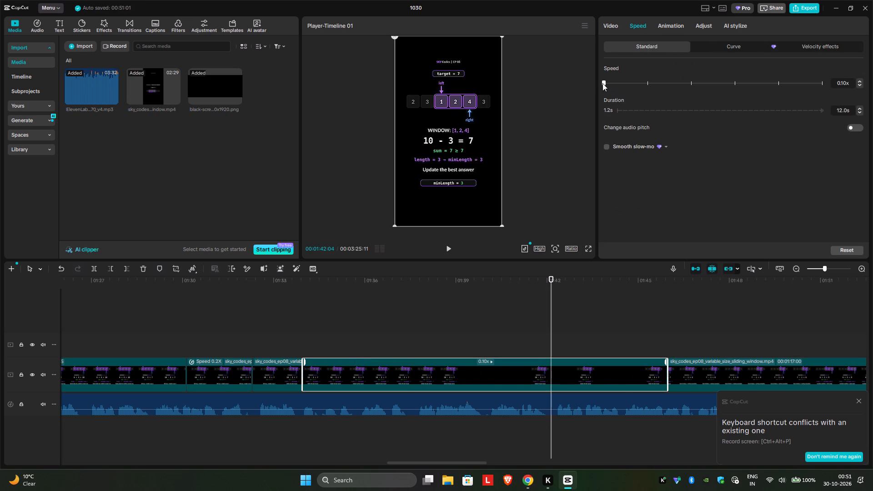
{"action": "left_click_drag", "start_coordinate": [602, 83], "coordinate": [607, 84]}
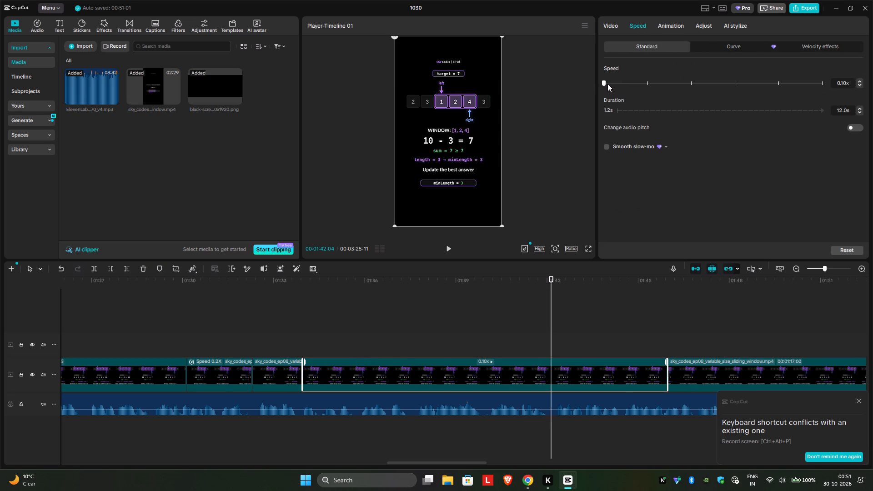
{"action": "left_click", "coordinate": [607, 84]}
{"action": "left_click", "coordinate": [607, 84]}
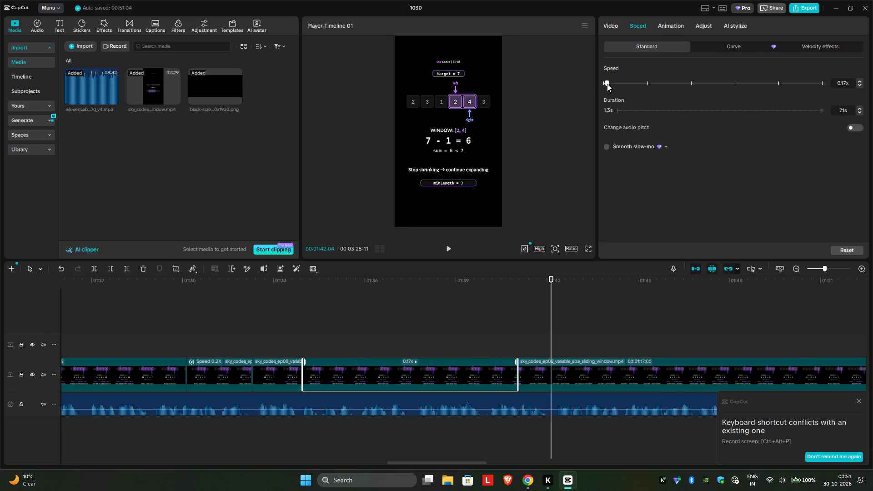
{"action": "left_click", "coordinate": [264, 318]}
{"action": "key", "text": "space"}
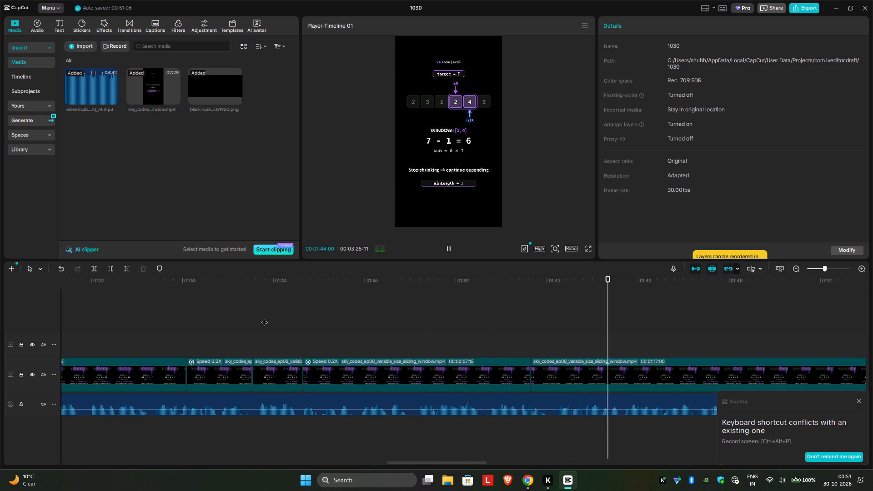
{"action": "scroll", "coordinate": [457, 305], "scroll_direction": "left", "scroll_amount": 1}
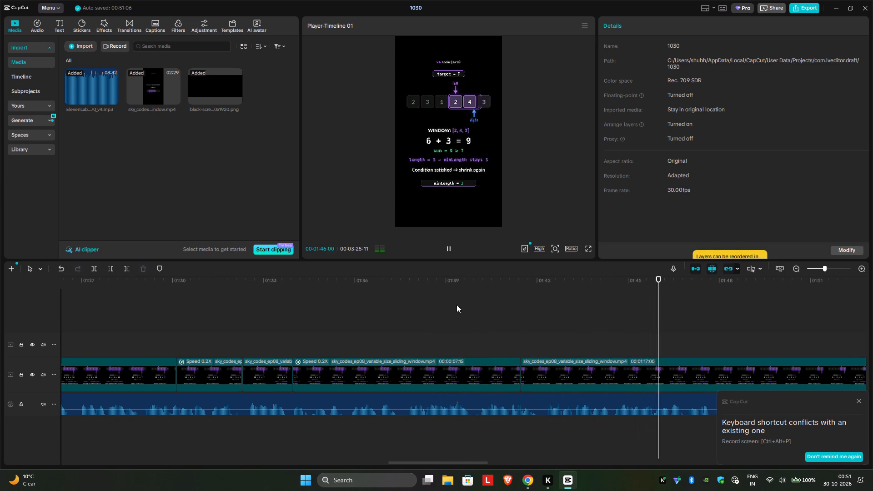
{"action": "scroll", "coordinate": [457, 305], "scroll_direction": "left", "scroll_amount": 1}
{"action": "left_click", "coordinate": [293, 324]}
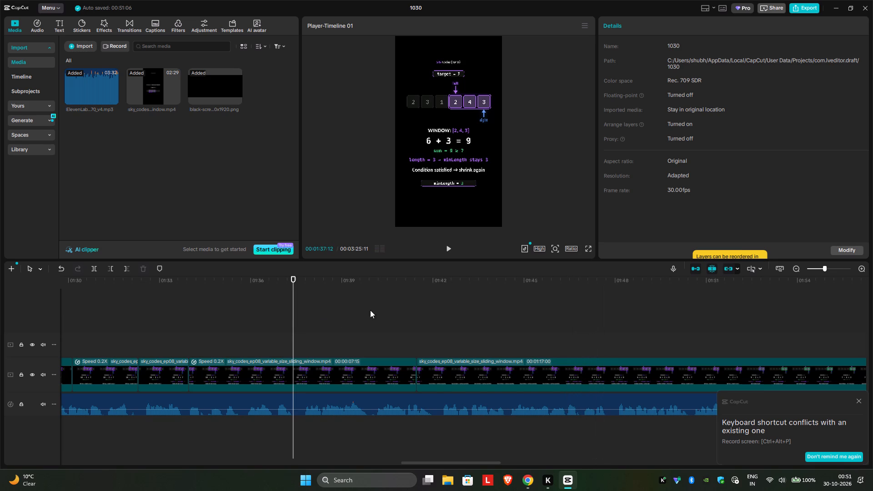
Set the "Update the best answer" piece's speed to 0.12x and replay it with the scenes that follow.
{"action": "left_click", "coordinate": [406, 369]}
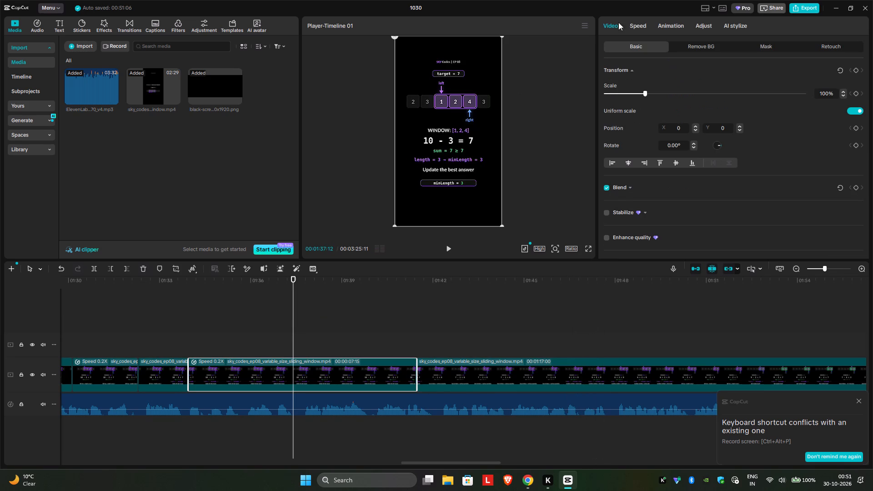
{"action": "left_click", "coordinate": [635, 26]}
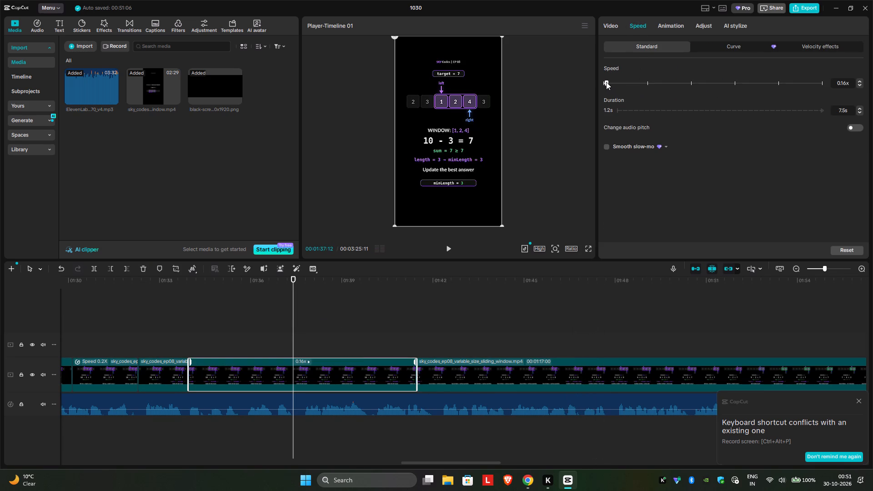
{"action": "left_click", "coordinate": [846, 83]}
{"action": "key", "text": "BackSpace"}
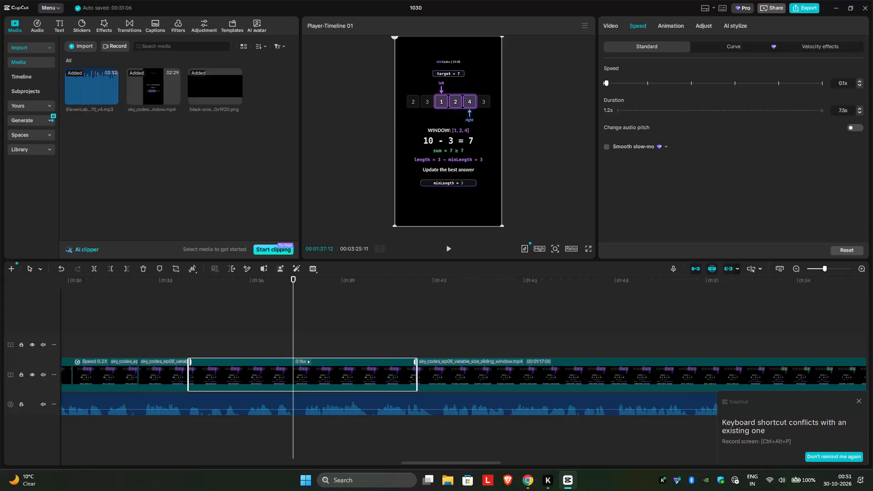
{"action": "key", "text": "2"}
{"action": "key", "text": "Return"}
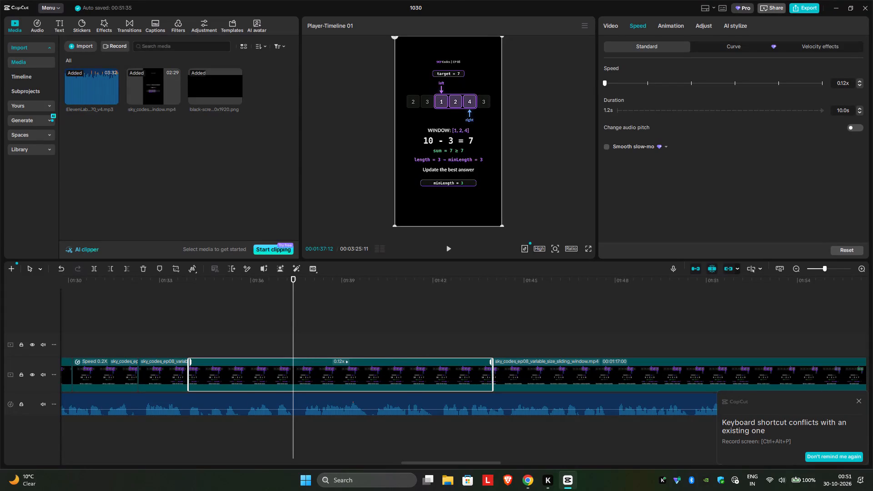
{"action": "key", "text": "space"}
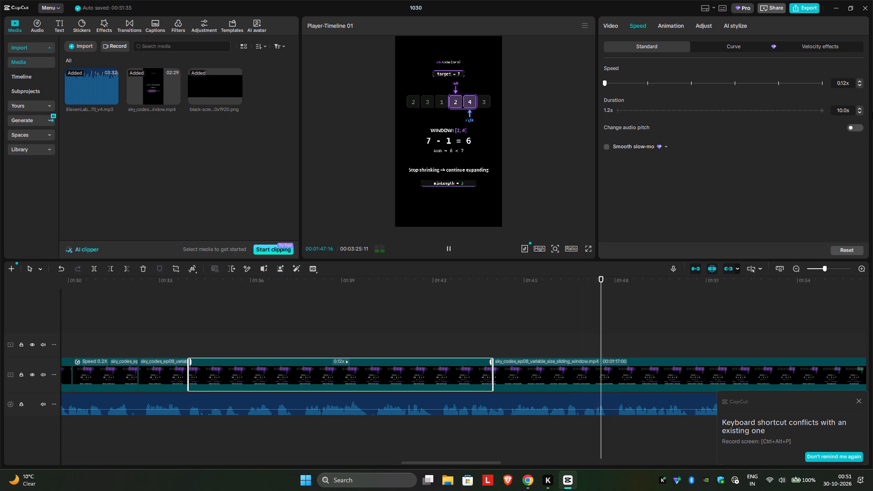
{"action": "scroll", "coordinate": [633, 307], "scroll_direction": "left", "scroll_amount": 1}
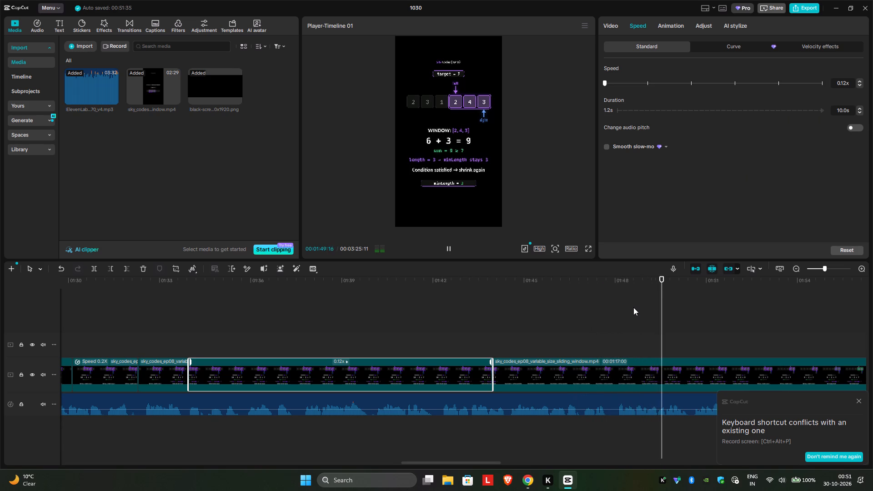
{"action": "scroll", "coordinate": [633, 307], "scroll_direction": "left", "scroll_amount": 1}
Replay the window [2, 4] "Stop shrinking → continue expanding" scene and split its clip at 00:01:46:25.
{"action": "left_click", "coordinate": [426, 335]}
{"action": "key", "text": "space"}
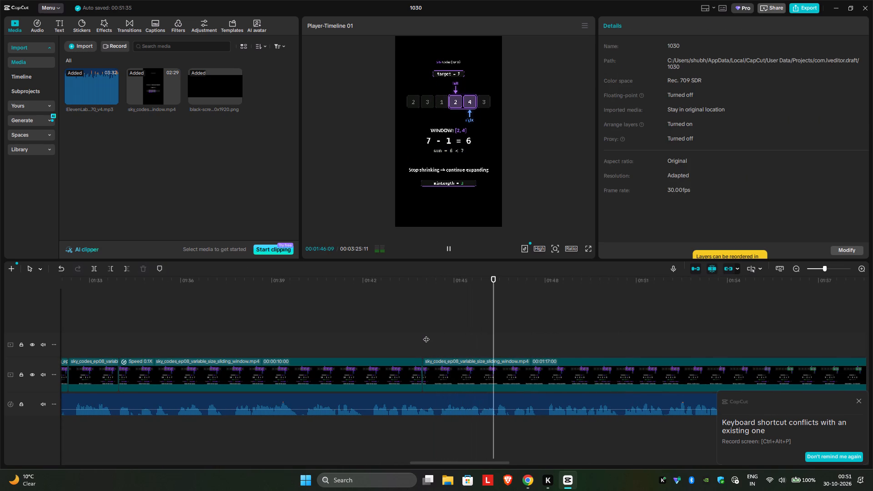
{"action": "key", "text": "space"}
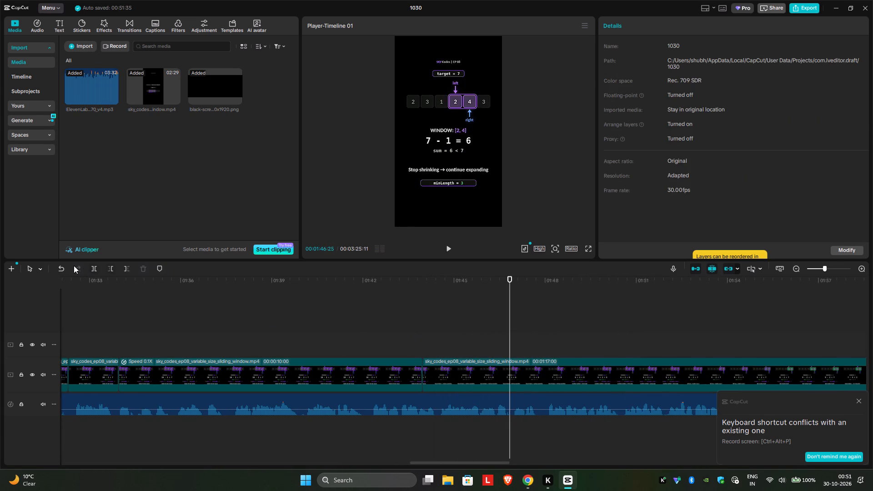
{"action": "left_click", "coordinate": [95, 267]}
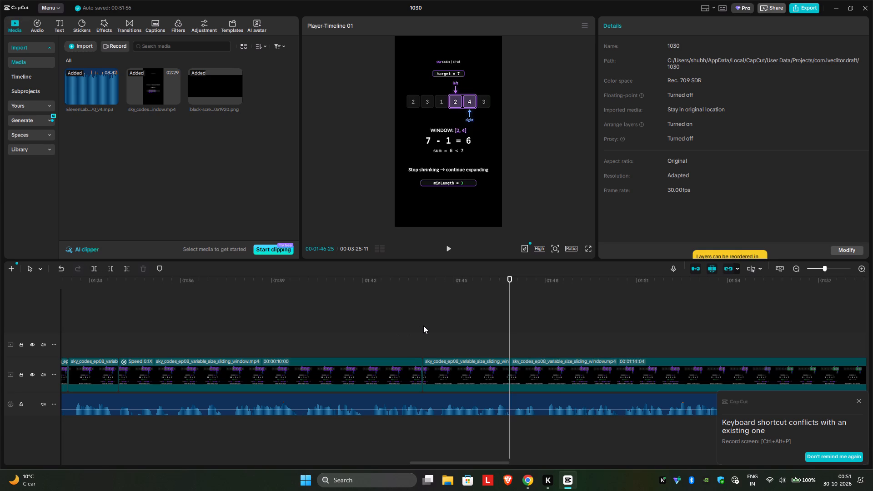
Split the window [2, 4] "Stop shrinking → continue expanding" clip again at 00:01:46:08 to isolate a short piece.
{"action": "key", "text": "Left"}
{"action": "key", "text": "Left"}
{"action": "key", "text": "Left"}
{"action": "key", "text": "Left"}
{"action": "key", "text": "Left"}
{"action": "key", "text": "Left"}
{"action": "key", "text": "Left"}
{"action": "key", "text": "Left"}
{"action": "key", "text": "Left"}
{"action": "key", "text": "Left"}
{"action": "key", "text": "Left"}
{"action": "key", "text": "Left"}
{"action": "key", "text": "Left"}
{"action": "key", "text": "Left"}
{"action": "key", "text": "Left"}
{"action": "key", "text": "Left"}
{"action": "key", "text": "Left"}
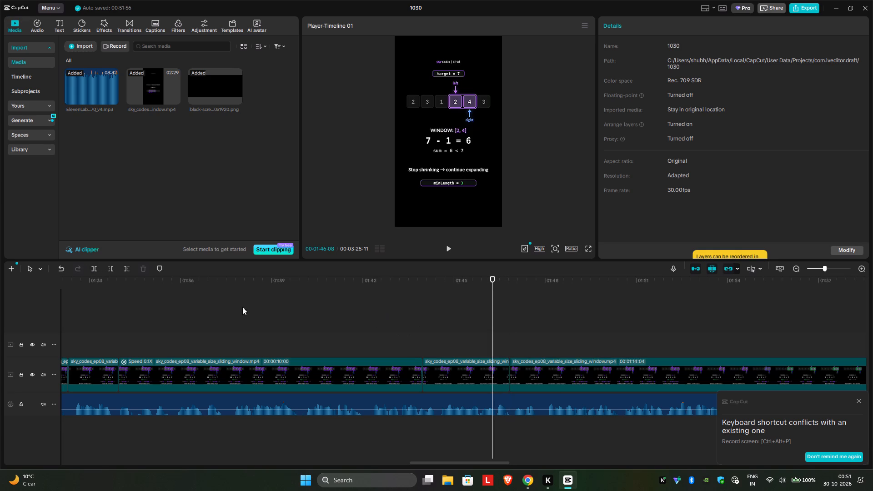
{"action": "left_click", "coordinate": [95, 264]}
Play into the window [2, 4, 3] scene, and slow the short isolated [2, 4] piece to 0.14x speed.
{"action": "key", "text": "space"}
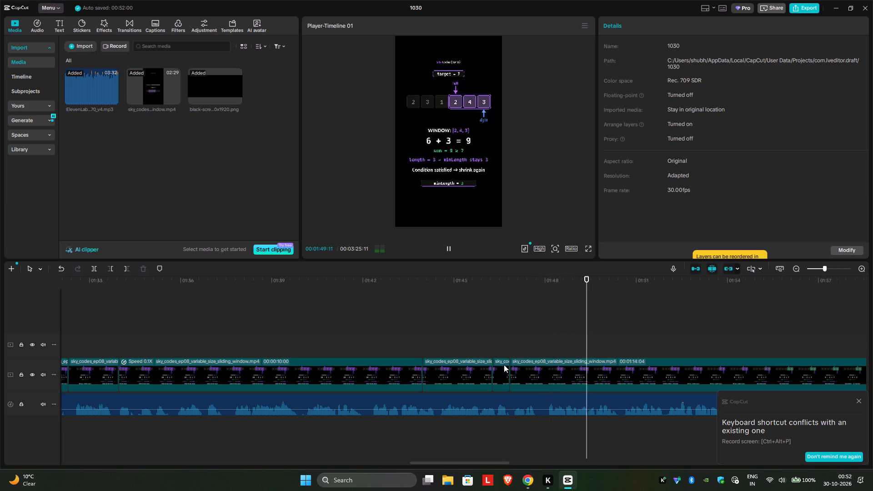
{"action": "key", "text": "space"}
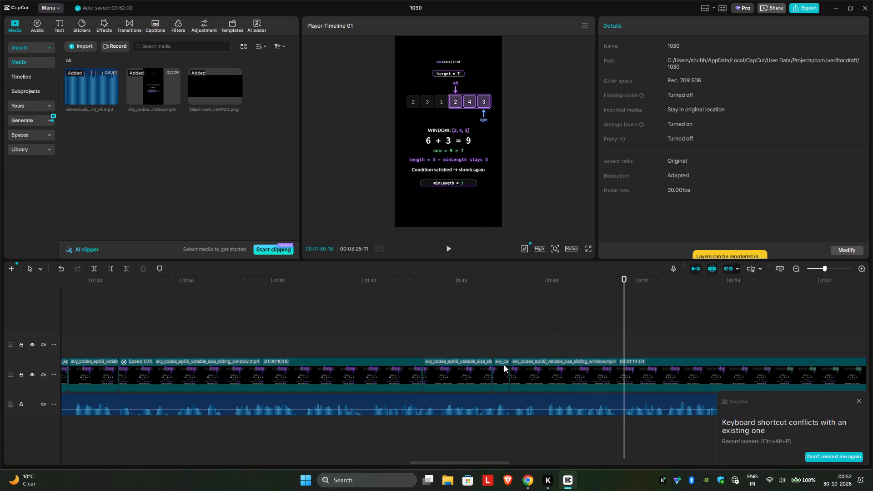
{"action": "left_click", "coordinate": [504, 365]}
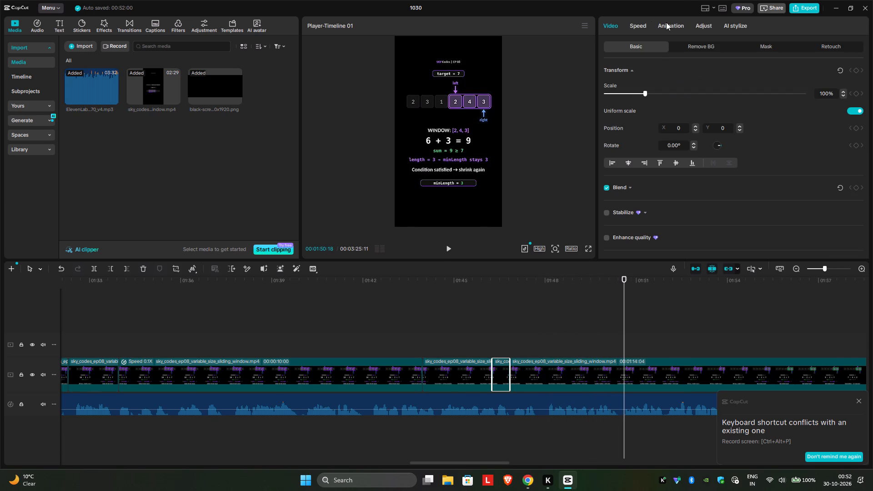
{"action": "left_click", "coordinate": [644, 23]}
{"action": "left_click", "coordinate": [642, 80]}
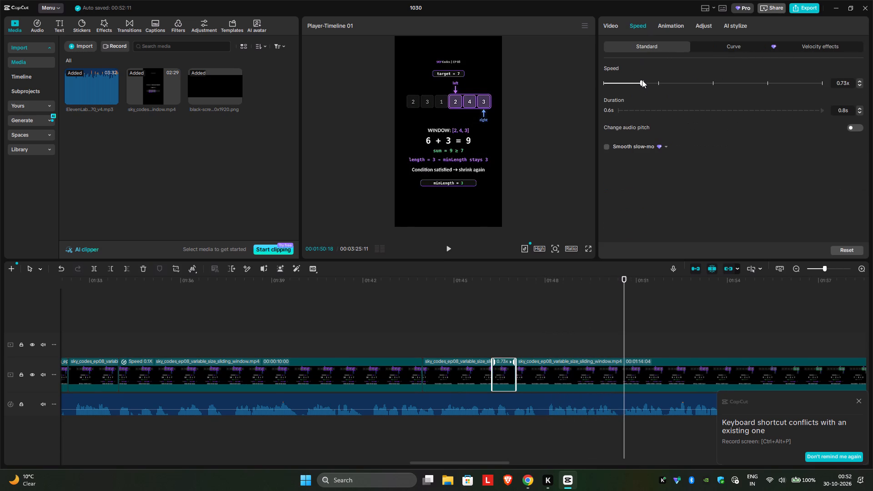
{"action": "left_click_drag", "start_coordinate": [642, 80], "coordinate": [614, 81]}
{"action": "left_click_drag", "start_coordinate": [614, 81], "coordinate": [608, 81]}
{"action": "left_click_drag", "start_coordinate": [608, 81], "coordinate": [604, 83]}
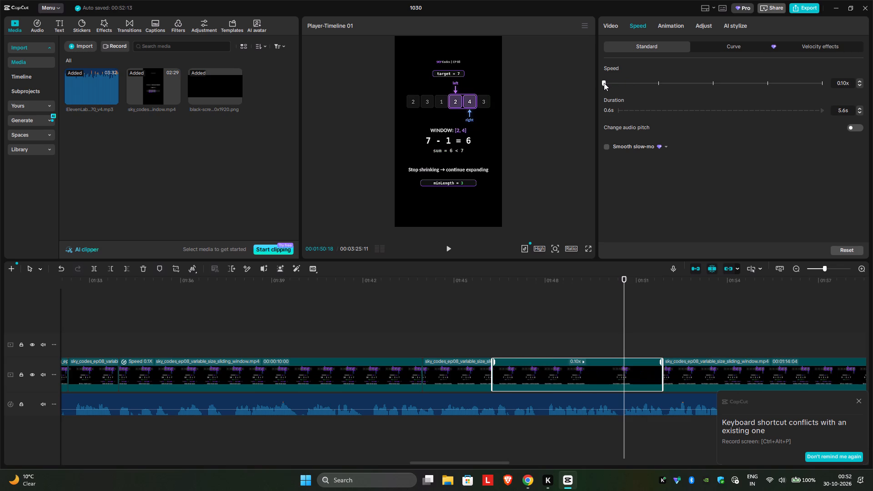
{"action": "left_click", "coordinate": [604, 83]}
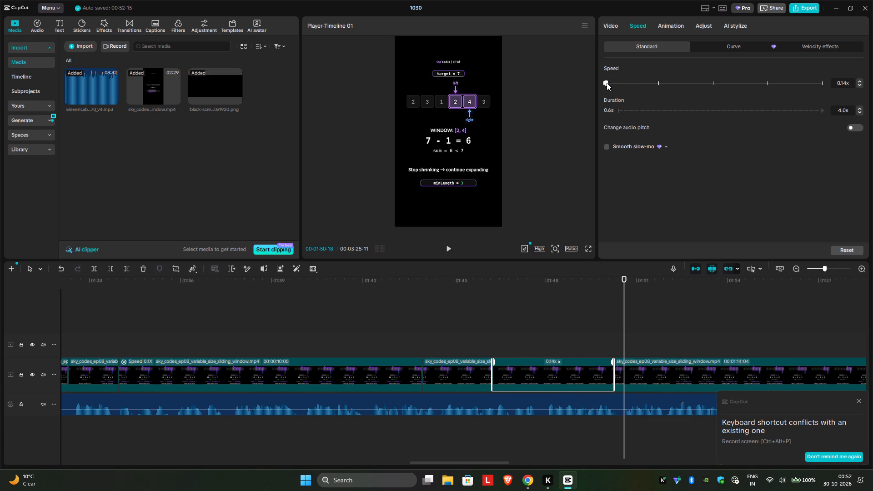
Replay from the slowed [2, 4] piece into the [2, 4, 3] and [4, 3] scenes to check the voice-over timing.
{"action": "left_click", "coordinate": [447, 304]}
{"action": "key", "text": "space"}
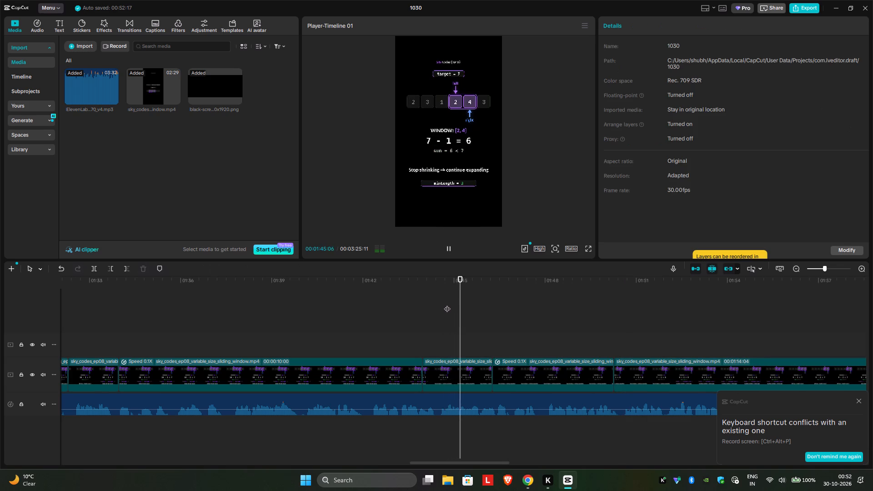
{"action": "left_click", "coordinate": [858, 401]}
{"action": "scroll", "coordinate": [673, 456], "scroll_direction": "left", "scroll_amount": 1}
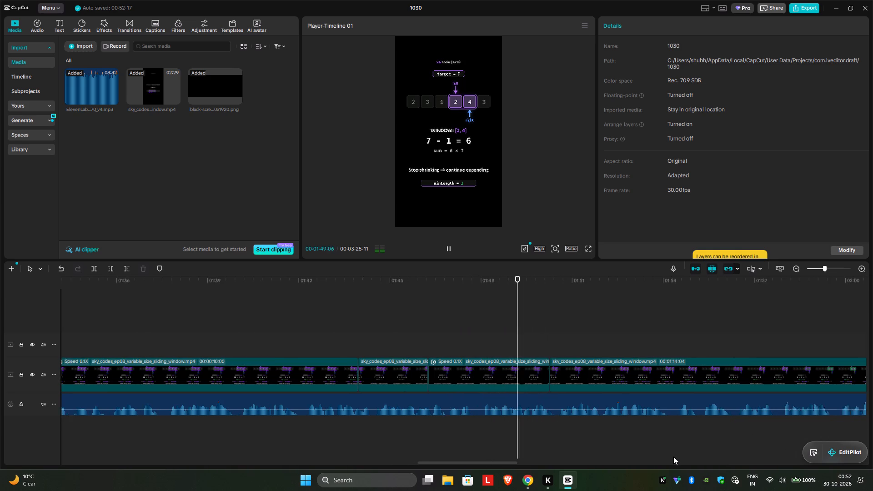
{"action": "scroll", "coordinate": [673, 456], "scroll_direction": "left", "scroll_amount": 2}
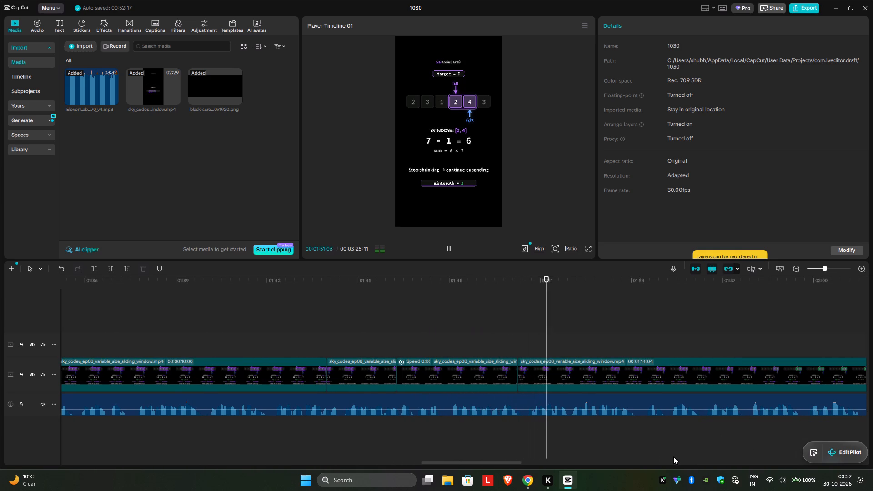
{"action": "scroll", "coordinate": [673, 456], "scroll_direction": "left", "scroll_amount": 2}
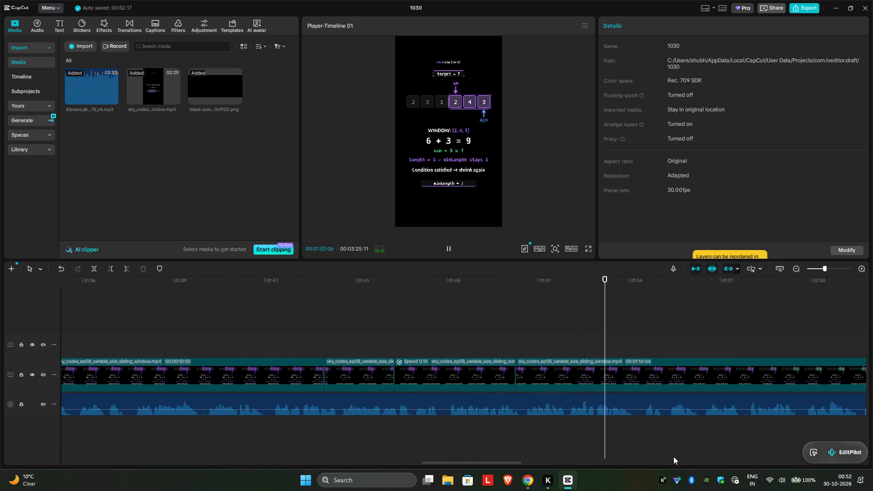
{"action": "key", "text": "space"}
{"action": "key", "text": "space"}
{"action": "key", "text": "space"}
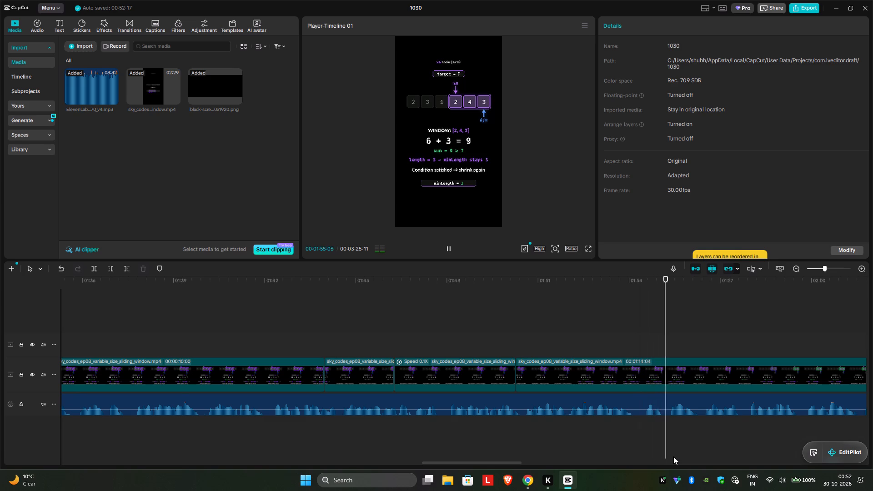
{"action": "left_click", "coordinate": [449, 247]}
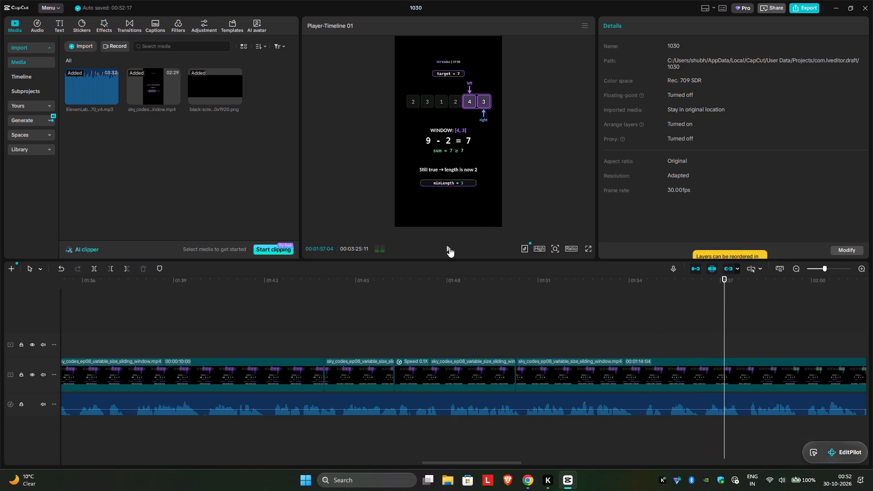
Set the isolated [2, 4] piece's speed to 0.10x.
{"action": "left_click", "coordinate": [633, 336]}
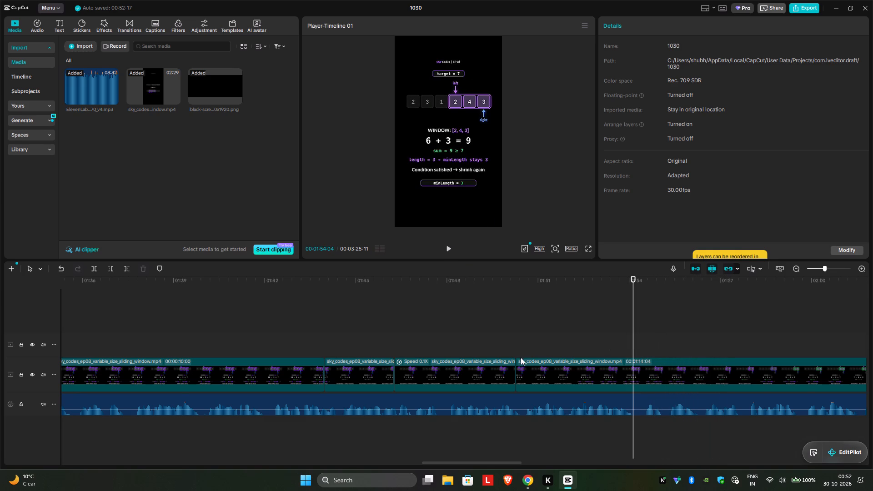
{"action": "left_click", "coordinate": [487, 368]}
{"action": "left_click", "coordinate": [637, 27]}
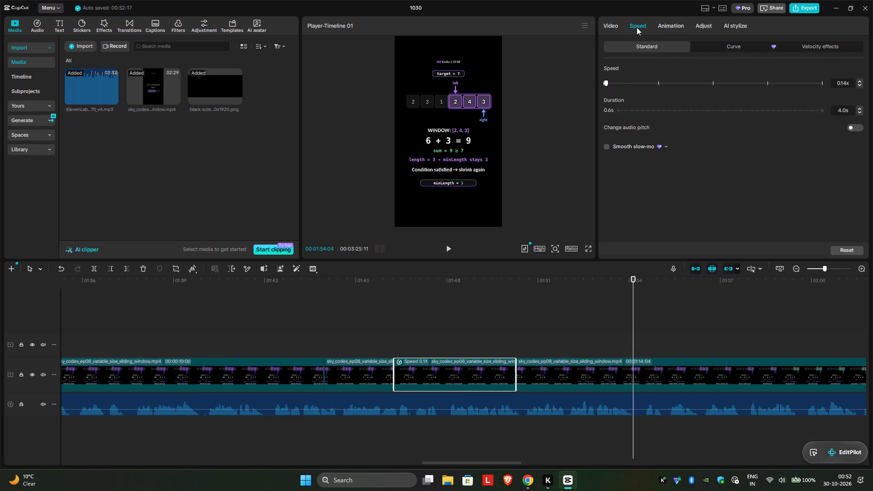
{"action": "left_click_drag", "start_coordinate": [604, 82], "coordinate": [599, 82]}
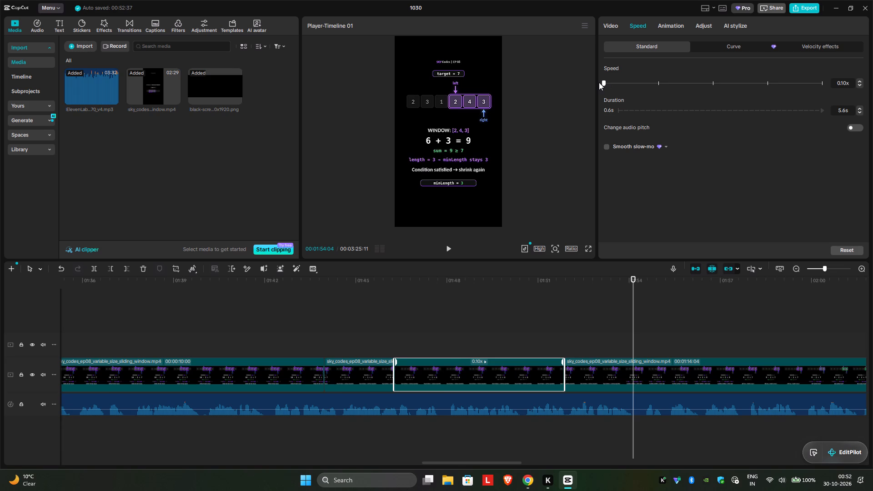
Duplicate the 0.10x [2, 4] piece and insert the copy directly after it on the main video track.
{"action": "left_click", "coordinate": [532, 366]}
{"action": "key", "text": "ctrl+c"}
{"action": "left_click", "coordinate": [537, 326]}
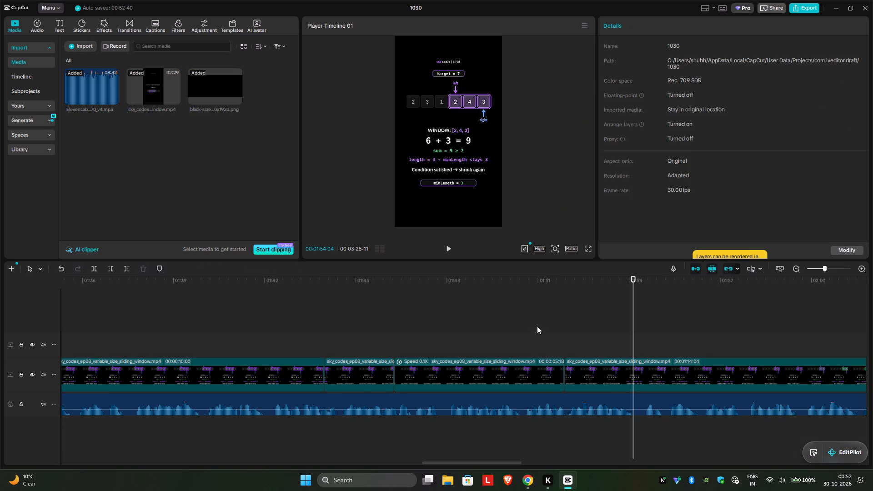
{"action": "key", "text": "ctrl+v"}
{"action": "left_click_drag", "start_coordinate": [570, 338], "coordinate": [562, 366]}
Replay the two slowed [2, 4] pieces against the voice-over to find where the scene should end.
{"action": "left_click", "coordinate": [522, 346]}
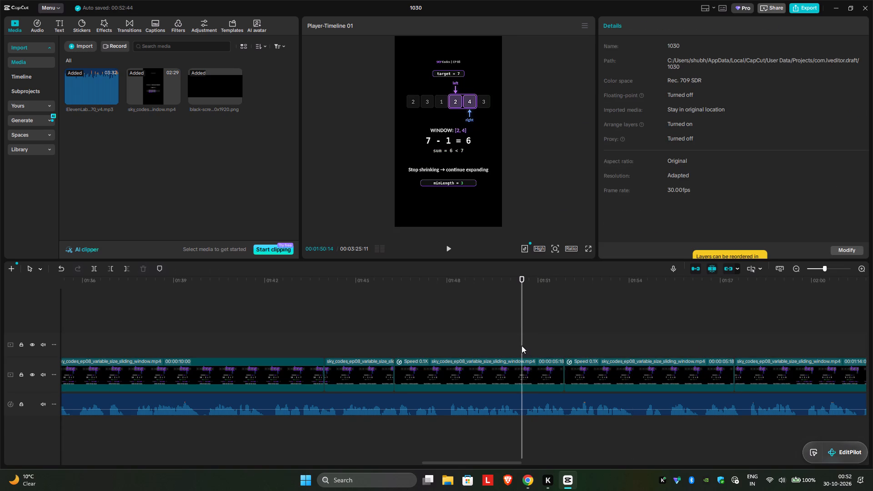
{"action": "key", "text": "space"}
{"action": "left_click", "coordinate": [433, 326]}
{"action": "key", "text": "space"}
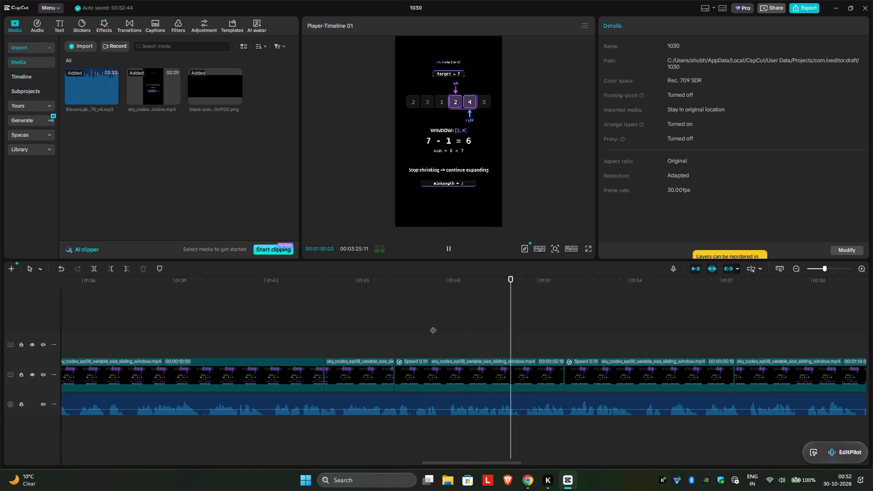
{"action": "scroll", "coordinate": [433, 326], "scroll_direction": "left", "scroll_amount": 1}
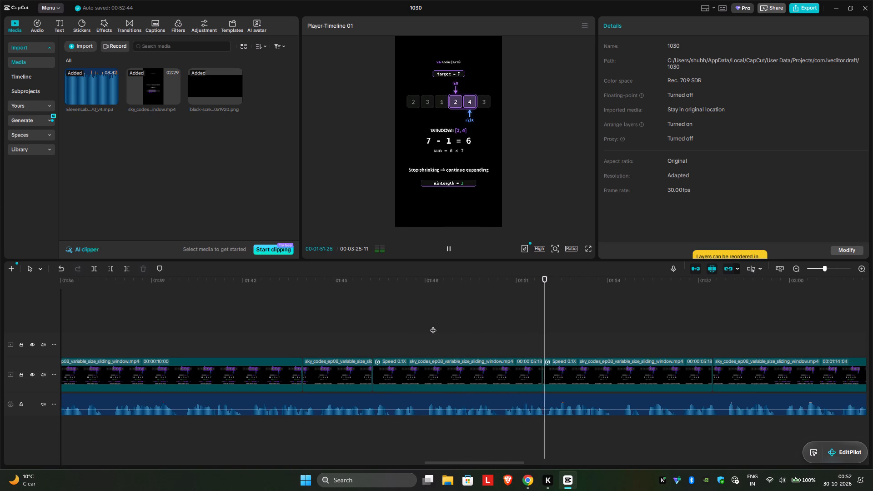
{"action": "scroll", "coordinate": [433, 326], "scroll_direction": "left", "scroll_amount": 1}
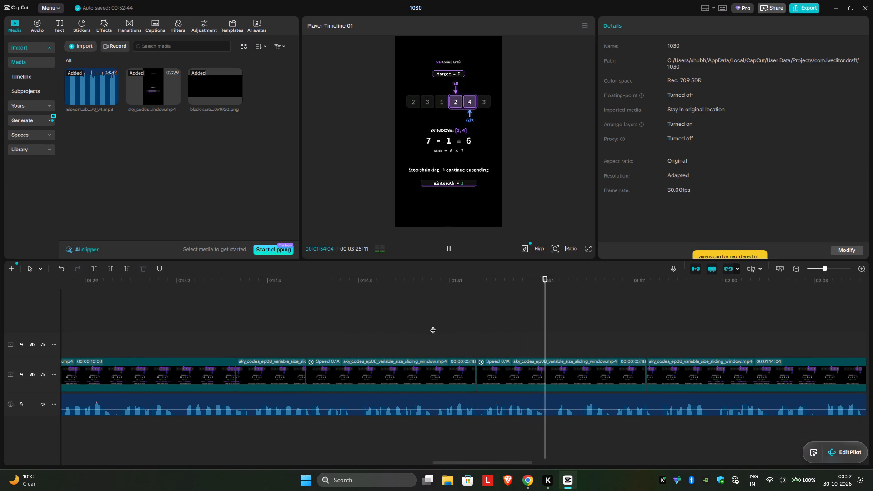
{"action": "key", "text": "space"}
{"action": "key", "text": "space"}
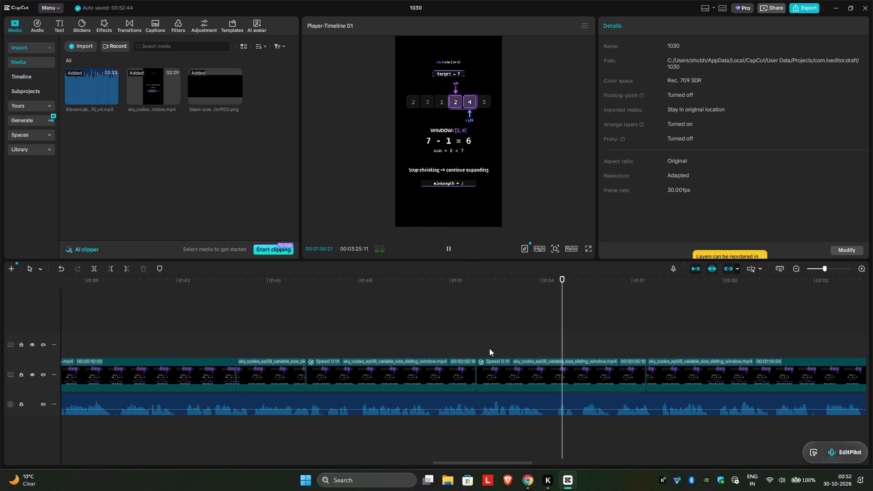
{"action": "key", "text": "space"}
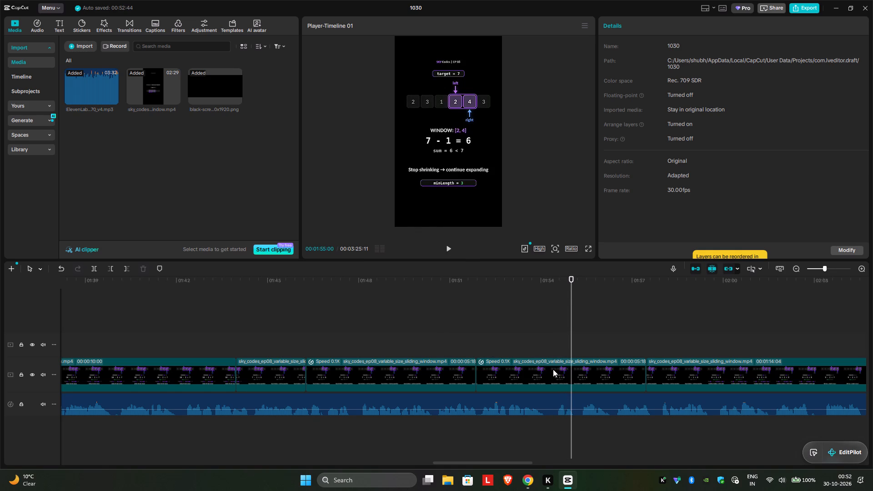
Trim the end of the copied [2, 4] piece back to 00:01:54:22.
{"action": "left_click", "coordinate": [563, 346]}
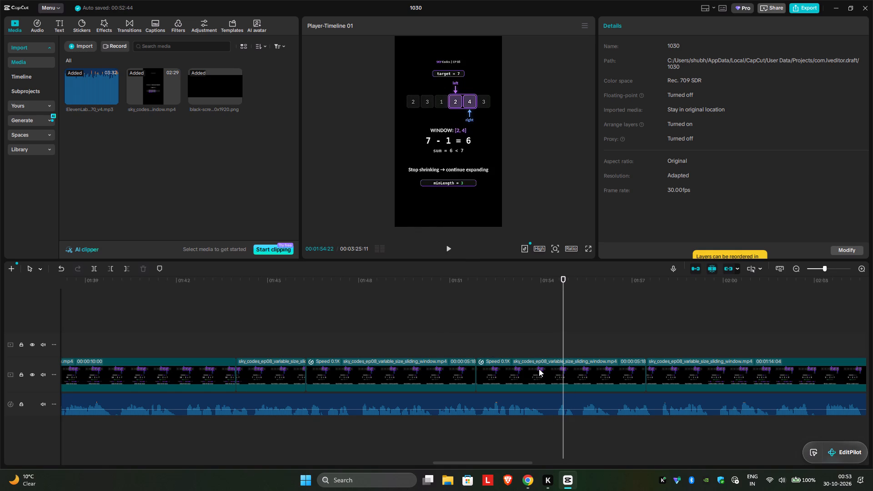
{"action": "left_click", "coordinate": [539, 369]}
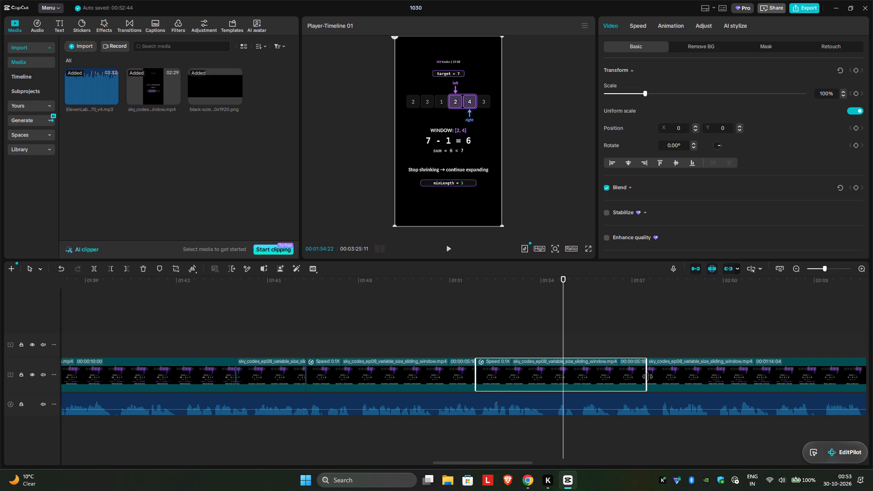
{"action": "left_click_drag", "start_coordinate": [647, 376], "coordinate": [563, 377]}
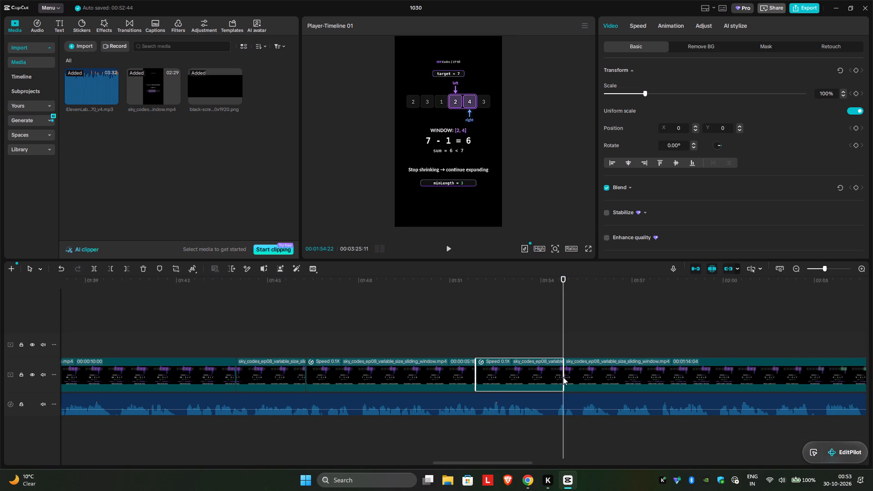
Play the main track on from 00:01:54:22 against the voice-over to find where the [4, 3] window scene needs more time.
{"action": "left_click", "coordinate": [407, 318]}
{"action": "key", "text": "space"}
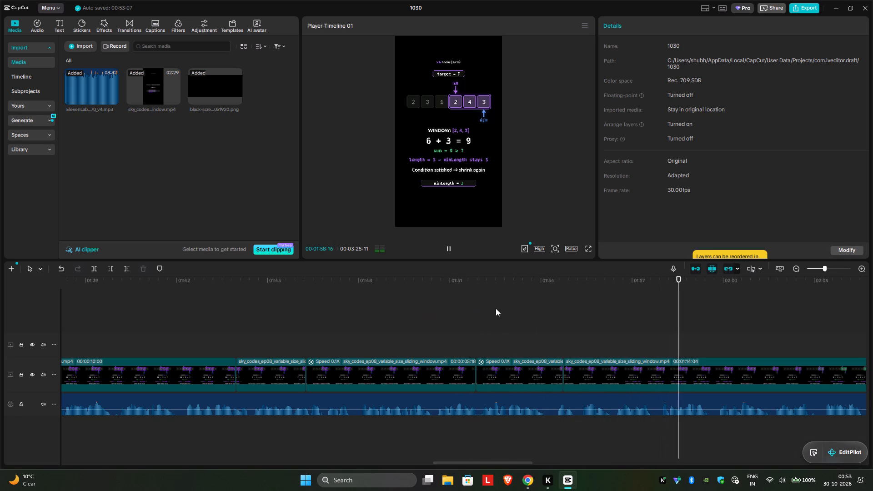
{"action": "scroll", "coordinate": [506, 310], "scroll_direction": "left", "scroll_amount": 1}
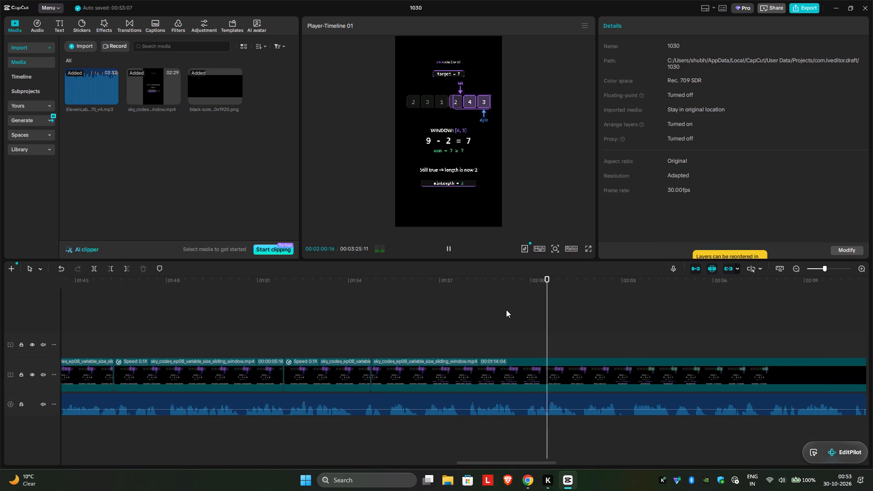
{"action": "scroll", "coordinate": [506, 310], "scroll_direction": "left", "scroll_amount": 2}
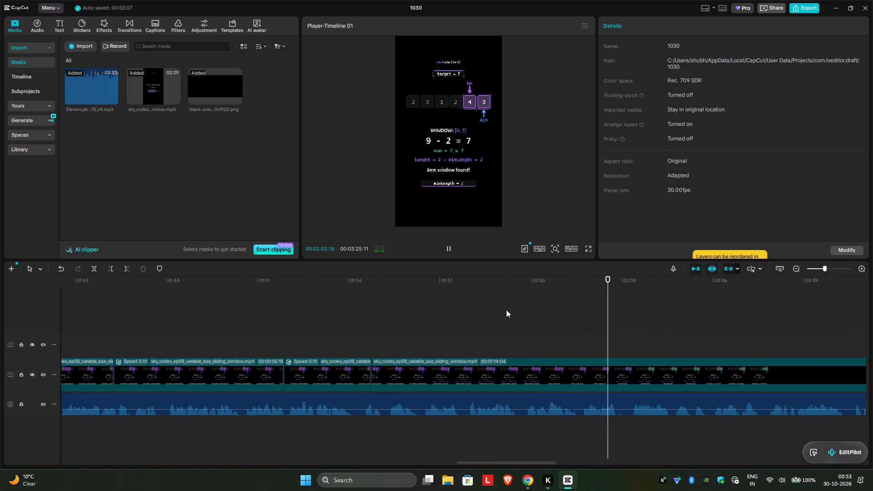
{"action": "scroll", "coordinate": [506, 310], "scroll_direction": "left", "scroll_amount": 1}
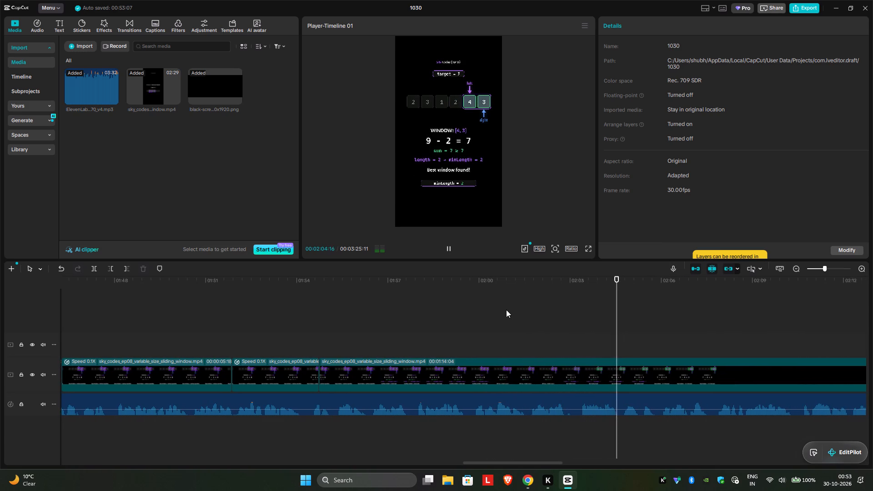
{"action": "scroll", "coordinate": [506, 310], "scroll_direction": "left", "scroll_amount": 3}
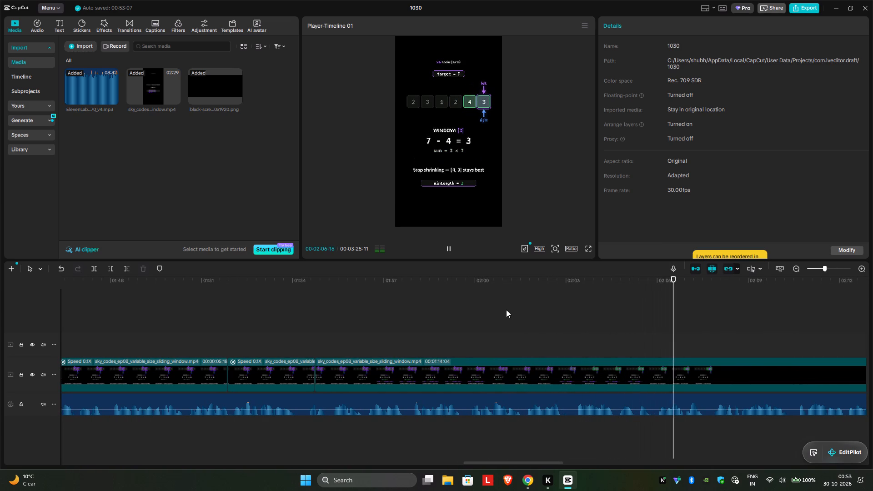
{"action": "left_click", "coordinate": [506, 310]}
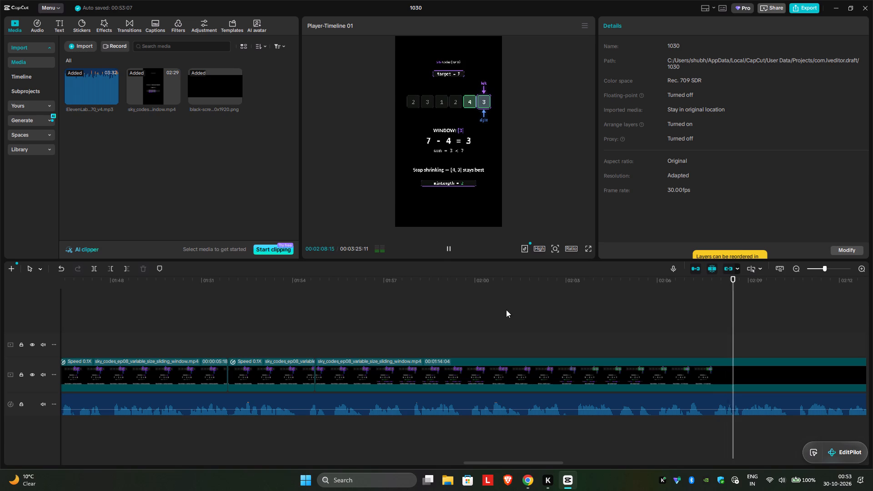
{"action": "key", "text": "space"}
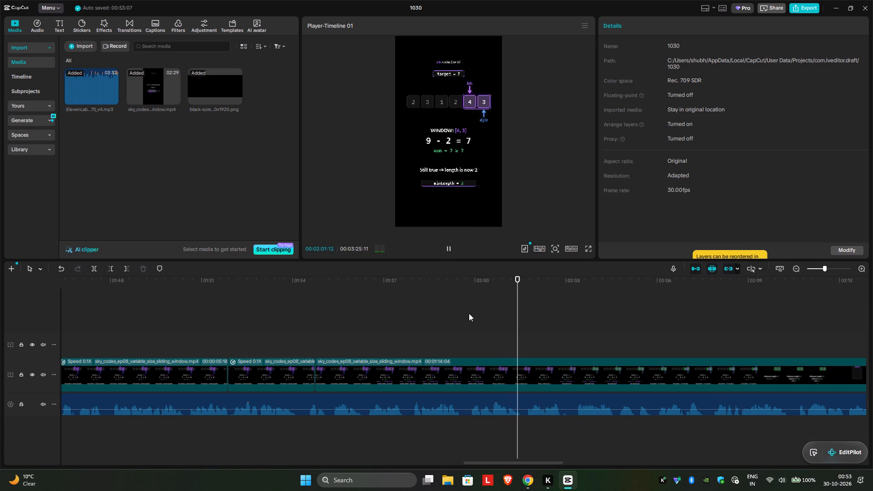
{"action": "key", "text": "space"}
{"action": "key", "text": "space"}
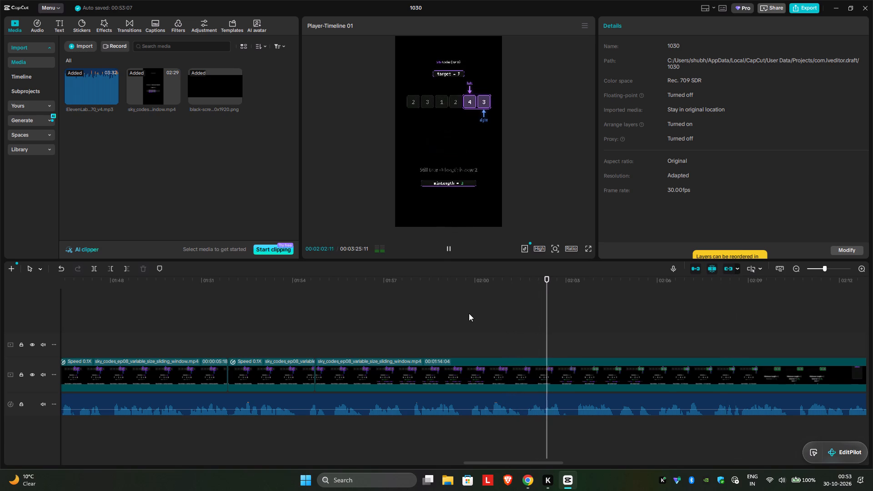
{"action": "key", "text": "space"}
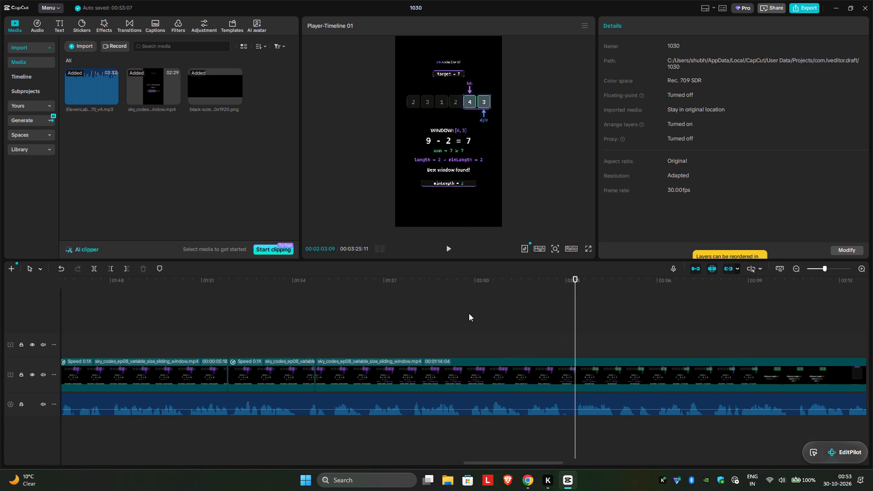
{"action": "key", "text": "Left"}
{"action": "key", "text": "space"}
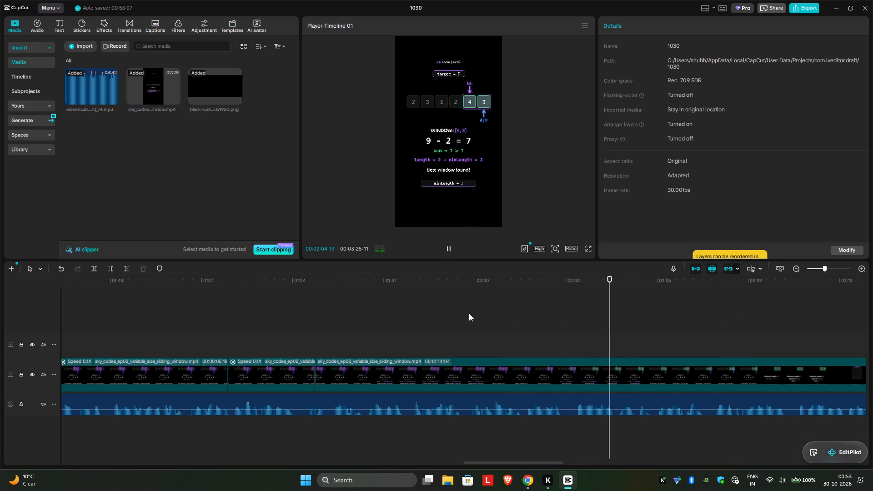
{"action": "key", "text": "space"}
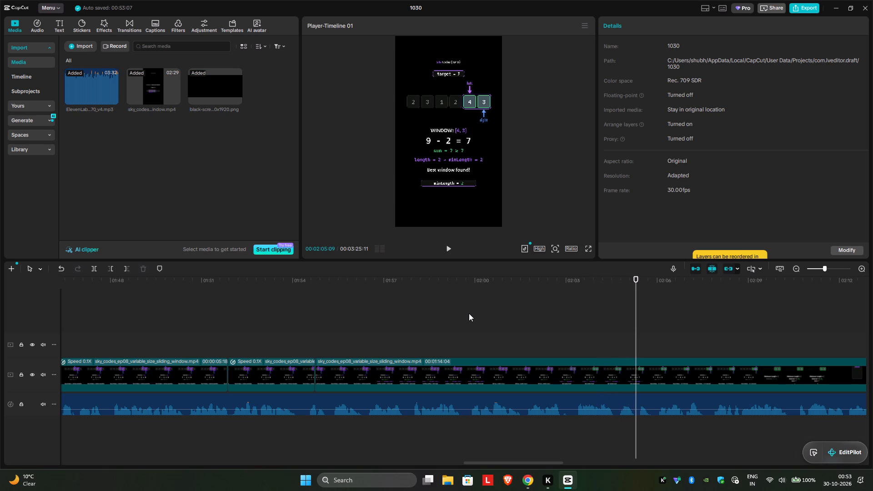
Split the main video clip at 00:02:02:11, at the end of the "Still true → length is now 2" scene.
{"action": "key", "text": "Left"}
{"action": "key", "text": "Left"}
{"action": "key", "text": "Left"}
{"action": "key", "text": "Left"}
{"action": "key", "text": "Left"}
{"action": "key", "text": "Left"}
{"action": "key", "text": "Left"}
{"action": "key", "text": "Left"}
{"action": "key", "text": "Left"}
{"action": "key", "text": "Left"}
{"action": "key", "text": "Left"}
{"action": "key", "text": "Left"}
{"action": "key", "text": "Left"}
{"action": "key", "text": "Left"}
{"action": "key", "text": "Left"}
{"action": "key", "text": "Left"}
{"action": "key", "text": "Left"}
{"action": "key", "text": "Left"}
{"action": "key", "text": "Left"}
{"action": "key", "text": "Left"}
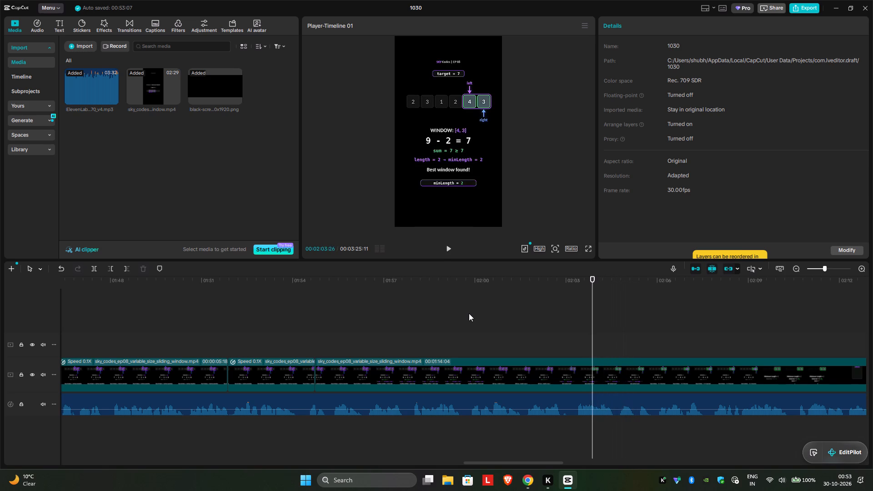
{"action": "key", "text": "Left"}
{"action": "key", "text": "Left"}
{"action": "key", "text": "Left"}
{"action": "key", "text": "Left"}
{"action": "key", "text": "Left"}
{"action": "key", "text": "Left"}
{"action": "key", "text": "Left"}
{"action": "key", "text": "Left"}
{"action": "key", "text": "Left"}
{"action": "key", "text": "Left"}
{"action": "key", "text": "Left"}
{"action": "key", "text": "Left"}
{"action": "key", "text": "Left"}
{"action": "key", "text": "Left"}
{"action": "key", "text": "Left"}
{"action": "key", "text": "Left"}
{"action": "key", "text": "Left"}
{"action": "key", "text": "Left"}
{"action": "key", "text": "Left"}
{"action": "key", "text": "Left"}
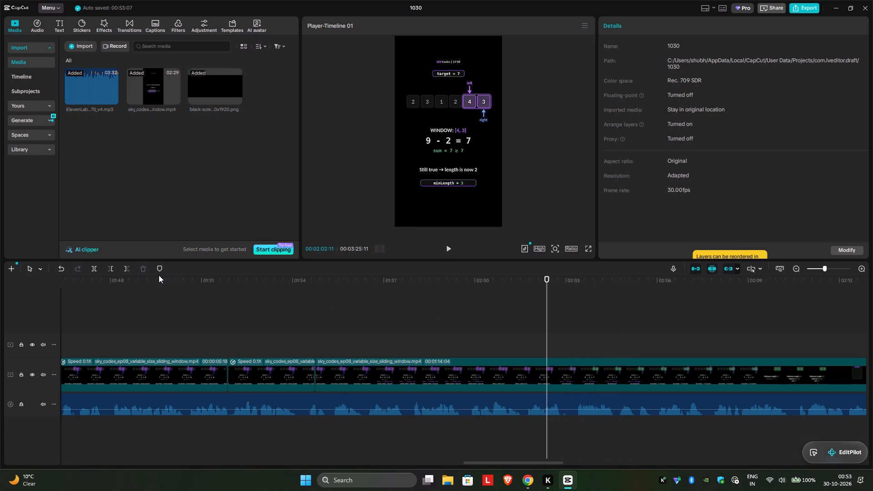
{"action": "left_click", "coordinate": [97, 266]}
Split the main video clip at 00:02:01:10 to isolate a short piece of the "Still true → length is now 2" scene.
{"action": "key", "text": "space"}
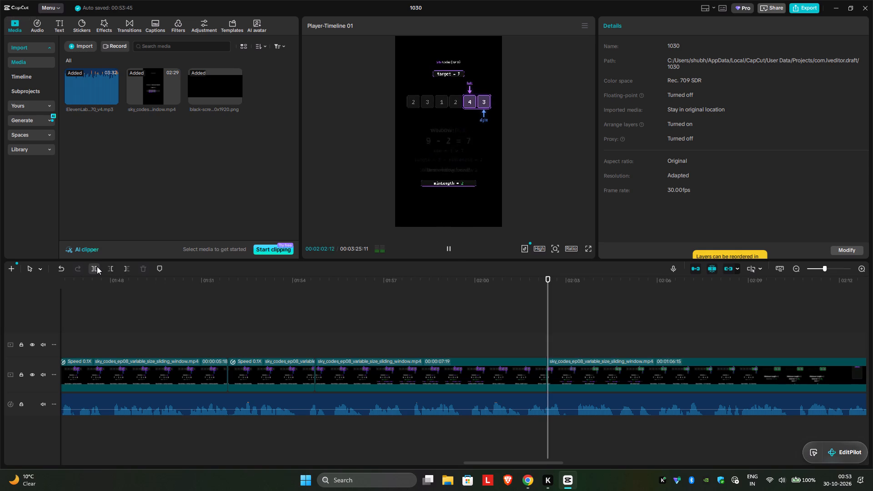
{"action": "key", "text": "space"}
{"action": "key", "text": "Left"}
{"action": "key", "text": "Left"}
{"action": "key", "text": "Left"}
{"action": "key", "text": "Left"}
{"action": "key", "text": "Left"}
{"action": "key", "text": "Left"}
{"action": "key", "text": "Left"}
{"action": "key", "text": "Left"}
{"action": "key", "text": "Left"}
{"action": "key", "text": "Left"}
{"action": "key", "text": "Left"}
{"action": "key", "text": "Left"}
{"action": "key", "text": "Left"}
{"action": "key", "text": "Left"}
{"action": "key", "text": "Left"}
{"action": "key", "text": "Left"}
{"action": "key", "text": "Left"}
{"action": "key", "text": "Left"}
{"action": "key", "text": "Left"}
{"action": "key", "text": "Left"}
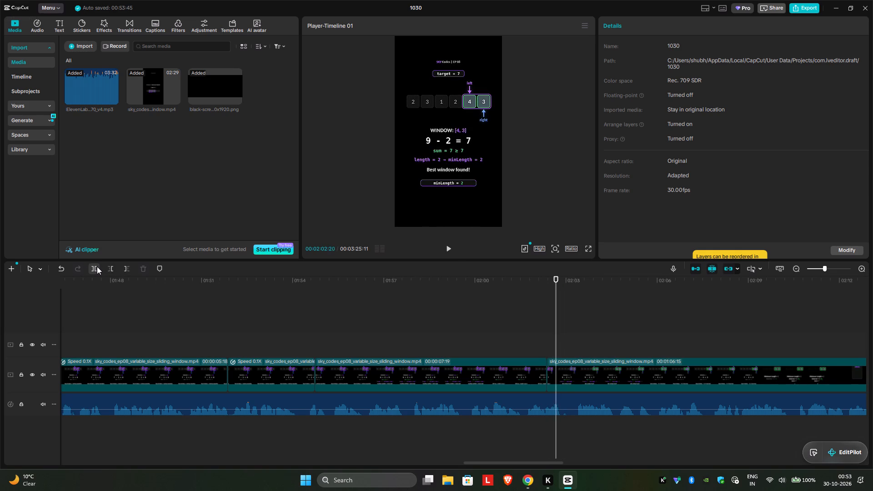
{"action": "left_click", "coordinate": [97, 266]}
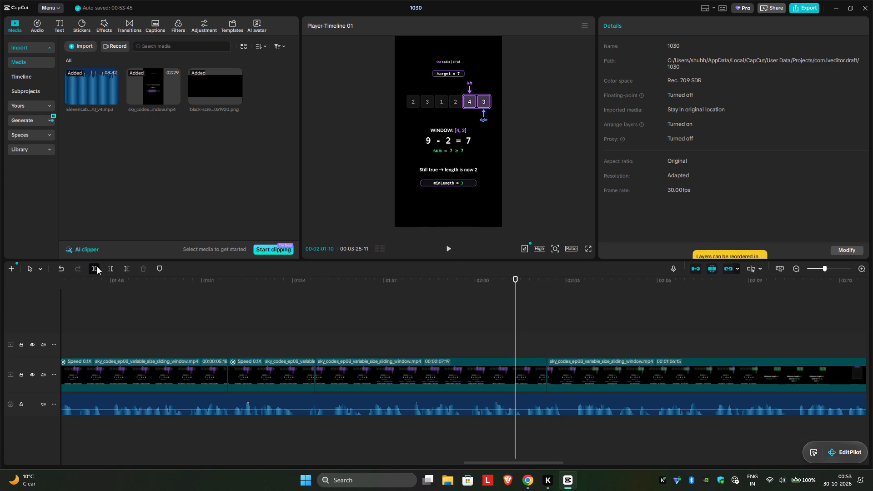
Set the speed of the isolated "Still true → length is now 2" piece to 0.35x.
{"action": "key", "text": "space"}
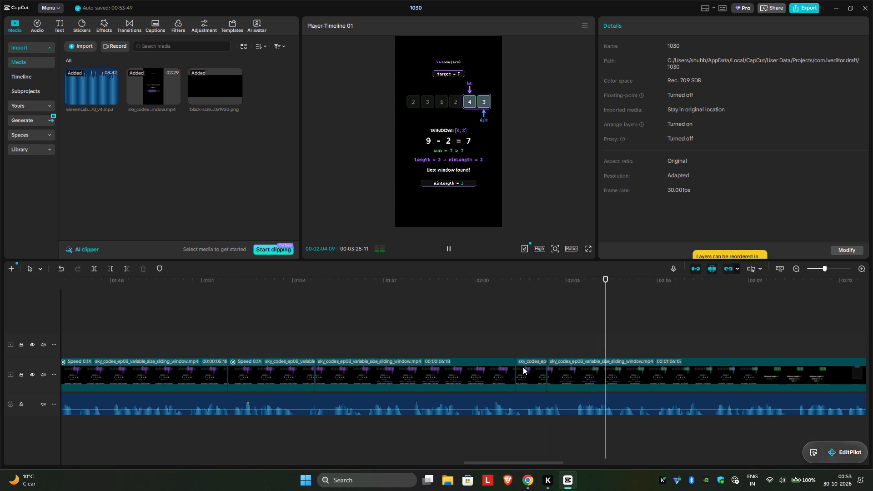
{"action": "key", "text": "space"}
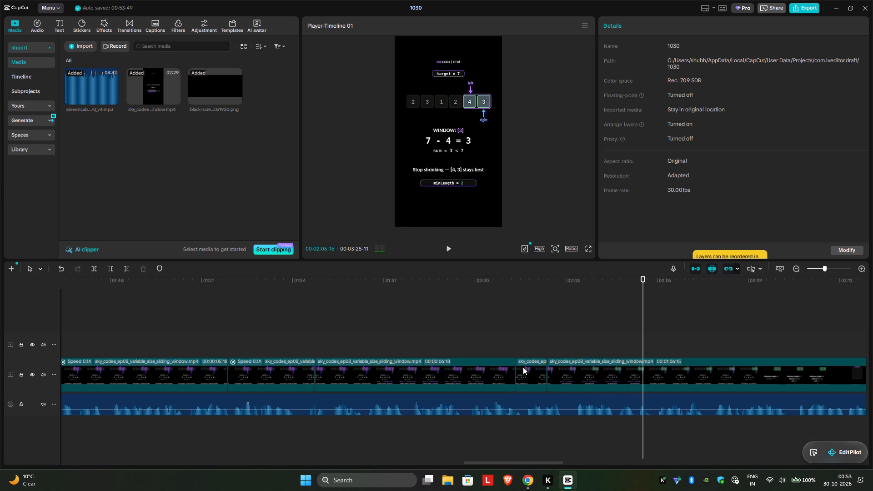
{"action": "left_click", "coordinate": [539, 373]}
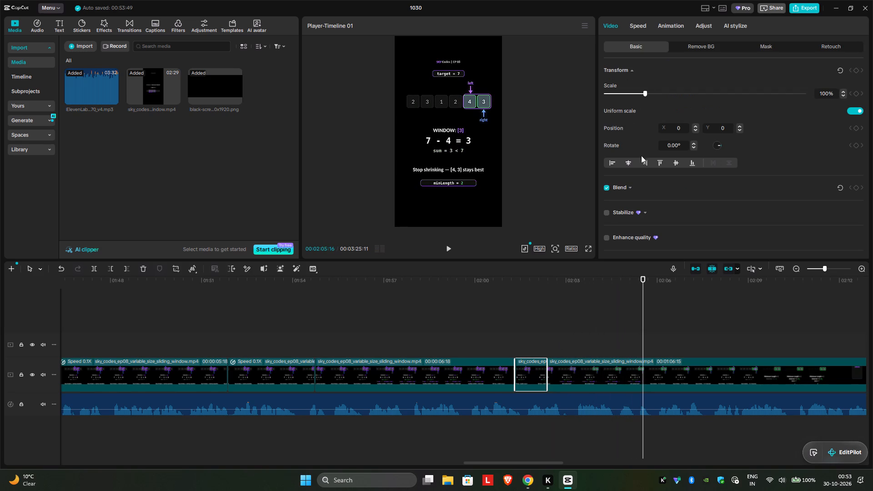
{"action": "left_click", "coordinate": [639, 23]}
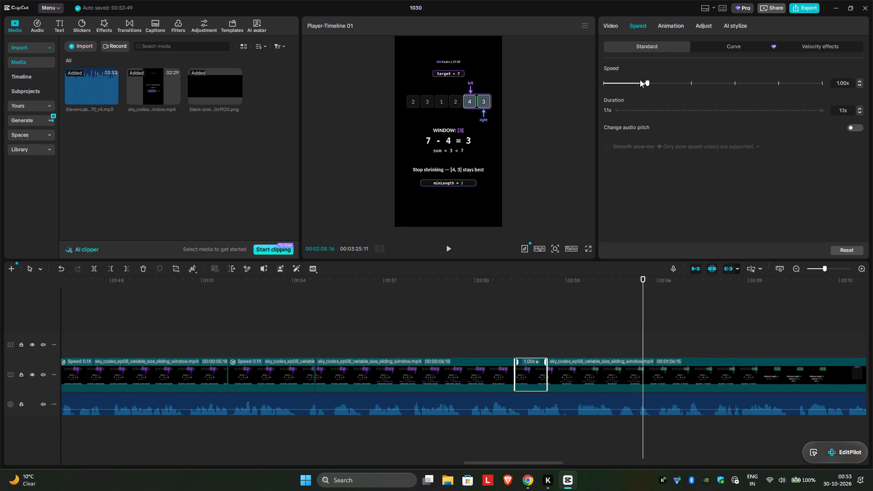
{"action": "left_click", "coordinate": [640, 80]}
{"action": "left_click_drag", "start_coordinate": [640, 80], "coordinate": [631, 83]}
{"action": "left_click_drag", "start_coordinate": [631, 83], "coordinate": [622, 83]}
{"action": "left_click_drag", "start_coordinate": [622, 83], "coordinate": [616, 83]}
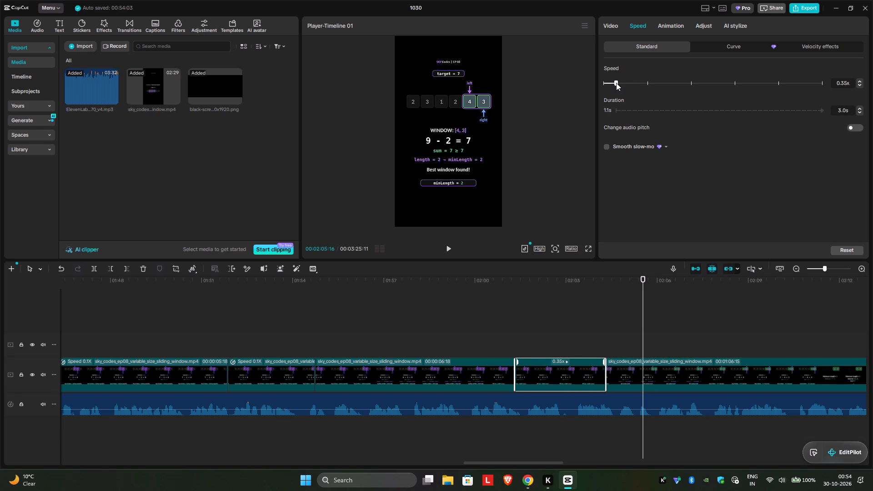
Replay the slowed [4, 3] piece and the "Best window found!" scene against the voice-over to check their timing.
{"action": "left_click", "coordinate": [460, 308]}
{"action": "key", "text": "space"}
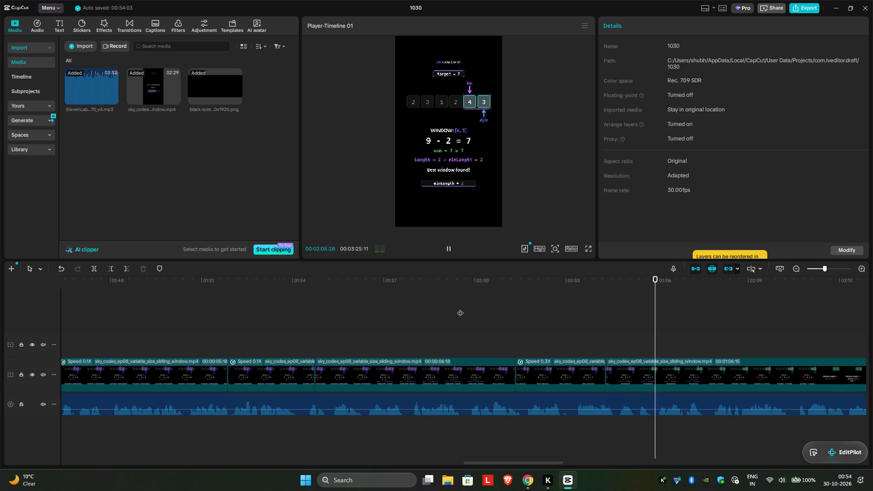
{"action": "scroll", "coordinate": [460, 308], "scroll_direction": "left", "scroll_amount": 1}
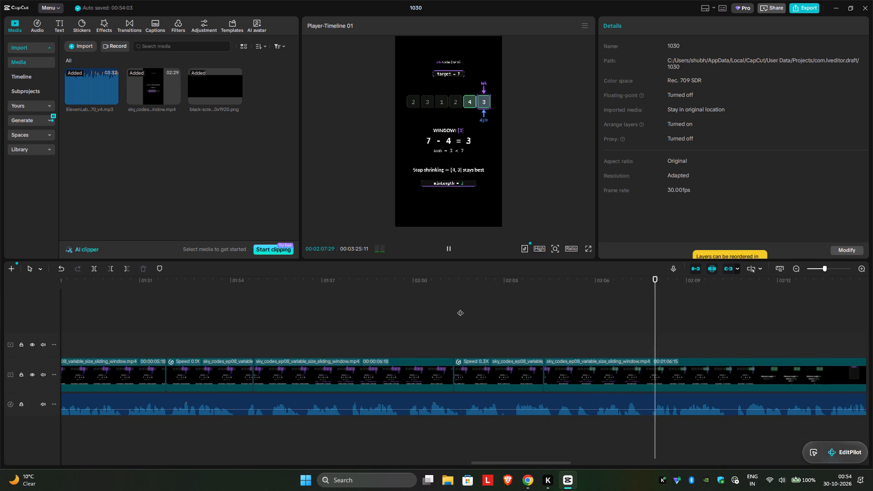
{"action": "scroll", "coordinate": [460, 308], "scroll_direction": "left", "scroll_amount": 1}
{"action": "left_click", "coordinate": [525, 298]}
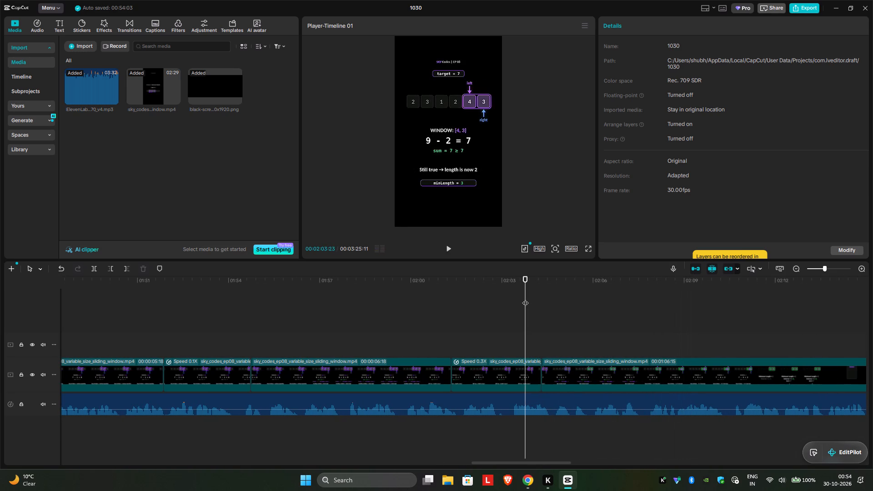
{"action": "key", "text": "space"}
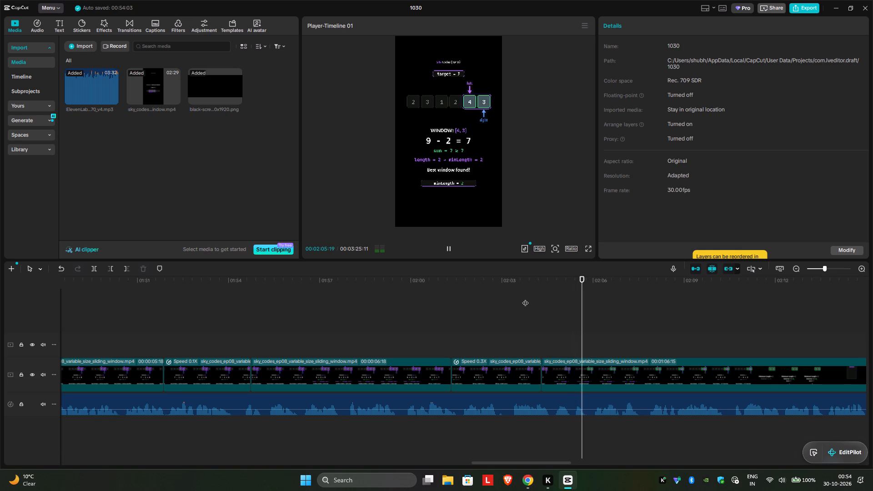
{"action": "key", "text": "space"}
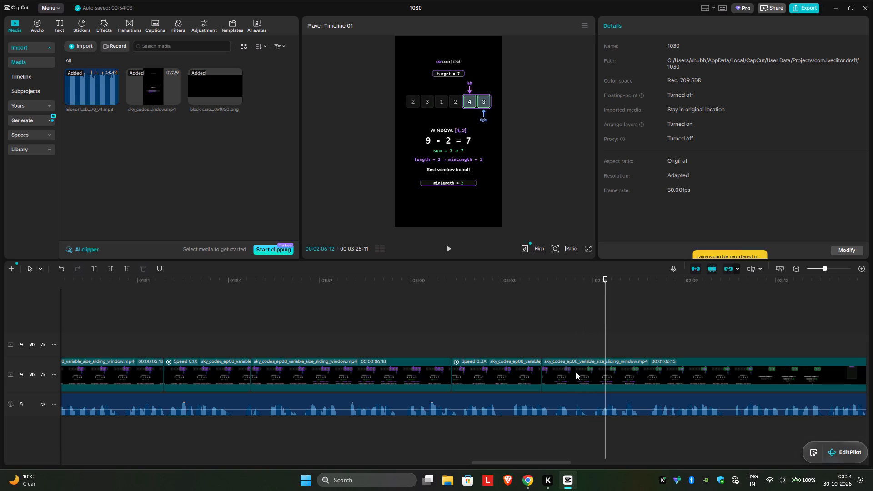
Isolate a piece of the "Best window found!" scene by splitting the main video clip at 00:02:05:21 and 00:02:06:19.
{"action": "left_click", "coordinate": [576, 372]}
{"action": "left_click", "coordinate": [584, 347]}
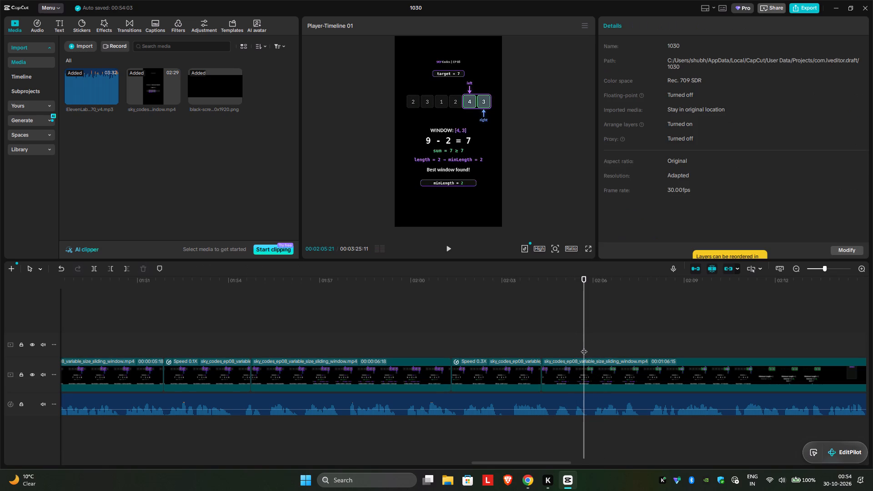
{"action": "left_click", "coordinate": [94, 267]}
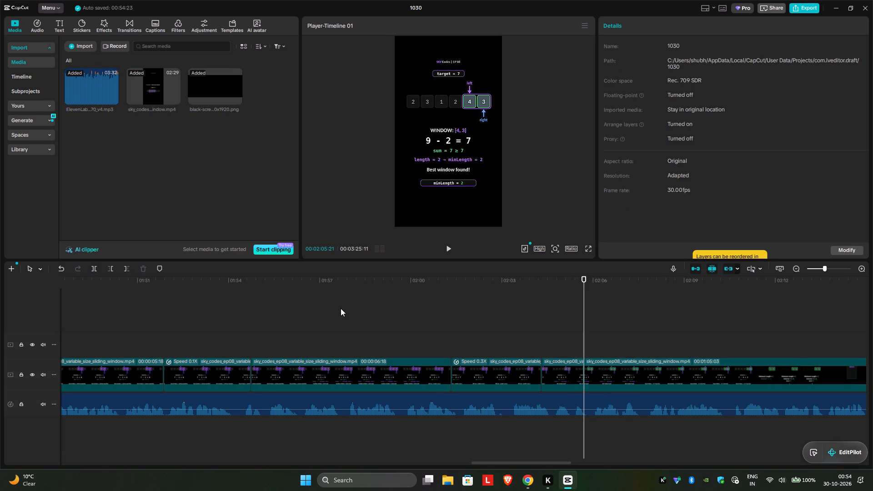
{"action": "key", "text": "space"}
{"action": "key", "text": "space"}
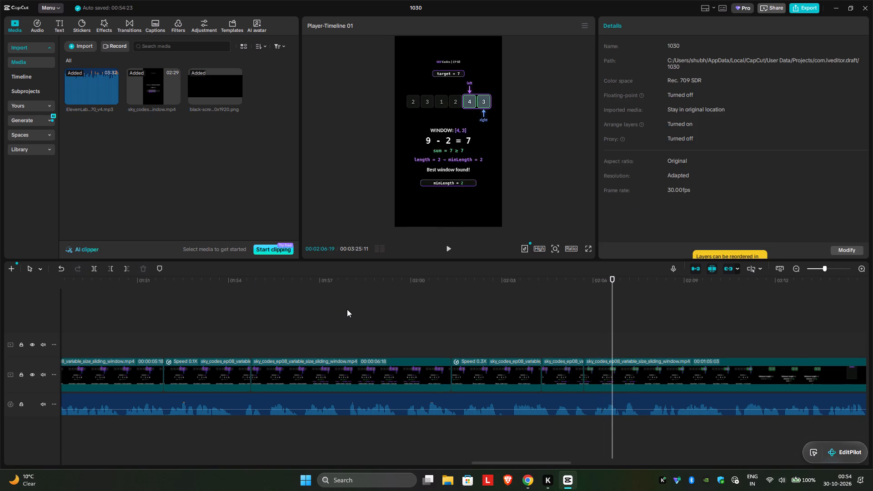
{"action": "left_click", "coordinate": [93, 264]}
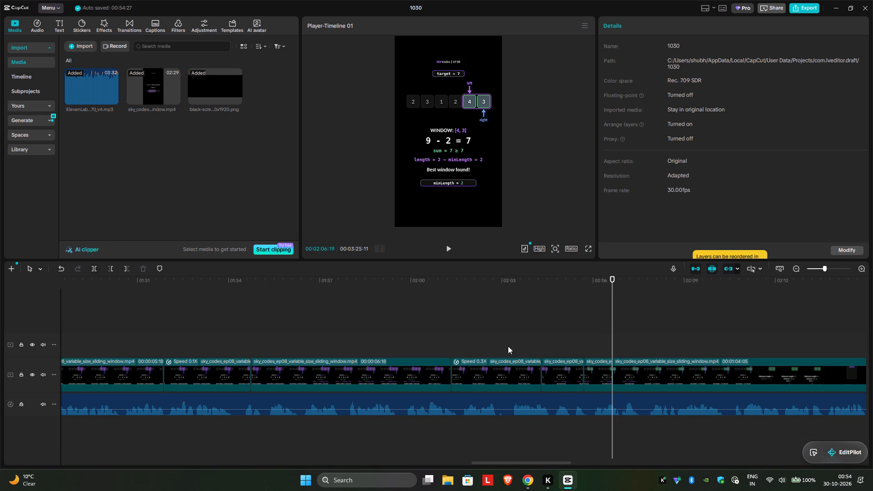
Set the speed of the isolated "Best window found!" piece to 0.35x.
{"action": "left_click", "coordinate": [597, 371]}
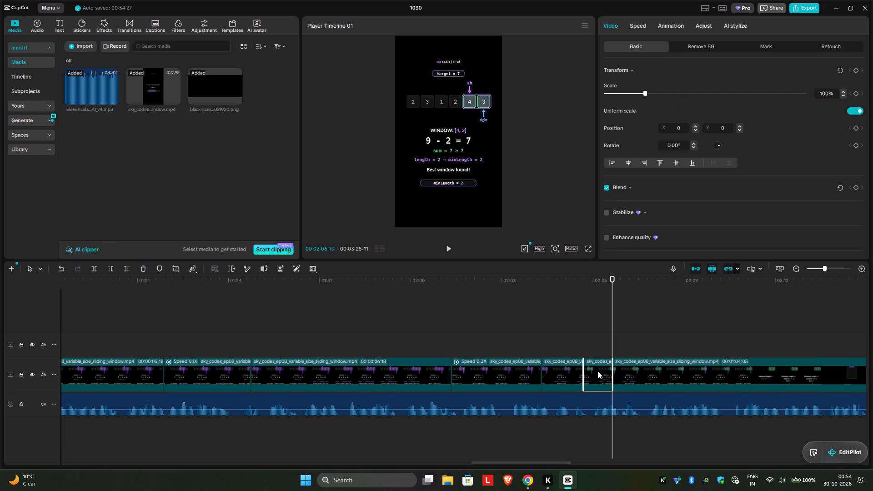
{"action": "key", "text": "space"}
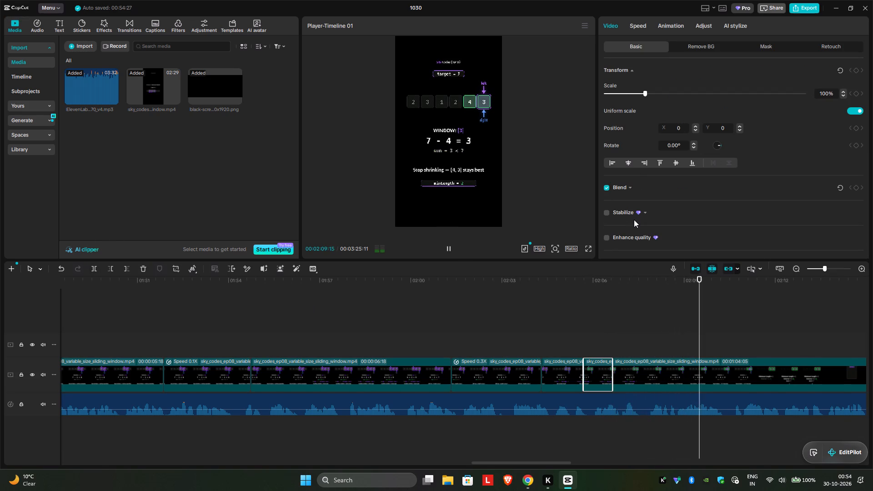
{"action": "key", "text": "space"}
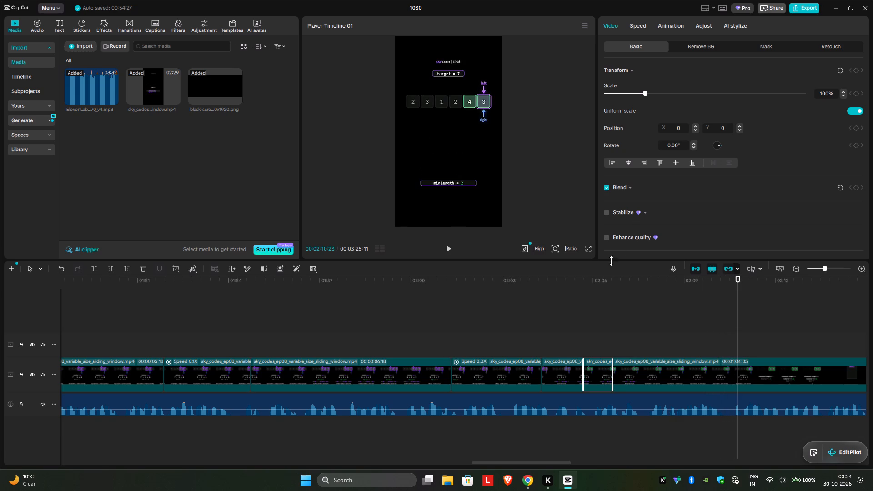
{"action": "left_click", "coordinate": [601, 371]}
{"action": "left_click", "coordinate": [638, 22]}
{"action": "left_click_drag", "start_coordinate": [642, 85], "coordinate": [619, 85]}
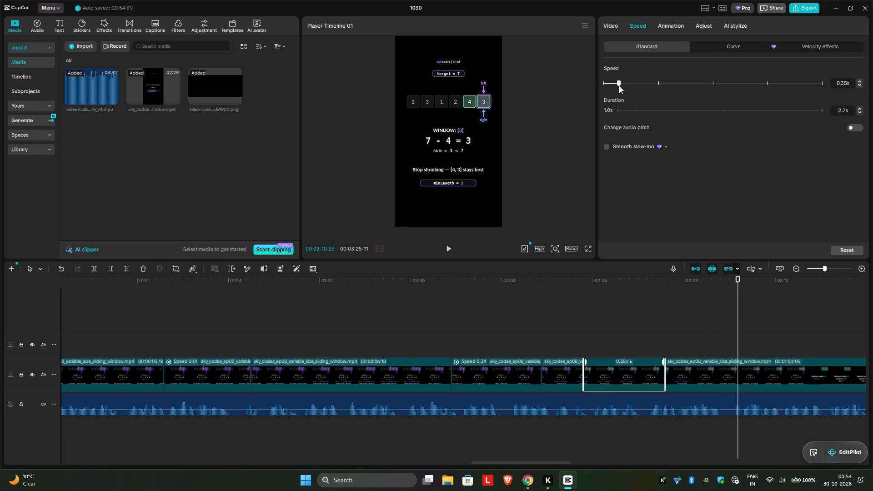
Slow the isolated "Best window found!" piece further to 0.19x.
{"action": "left_click_drag", "start_coordinate": [619, 85], "coordinate": [612, 85]}
{"action": "left_click", "coordinate": [612, 85]}
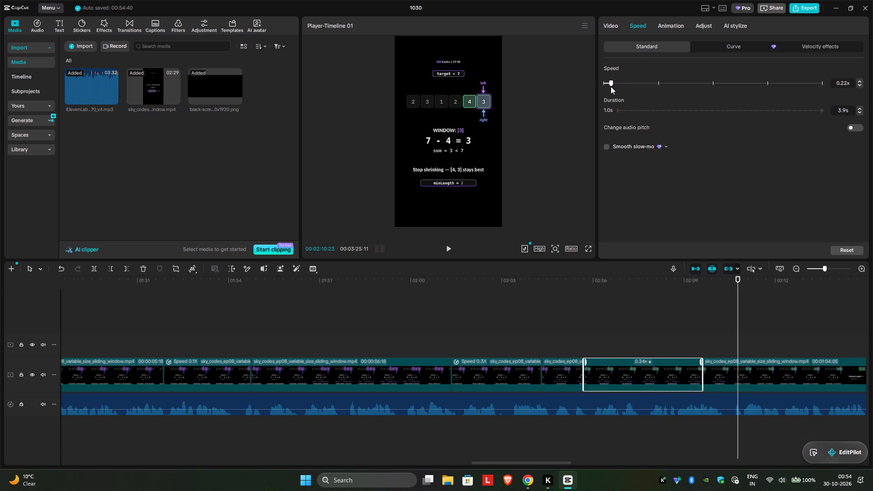
{"action": "left_click", "coordinate": [610, 88]}
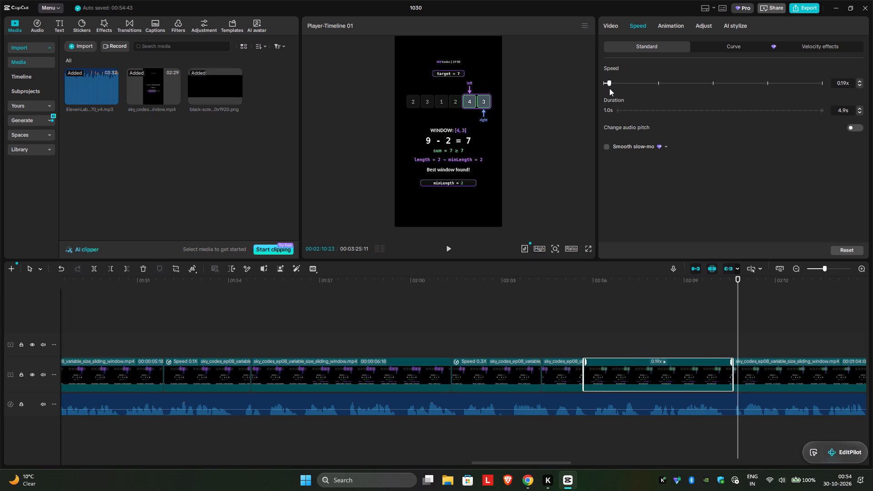
Replay from the slowed "Best window found!" piece through the "Minimum Length = 2" scene to check timing against the voice-over.
{"action": "left_click", "coordinate": [423, 317]}
{"action": "key", "text": "space"}
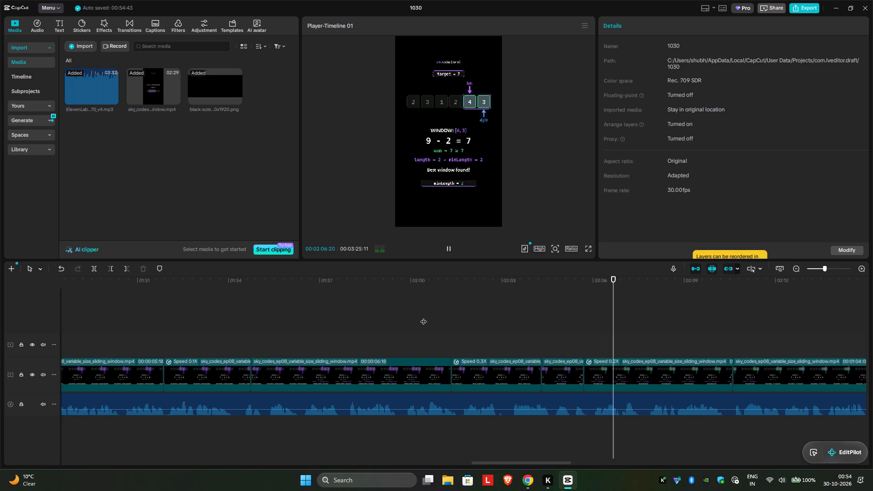
{"action": "scroll", "coordinate": [462, 311], "scroll_direction": "left", "scroll_amount": 1}
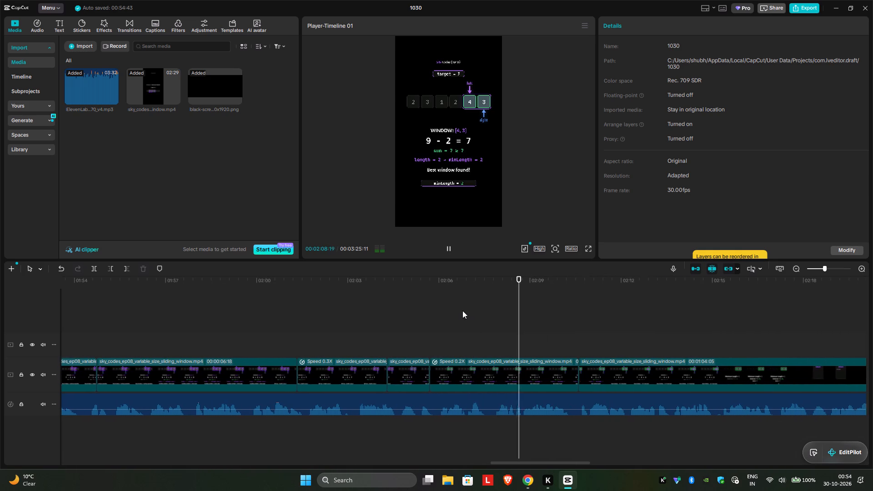
{"action": "scroll", "coordinate": [462, 311], "scroll_direction": "left", "scroll_amount": 2}
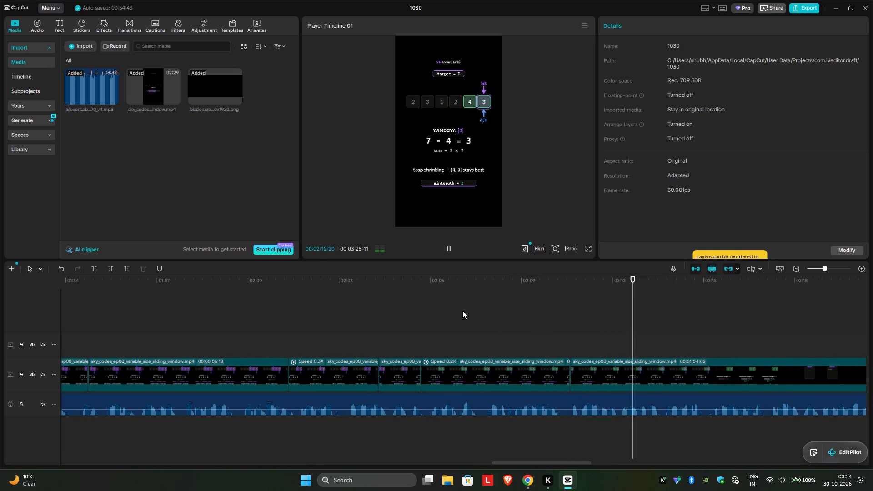
{"action": "scroll", "coordinate": [462, 311], "scroll_direction": "left", "scroll_amount": 1}
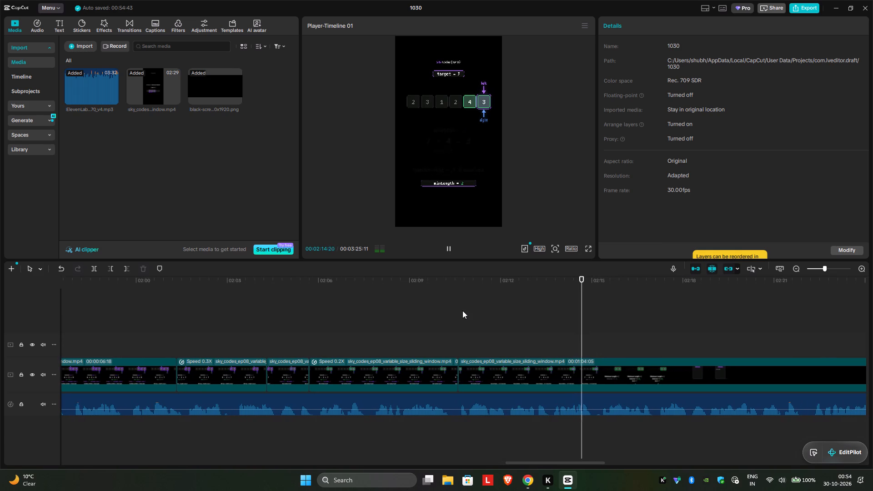
{"action": "scroll", "coordinate": [462, 311], "scroll_direction": "left", "scroll_amount": 2}
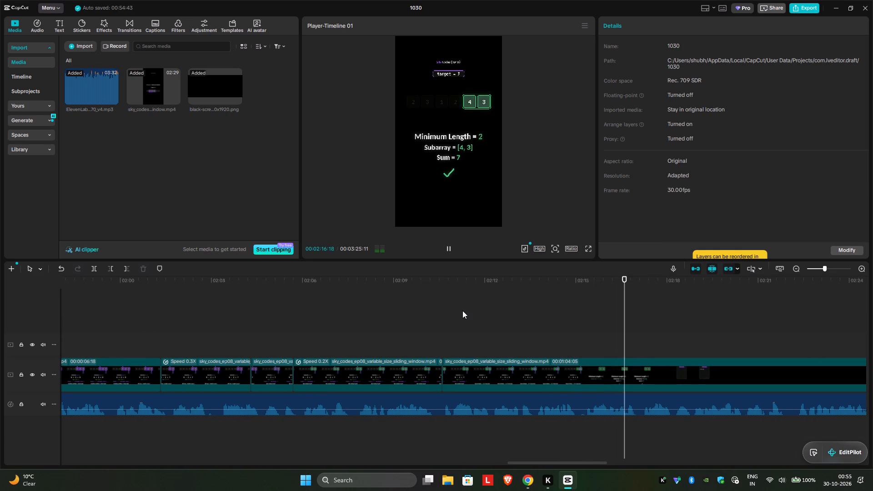
{"action": "scroll", "coordinate": [462, 311], "scroll_direction": "left", "scroll_amount": 1}
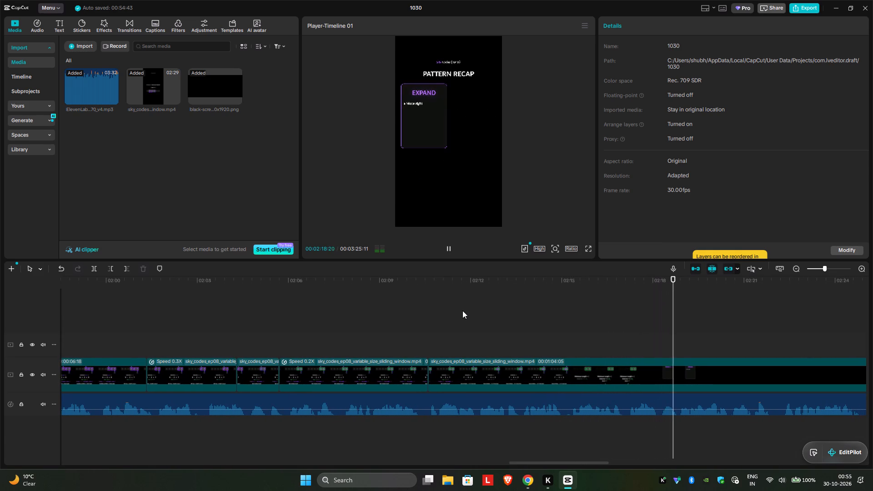
{"action": "left_click", "coordinate": [462, 311]}
{"action": "left_click", "coordinate": [426, 311]}
{"action": "key", "text": "space"}
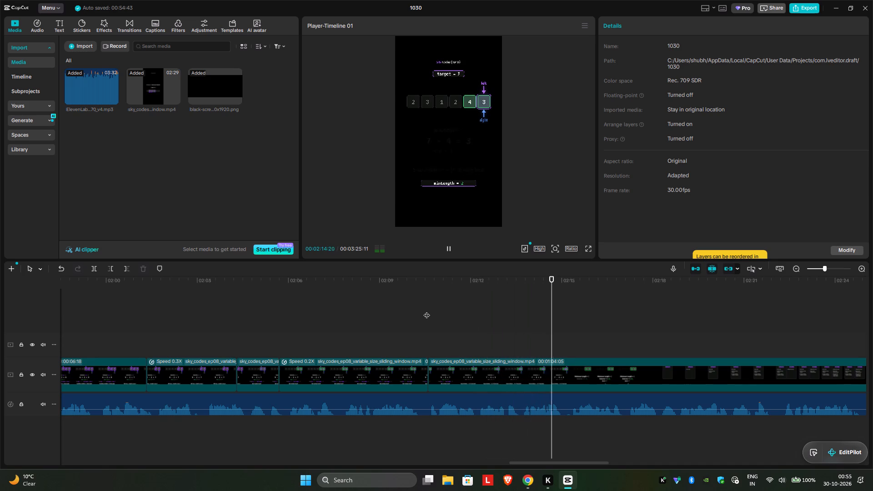
{"action": "key", "text": "space"}
{"action": "key", "text": "space"}
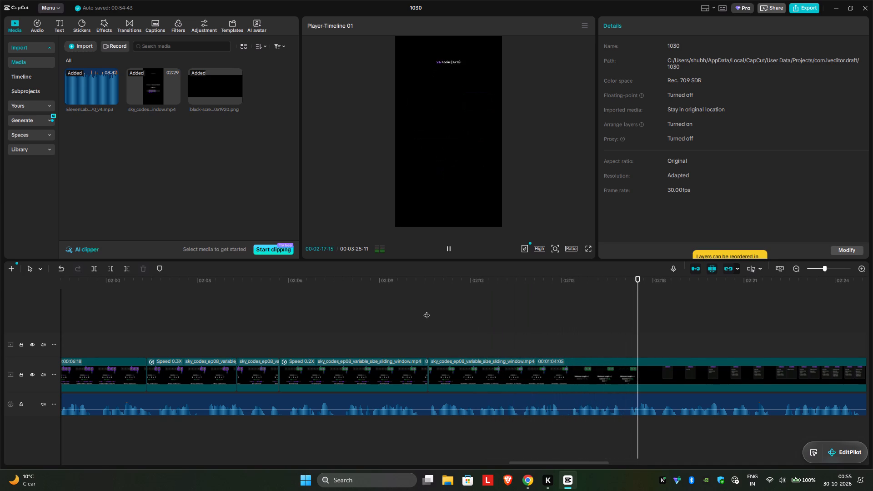
{"action": "key", "text": "space"}
Isolate a piece of the "Minimum Length = 2" scene by splitting the main video clip at 00:02:17:01 and 00:02:17:08.
{"action": "left_click", "coordinate": [587, 333]}
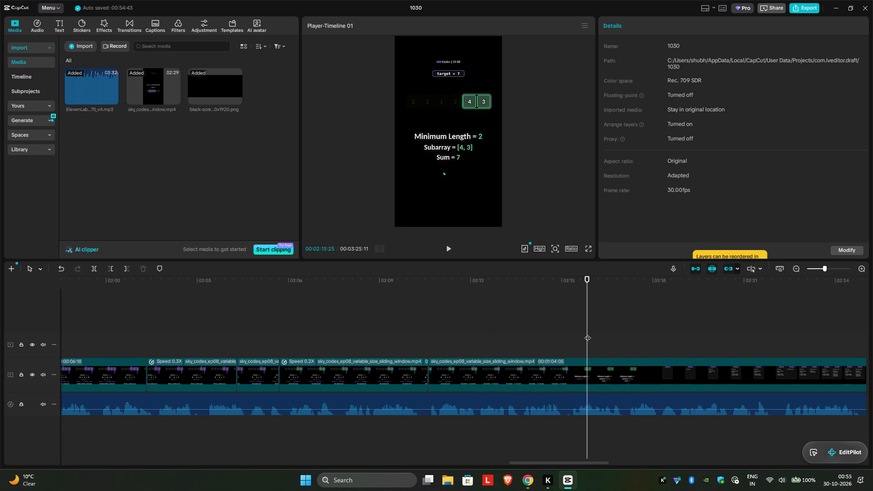
{"action": "key", "text": "space"}
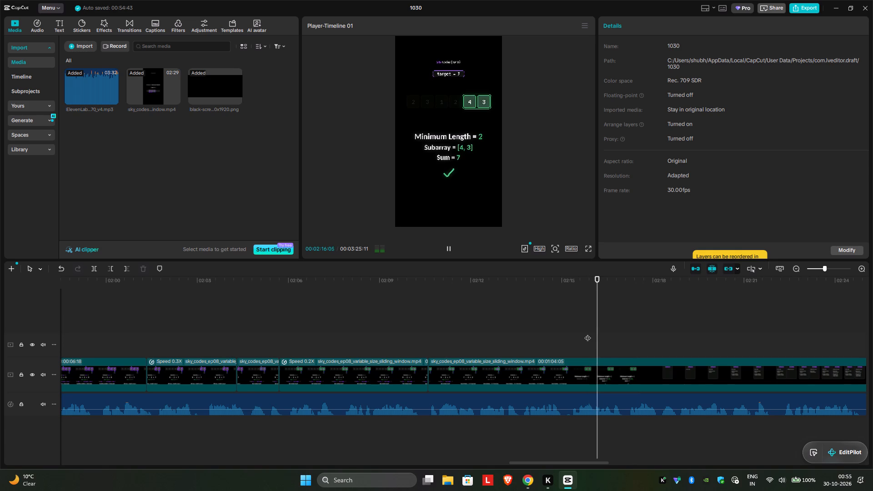
{"action": "key", "text": "space"}
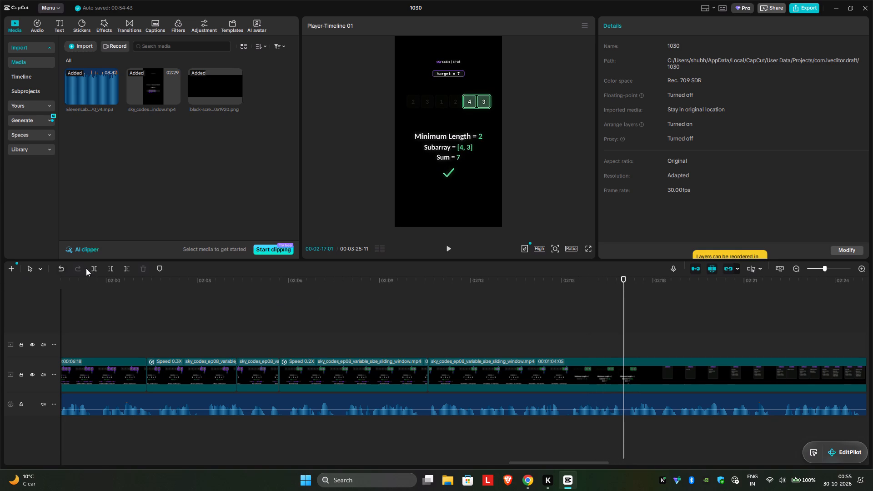
{"action": "left_click", "coordinate": [91, 267]}
{"action": "key", "text": "space"}
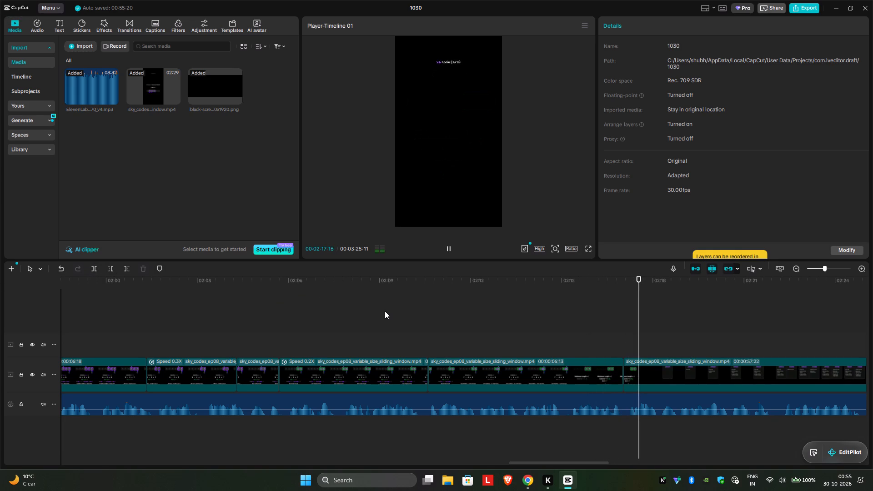
{"action": "key", "text": "space"}
{"action": "key", "text": "Left"}
{"action": "key", "text": "Left"}
{"action": "key", "text": "Left"}
{"action": "key", "text": "Left"}
{"action": "key", "text": "Left"}
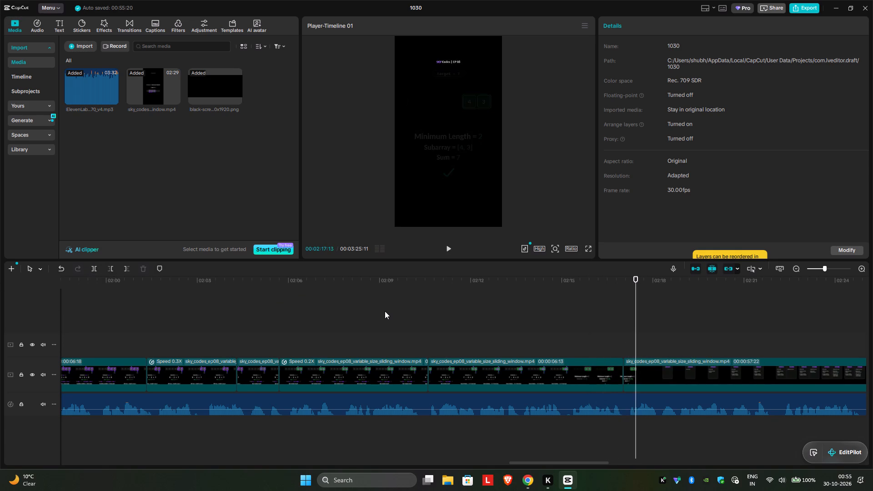
{"action": "key", "text": "Left"}
{"action": "key", "text": "Left"}
{"action": "key", "text": "Left"}
{"action": "key", "text": "Left"}
{"action": "key", "text": "Left"}
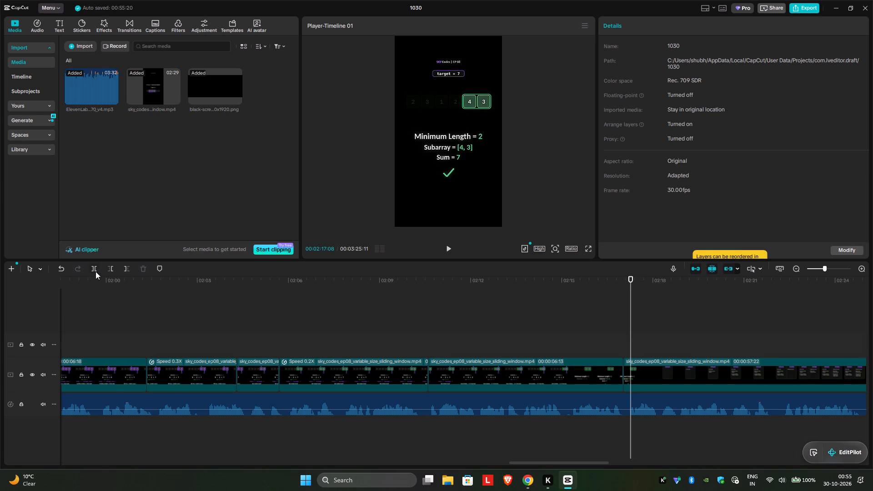
{"action": "left_click", "coordinate": [96, 270]}
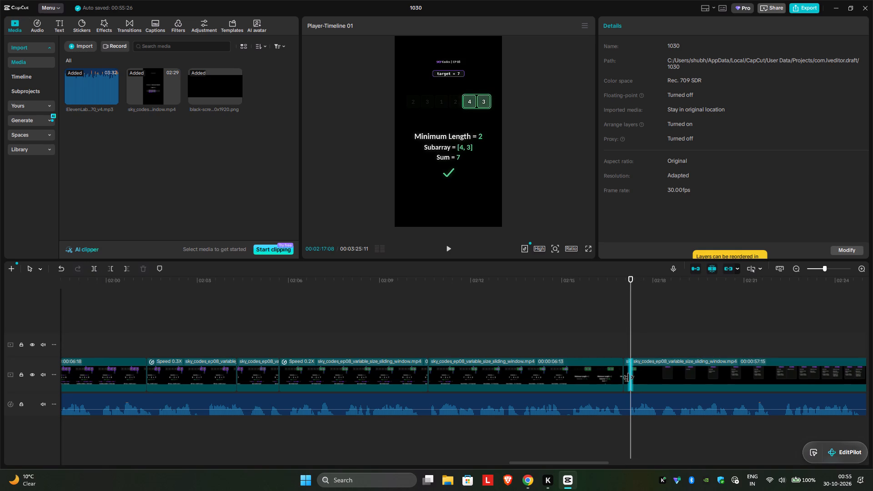
Set the speed of the isolated "Minimum Length = 2" piece to 0.10x.
{"action": "left_click", "coordinate": [625, 376]}
{"action": "key", "text": "space"}
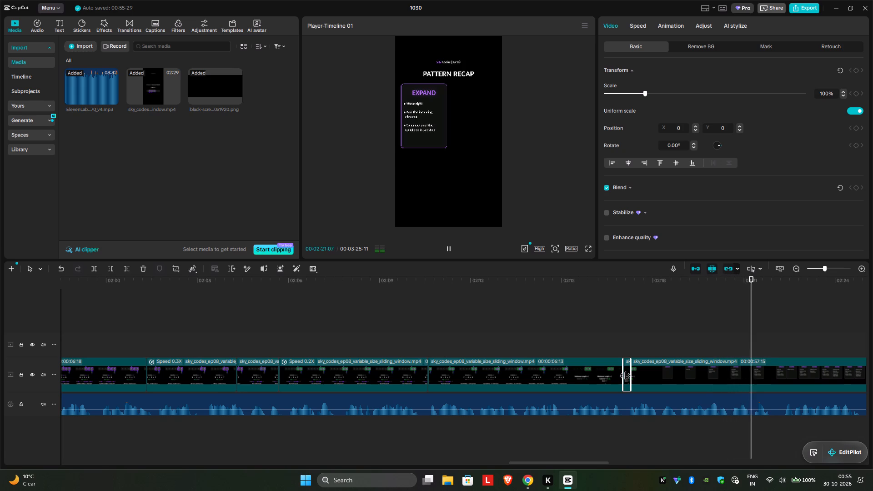
{"action": "key", "text": "space"}
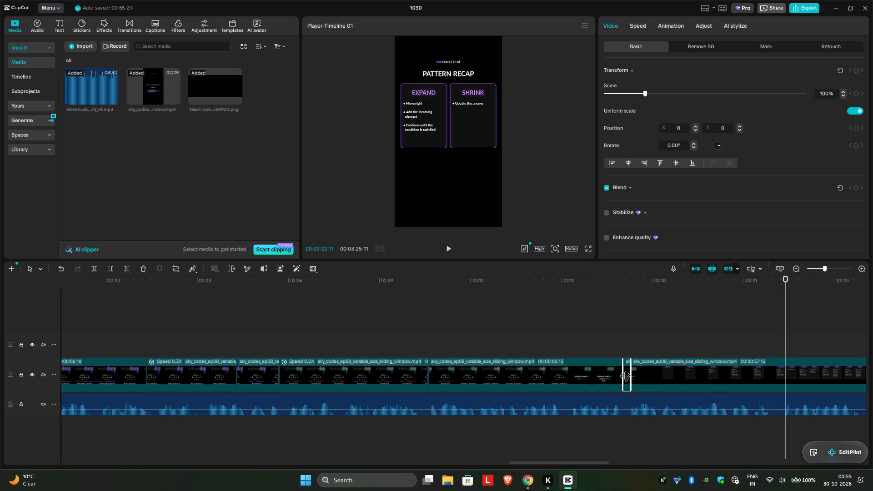
{"action": "left_click", "coordinate": [627, 376]}
{"action": "left_click", "coordinate": [640, 30]}
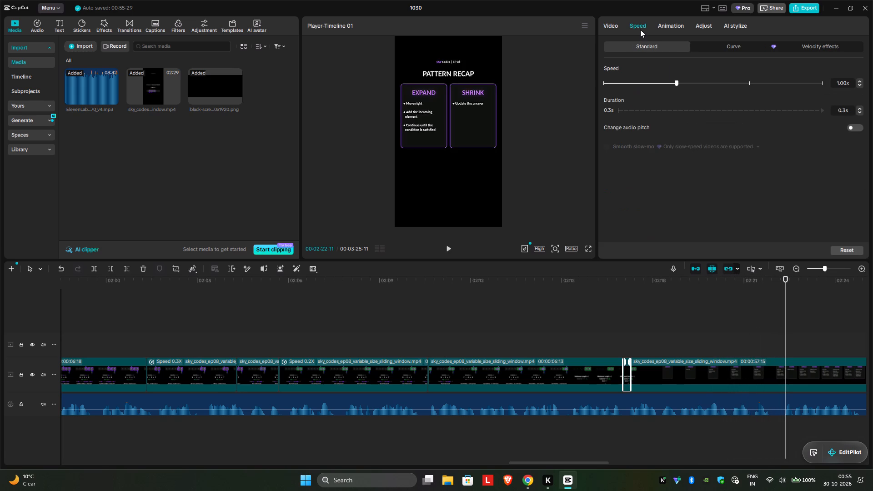
{"action": "left_click_drag", "start_coordinate": [653, 84], "coordinate": [532, 102]}
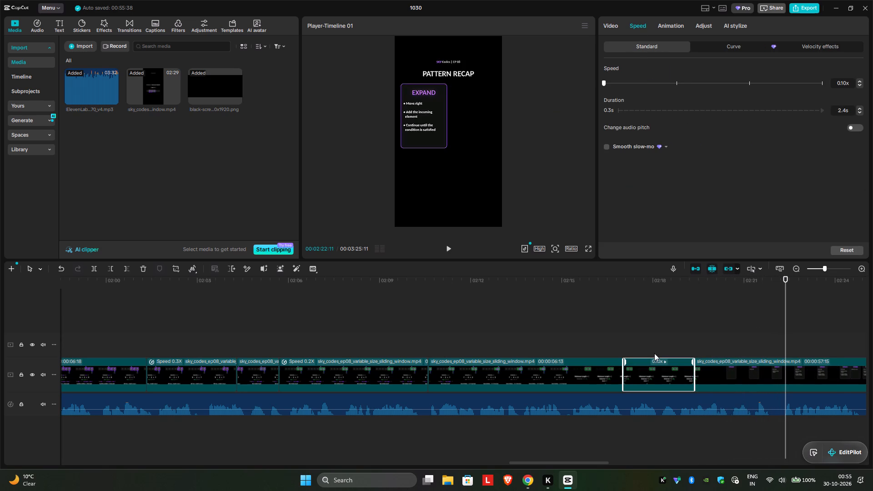
Duplicate the 0.10x "Minimum Length = 2" piece and insert the copy directly after it on the main track.
{"action": "left_click", "coordinate": [660, 362]}
{"action": "left_click", "coordinate": [660, 374]}
{"action": "key", "text": "ctrl+c"}
{"action": "left_click", "coordinate": [689, 347]}
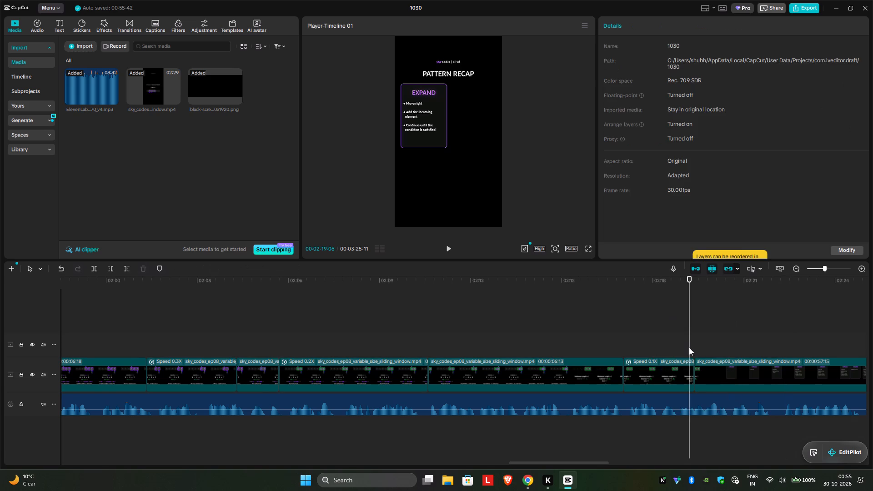
{"action": "key", "text": "ctrl+v"}
{"action": "left_click_drag", "start_coordinate": [707, 346], "coordinate": [699, 377]}
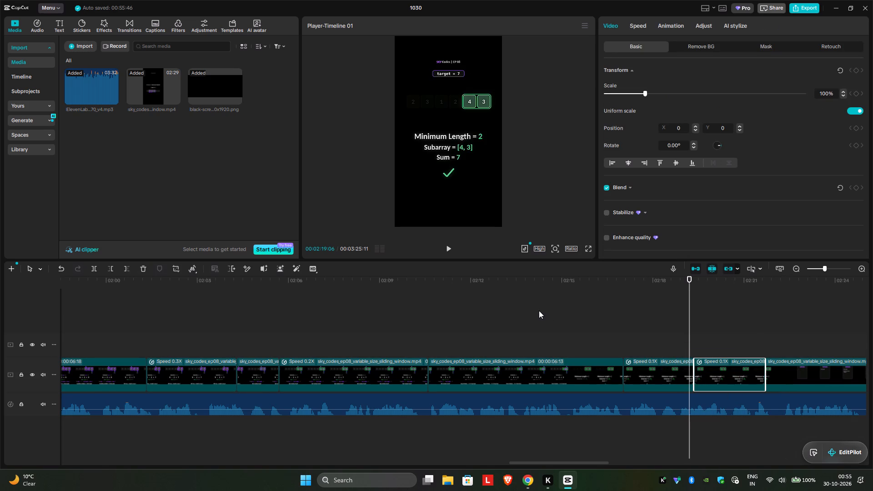
Play from the duplicated "Minimum Length = 2" piece through the PATTERN RECAP scene into JAVA CODE to check timing against the voice-over.
{"action": "left_click", "coordinate": [539, 311]}
{"action": "key", "text": "space"}
{"action": "key", "text": "space"}
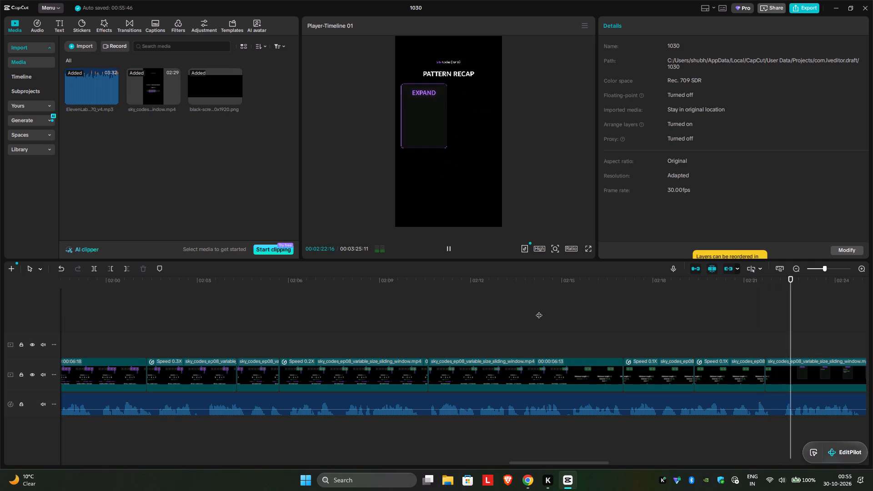
{"action": "scroll", "coordinate": [539, 311], "scroll_direction": "left", "scroll_amount": 1}
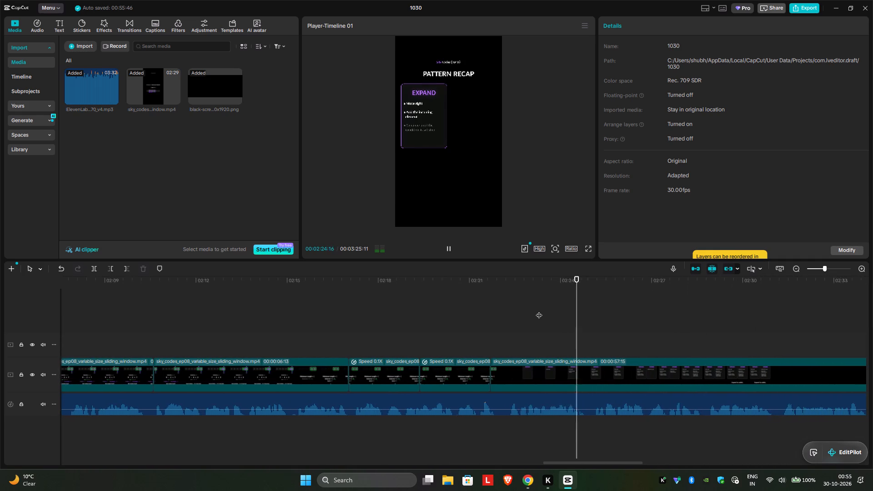
{"action": "scroll", "coordinate": [539, 311], "scroll_direction": "left", "scroll_amount": 1}
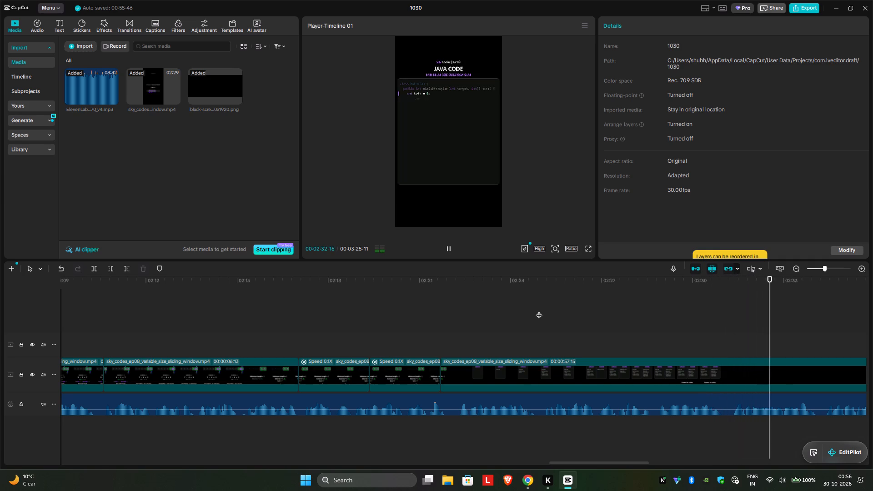
Isolate the end of the PATTERN RECAP scene by splitting the main video clip at 00:02:29:02 and 00:02:30:11.
{"action": "left_click", "coordinate": [445, 336]}
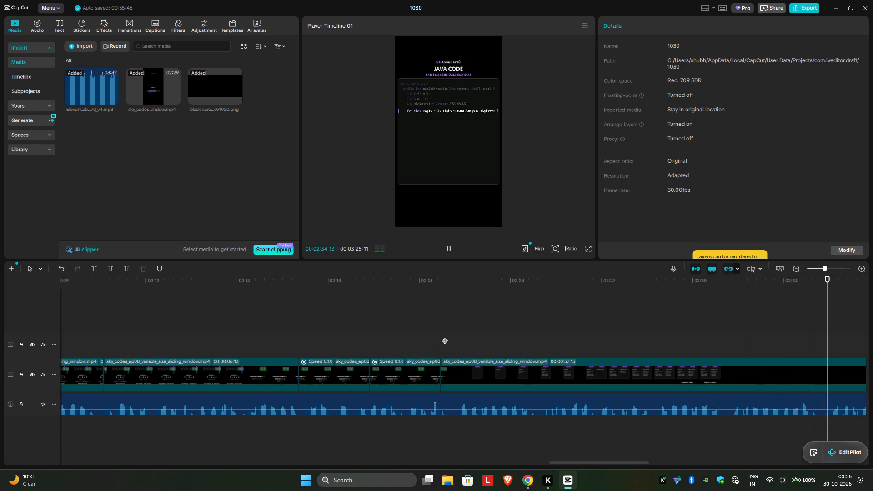
{"action": "left_click", "coordinate": [426, 332]}
{"action": "key", "text": "space"}
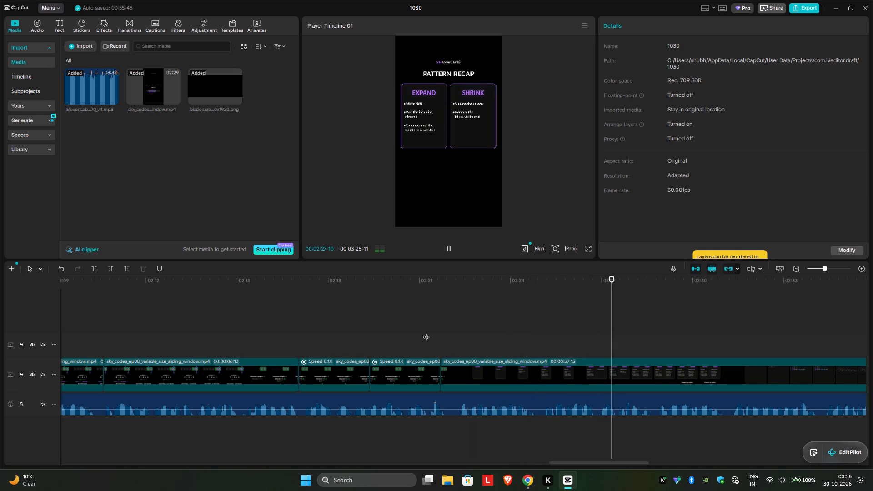
{"action": "key", "text": "space"}
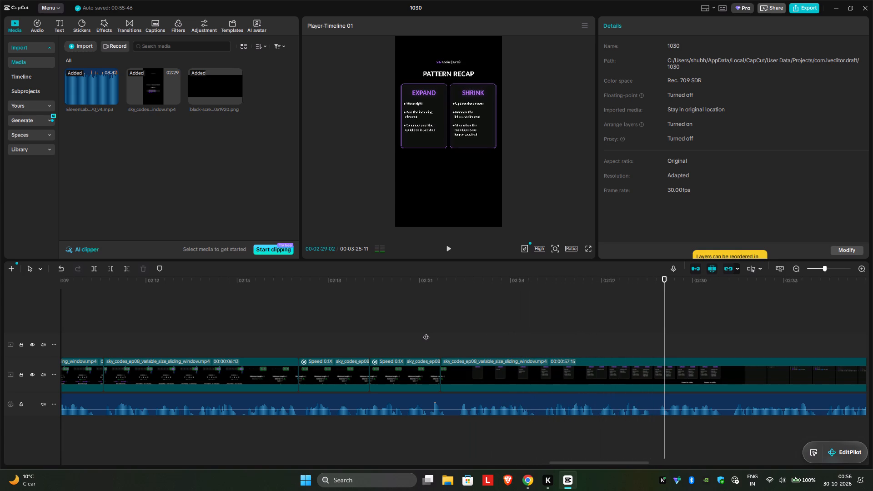
{"action": "left_click", "coordinate": [96, 268]}
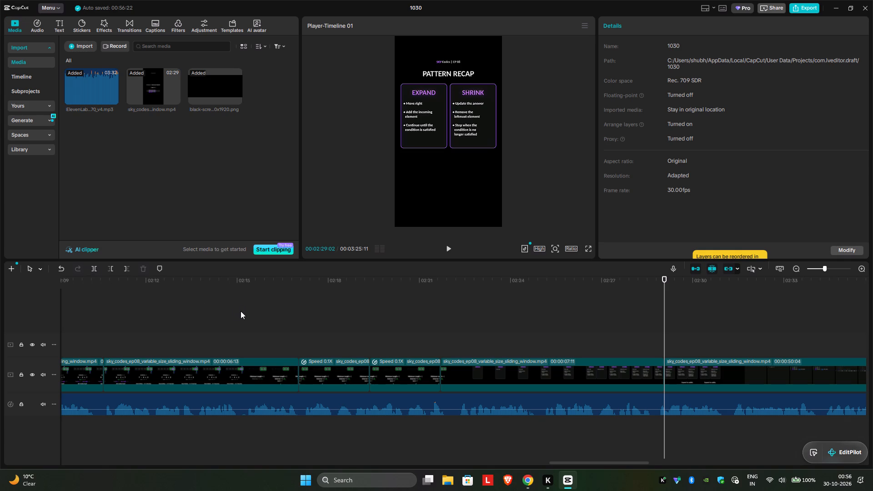
{"action": "key", "text": "space"}
{"action": "key", "text": "space"}
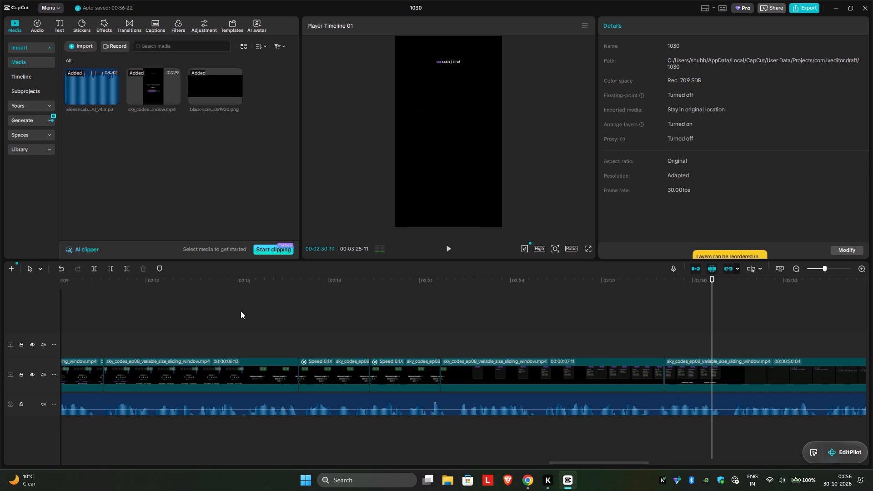
{"action": "key", "text": "Left"}
{"action": "key", "text": "Left"}
{"action": "key", "text": "Left"}
{"action": "key", "text": "Left"}
{"action": "key", "text": "Left"}
{"action": "key", "text": "Left"}
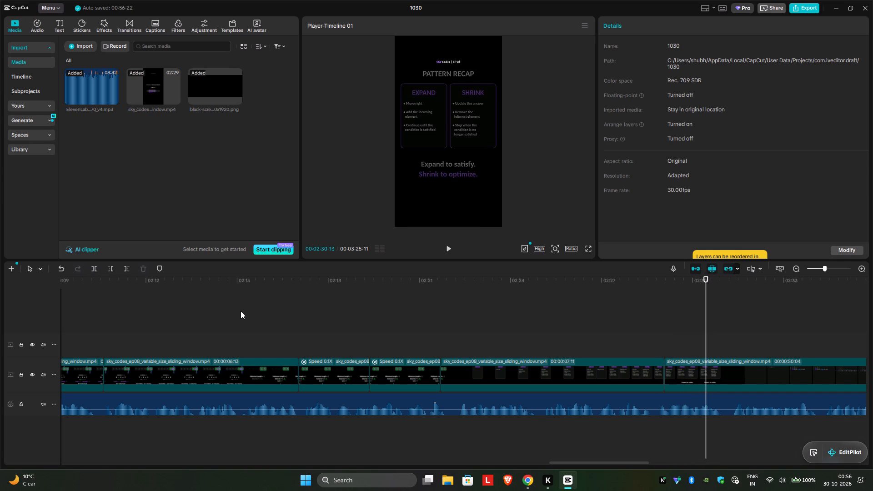
{"action": "key", "text": "Left"}
{"action": "key", "text": "Left"}
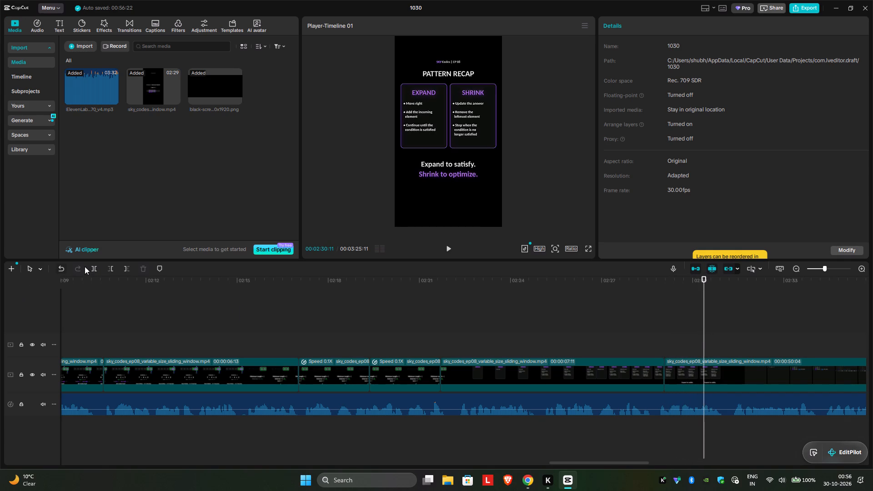
{"action": "left_click", "coordinate": [93, 268]}
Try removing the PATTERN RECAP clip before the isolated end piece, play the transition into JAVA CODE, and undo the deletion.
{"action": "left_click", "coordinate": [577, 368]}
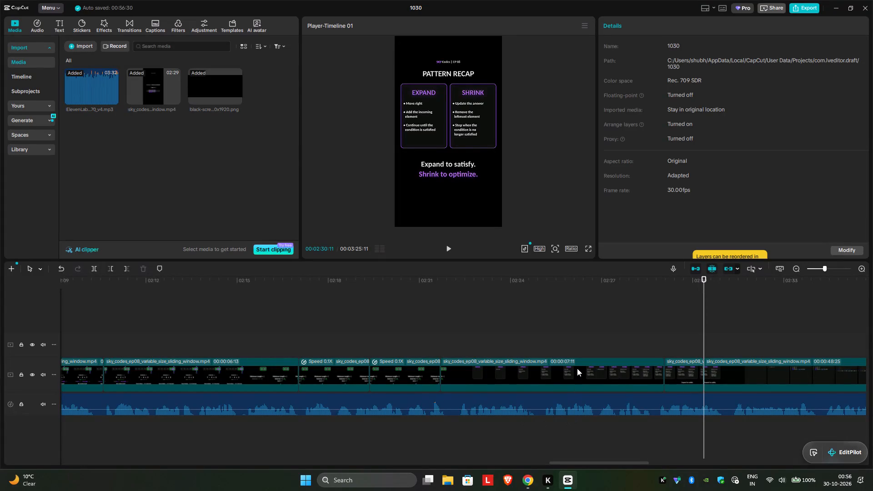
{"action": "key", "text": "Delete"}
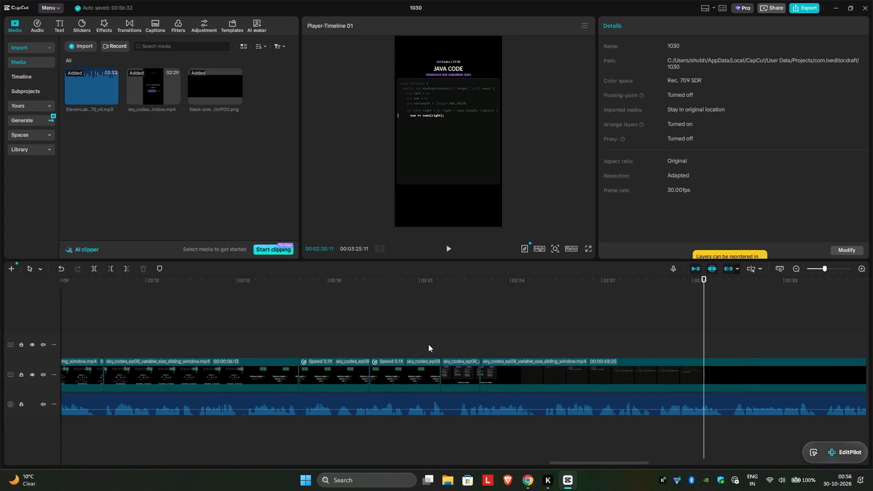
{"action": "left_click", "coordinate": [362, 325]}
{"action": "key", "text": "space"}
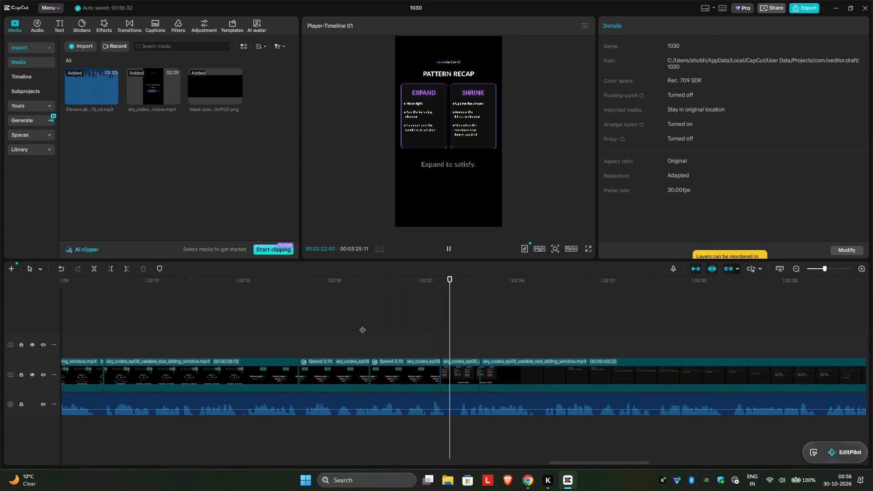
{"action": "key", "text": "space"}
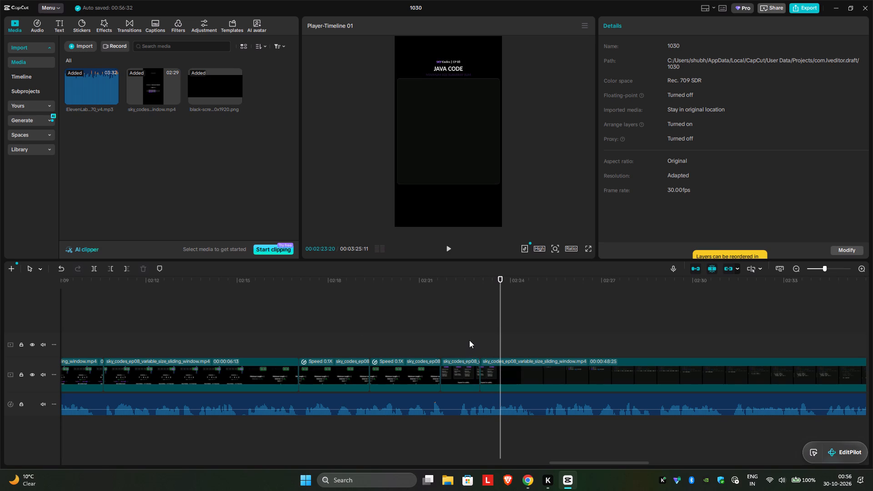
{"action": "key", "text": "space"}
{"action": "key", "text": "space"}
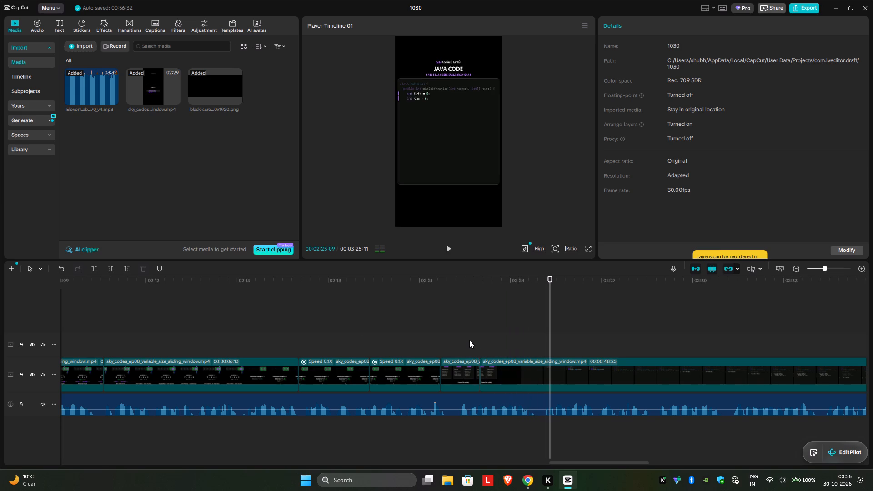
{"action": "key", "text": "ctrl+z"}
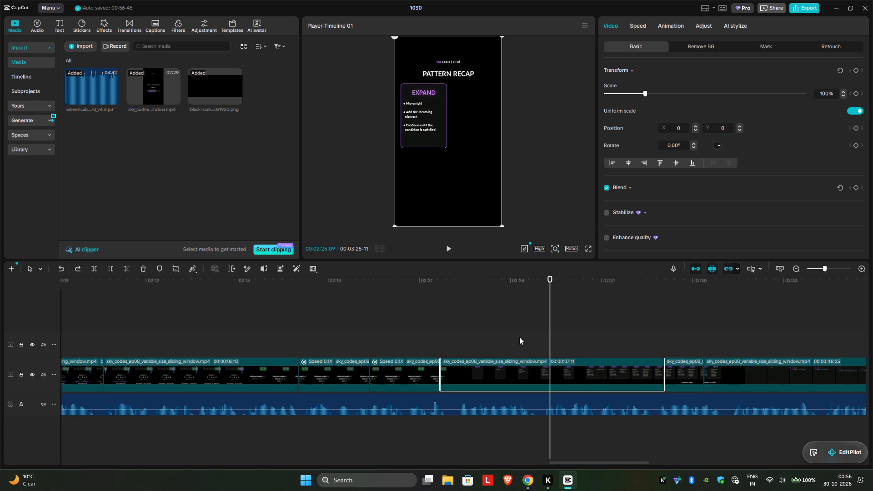
Split the PATTERN RECAP clip at 00:02:28:17 and delete the long section before the cut, keeping the short piece with both full lists.
{"action": "key", "text": "Right"}
{"action": "key", "text": "Right"}
{"action": "key", "text": "Right"}
{"action": "key", "text": "Right"}
{"action": "key", "text": "Right"}
{"action": "key", "text": "Right"}
{"action": "key", "text": "Right"}
{"action": "key", "text": "Right"}
{"action": "key", "text": "Right"}
{"action": "key", "text": "Right"}
{"action": "key", "text": "Right"}
{"action": "key", "text": "Right"}
{"action": "key", "text": "Right"}
{"action": "key", "text": "Right"}
{"action": "key", "text": "Right"}
{"action": "key", "text": "Right"}
{"action": "key", "text": "Right"}
{"action": "key", "text": "Right"}
{"action": "key", "text": "Right"}
{"action": "key", "text": "Right"}
{"action": "key", "text": "Right"}
{"action": "key", "text": "Right"}
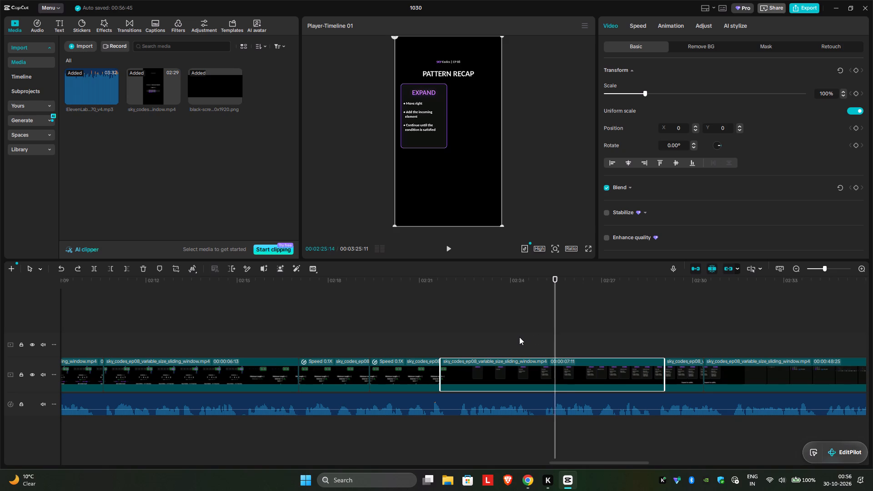
{"action": "key", "text": "Right"}
{"action": "key", "text": "Right"}
{"action": "key", "text": "Right"}
{"action": "key", "text": "Right"}
{"action": "key", "text": "Right"}
{"action": "key", "text": "Right"}
{"action": "key", "text": "Right"}
{"action": "key", "text": "Right"}
{"action": "key", "text": "Right"}
{"action": "key", "text": "Right"}
{"action": "key", "text": "Right"}
{"action": "key", "text": "Right"}
{"action": "key", "text": "Right"}
{"action": "key", "text": "Right"}
{"action": "key", "text": "Right"}
{"action": "key", "text": "Right"}
{"action": "key", "text": "Right"}
{"action": "key", "text": "Right"}
{"action": "key", "text": "Right"}
{"action": "key", "text": "Right"}
{"action": "key", "text": "Right"}
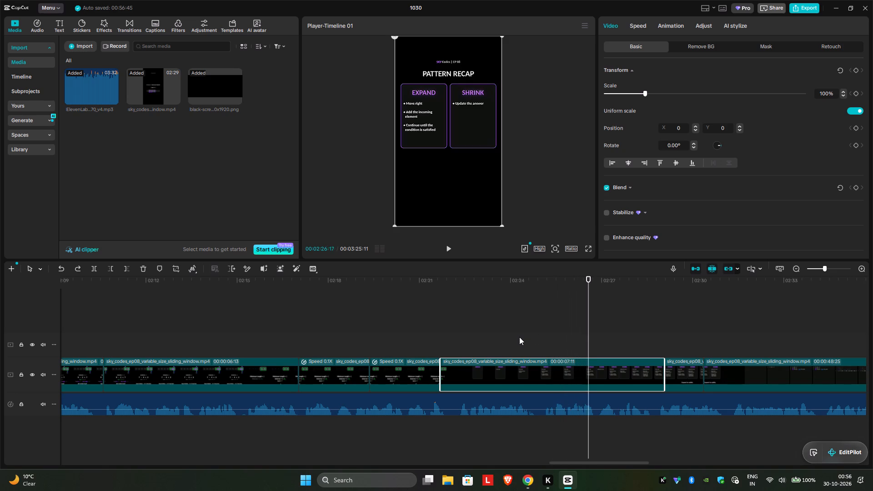
{"action": "key", "text": "Right"}
{"action": "key", "text": "Right"}
{"action": "key", "text": "Right"}
{"action": "key", "text": "Right"}
{"action": "key", "text": "Right"}
{"action": "key", "text": "Right"}
{"action": "key", "text": "Right"}
{"action": "key", "text": "Right"}
{"action": "key", "text": "Right"}
{"action": "key", "text": "Right"}
{"action": "key", "text": "Right"}
{"action": "key", "text": "Right"}
{"action": "key", "text": "Right"}
{"action": "key", "text": "Right"}
{"action": "key", "text": "Right"}
{"action": "key", "text": "Right"}
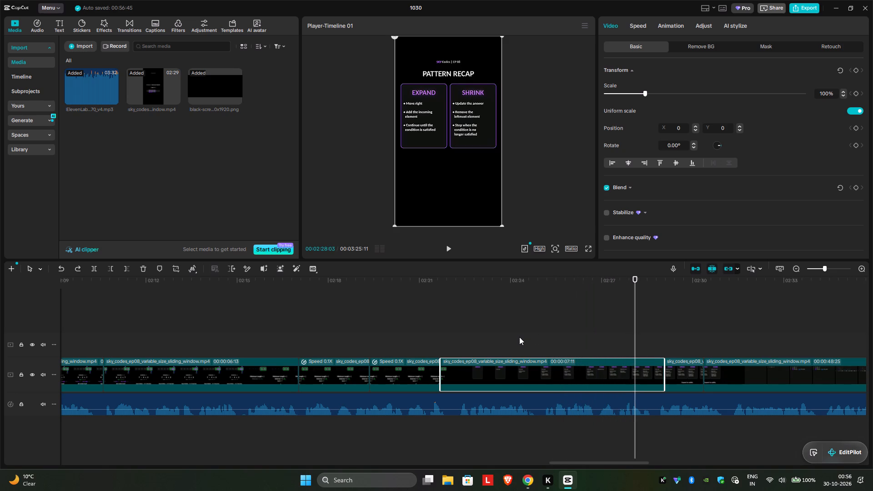
{"action": "key", "text": "Right"}
{"action": "key", "text": "Right"}
{"action": "key", "text": "Right"}
{"action": "key", "text": "Right"}
{"action": "key", "text": "Right"}
{"action": "key", "text": "Right"}
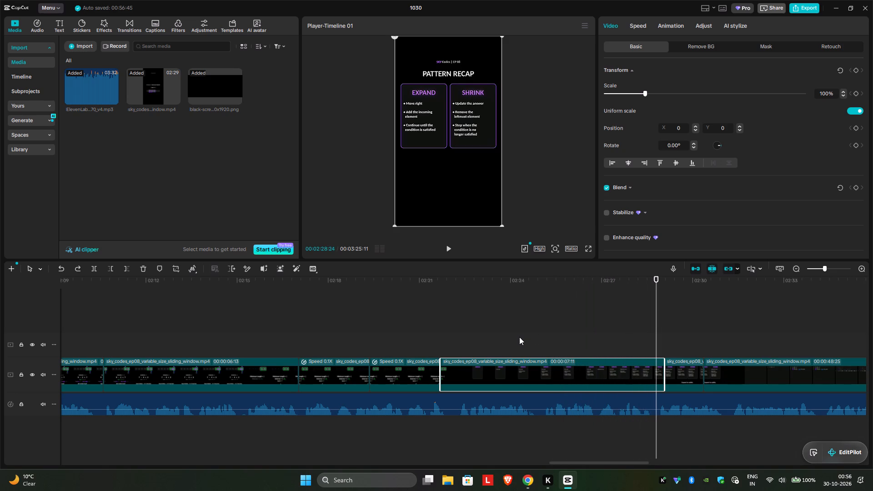
{"action": "key", "text": "Left"}
{"action": "key", "text": "Left"}
{"action": "key", "text": "Left"}
{"action": "key", "text": "Left"}
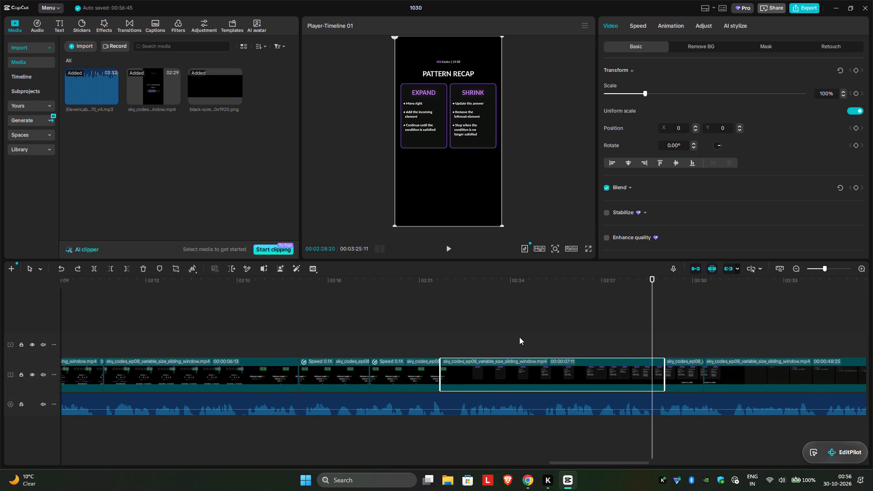
{"action": "key", "text": "Left"}
{"action": "key", "text": "Left"}
{"action": "key", "text": "Left"}
{"action": "left_click", "coordinate": [93, 268]}
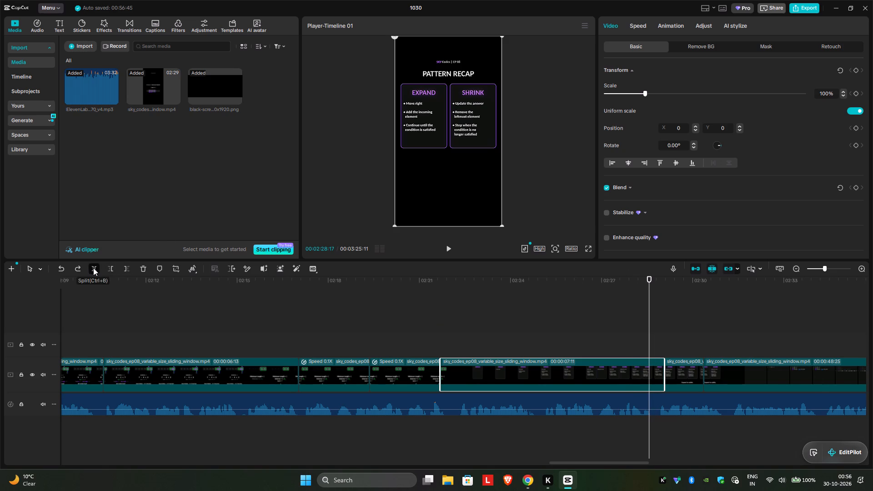
{"action": "left_click", "coordinate": [539, 371]}
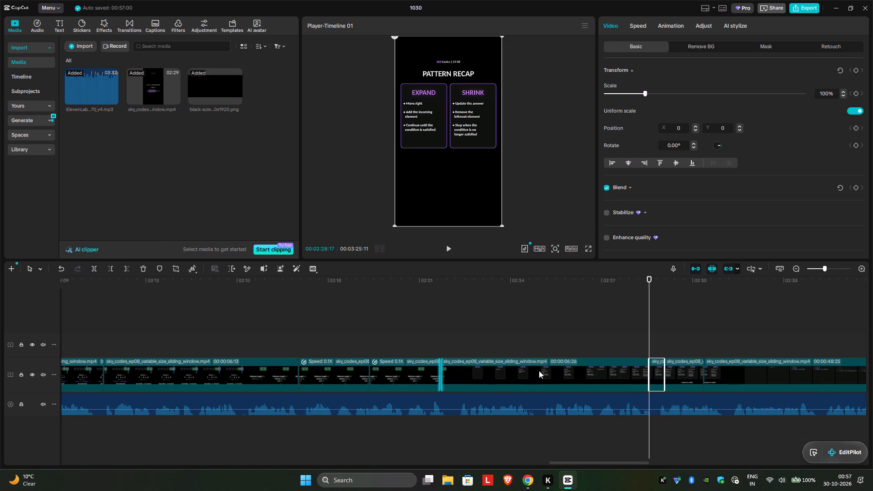
{"action": "key", "text": "Delete"}
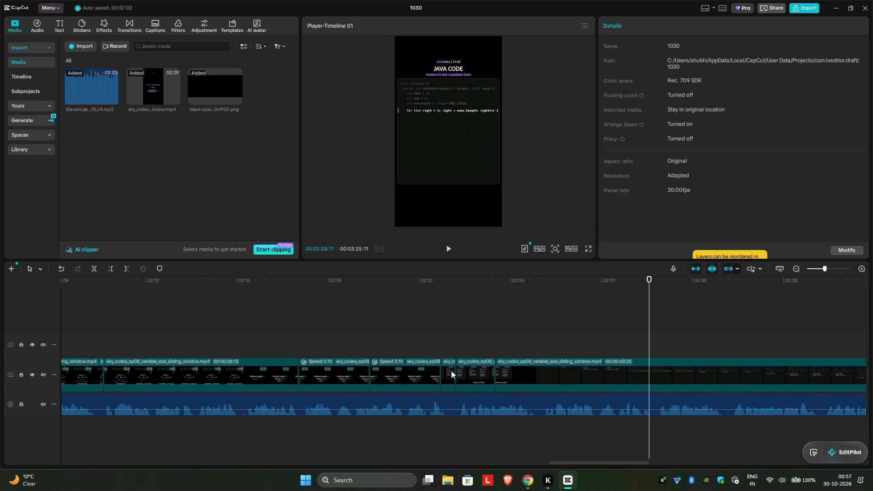
Slow the short PATTERN RECAP piece showing both full EXPAND and SHRINK lists to about 0.1x speed.
{"action": "left_click", "coordinate": [449, 371]}
{"action": "left_click", "coordinate": [631, 28]}
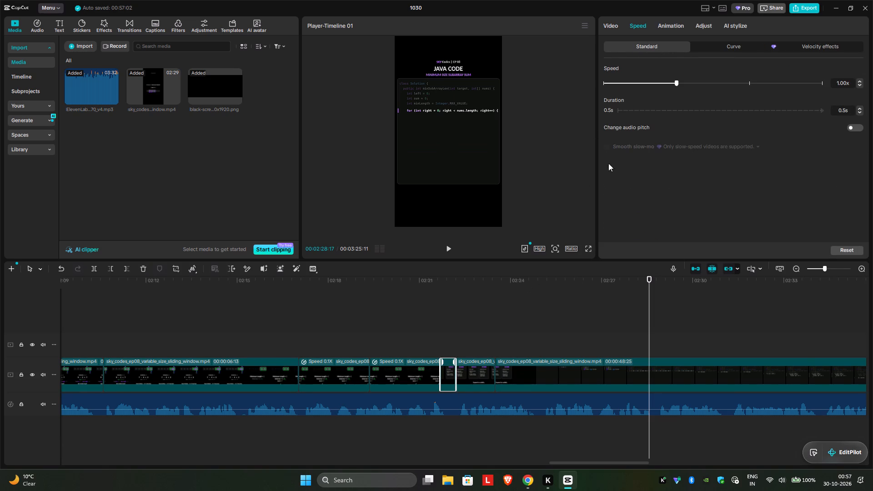
{"action": "left_click", "coordinate": [420, 377]}
{"action": "left_click", "coordinate": [442, 336]}
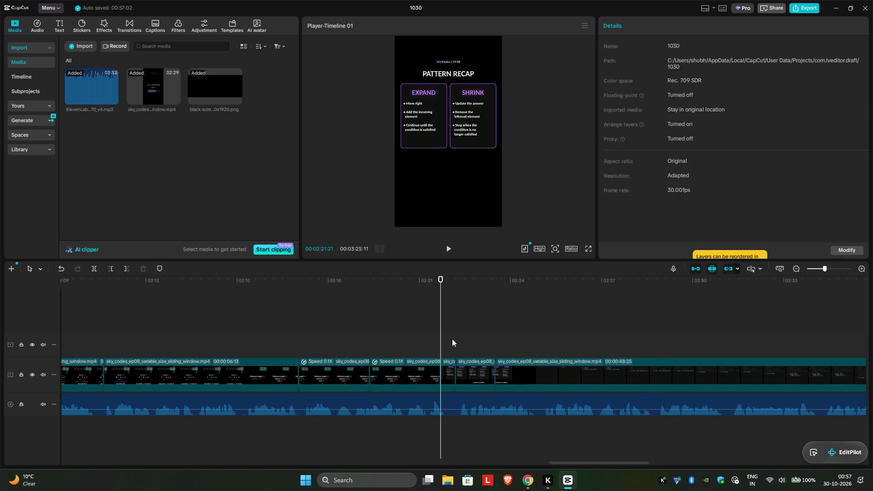
{"action": "left_click", "coordinate": [448, 372]}
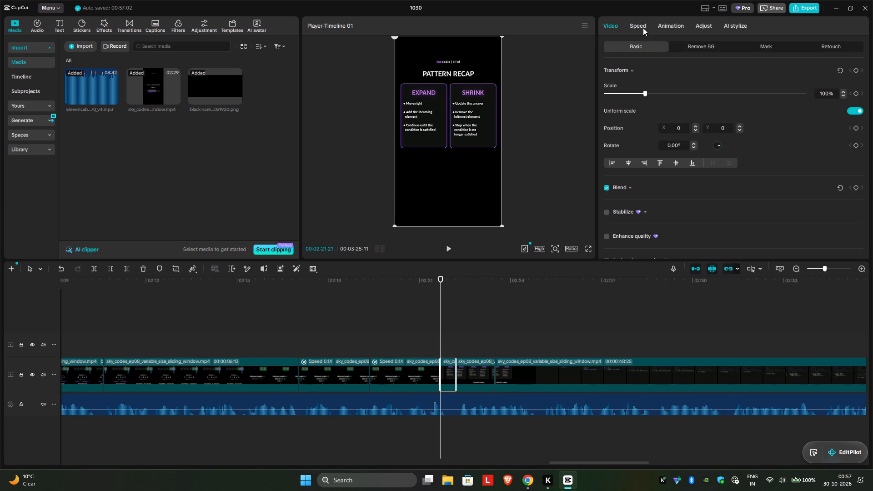
{"action": "left_click", "coordinate": [642, 27]}
{"action": "left_click", "coordinate": [643, 80]}
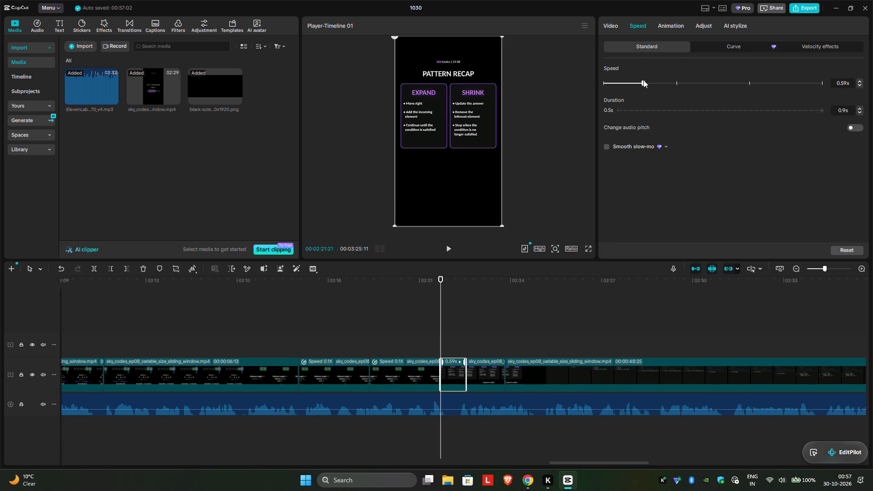
{"action": "left_click_drag", "start_coordinate": [643, 80], "coordinate": [615, 85]}
{"action": "left_click_drag", "start_coordinate": [615, 85], "coordinate": [611, 85]}
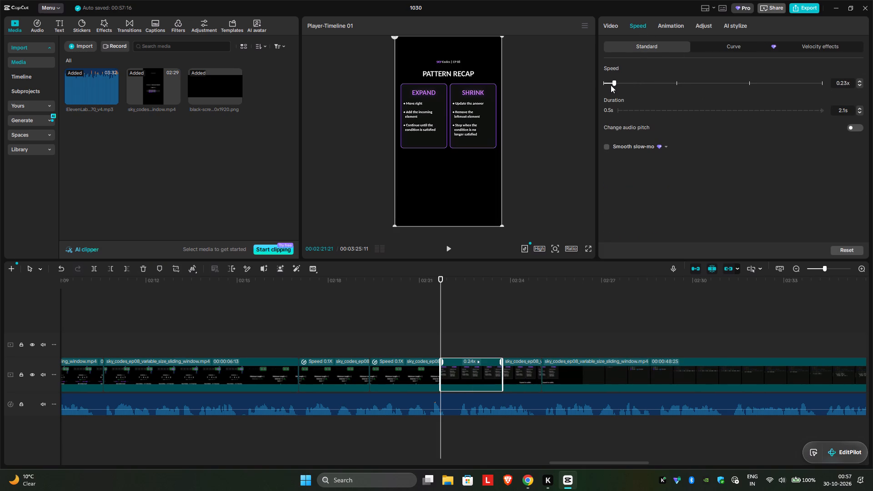
{"action": "left_click_drag", "start_coordinate": [611, 85], "coordinate": [607, 85]}
Play from the "Minimum Length = 2" pieces through PATTERN RECAP into JAVA CODE to check timing against the voice-over.
{"action": "left_click", "coordinate": [345, 300]}
{"action": "key", "text": "space"}
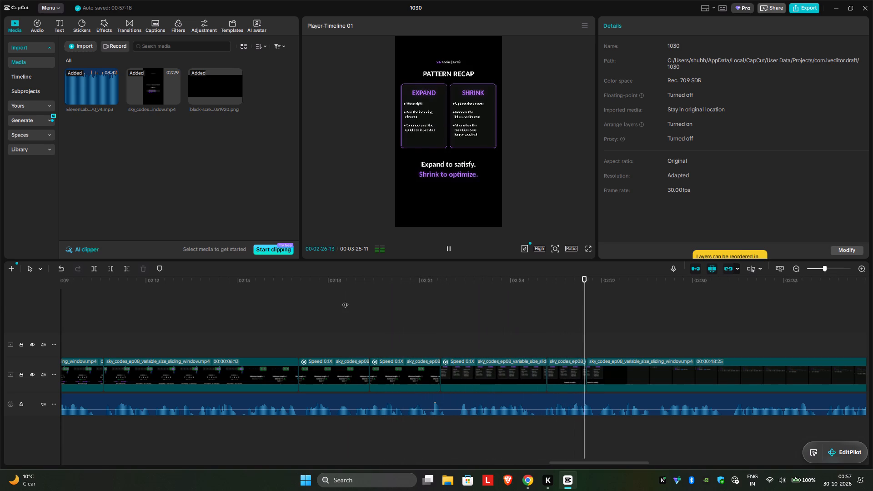
{"action": "key", "text": "space"}
{"action": "key", "text": "space"}
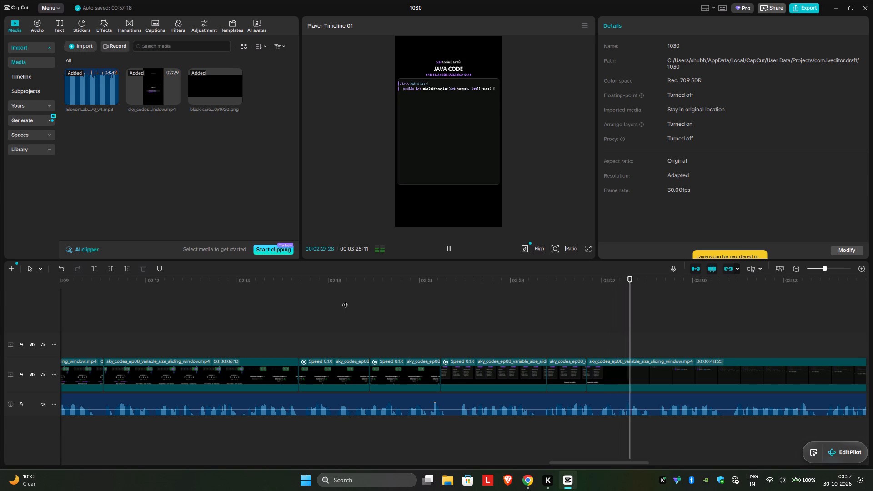
{"action": "key", "text": "space"}
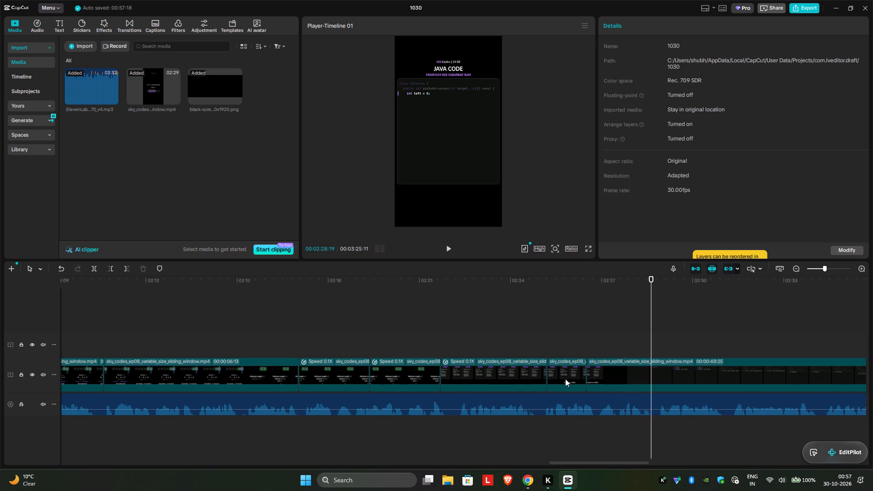
Set the speed of the "Expand to satisfy. Shrink to optimize." piece to 0.38x.
{"action": "left_click", "coordinate": [565, 379]}
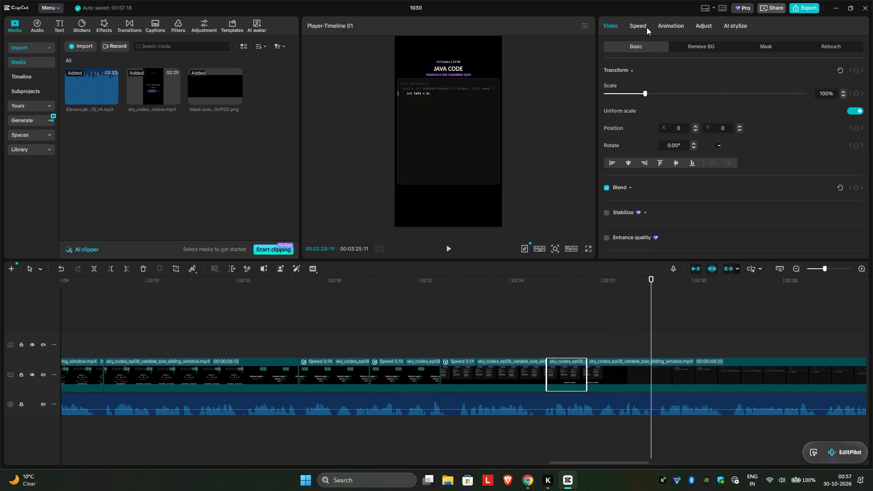
{"action": "left_click", "coordinate": [643, 27]}
{"action": "left_click", "coordinate": [634, 84]}
{"action": "left_click_drag", "start_coordinate": [634, 84], "coordinate": [627, 85]}
{"action": "left_click_drag", "start_coordinate": [627, 85], "coordinate": [622, 85]}
{"action": "left_click", "coordinate": [622, 85]}
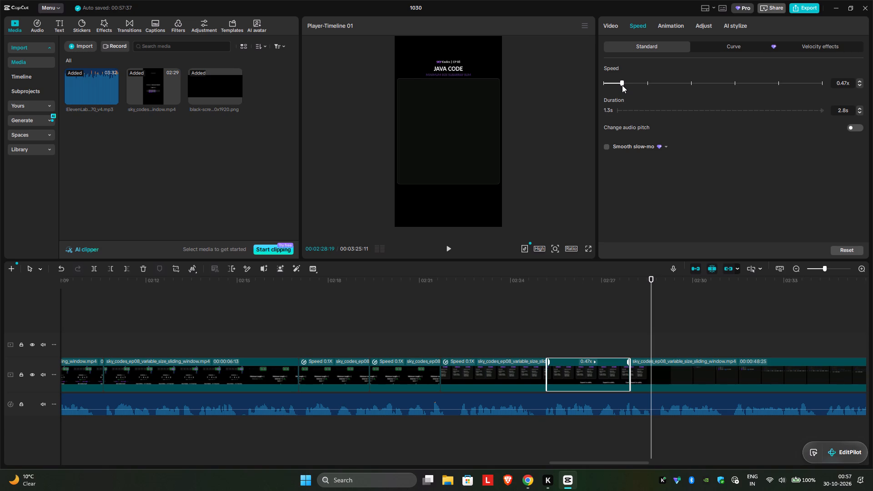
{"action": "left_click", "coordinate": [619, 85]}
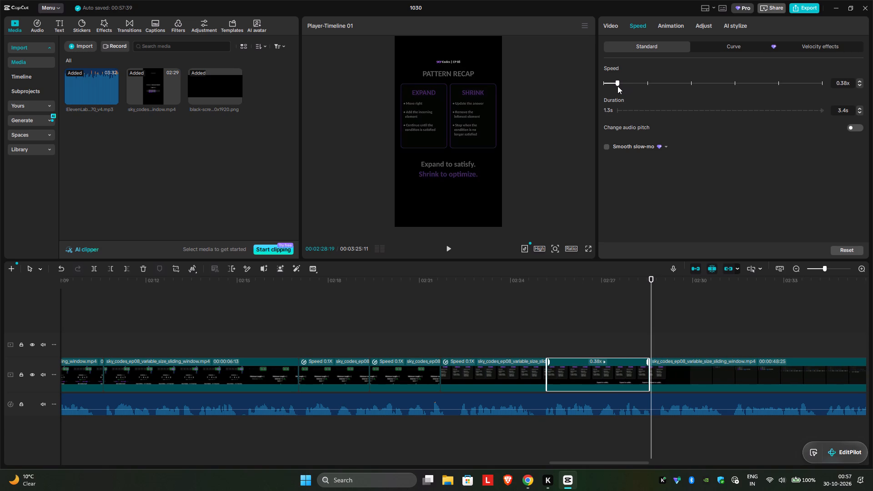
Play from the slowed PATTERN RECAP pieces through JAVA CODE into the complexity scene, partly full screen, checking sync with the voice-over.
{"action": "left_click", "coordinate": [473, 307]}
{"action": "key", "text": "space"}
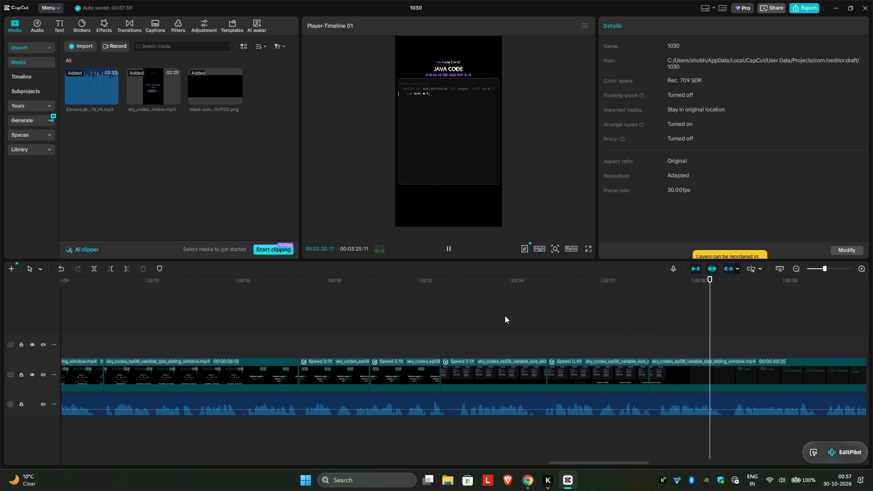
{"action": "scroll", "coordinate": [505, 316], "scroll_direction": "left", "scroll_amount": 1}
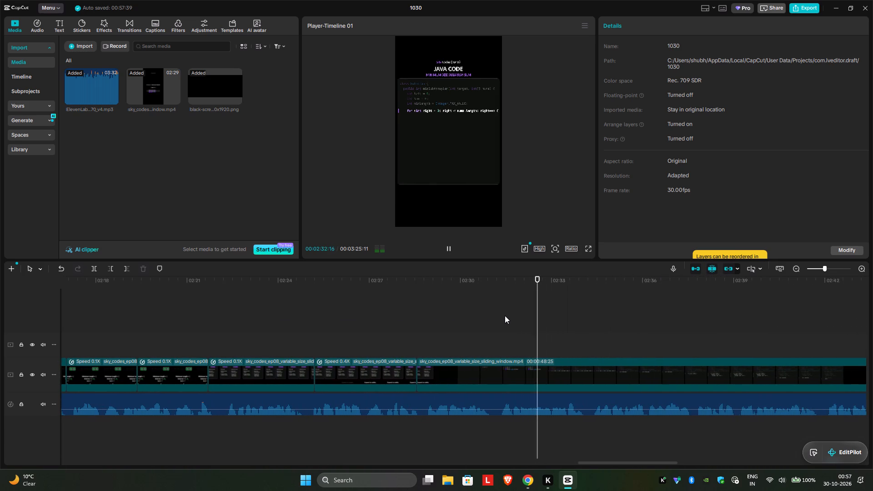
{"action": "scroll", "coordinate": [505, 316], "scroll_direction": "left", "scroll_amount": 1}
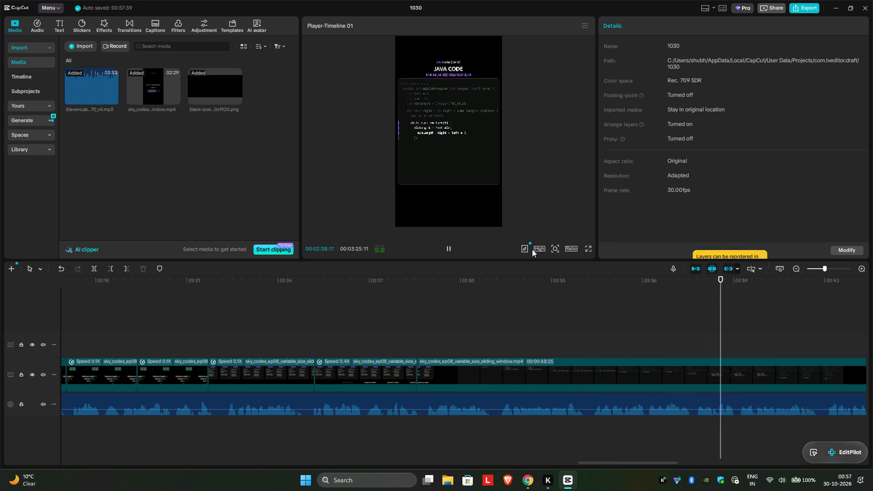
{"action": "left_click", "coordinate": [588, 248]}
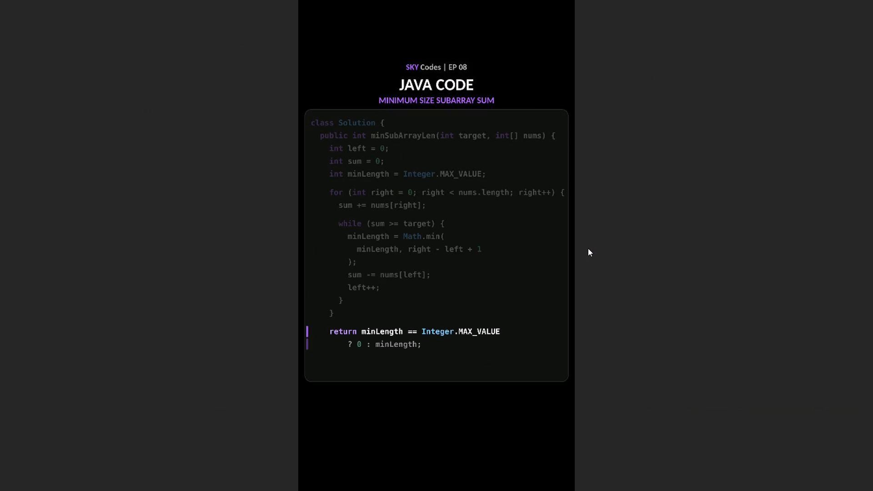
{"action": "key", "text": "Escape"}
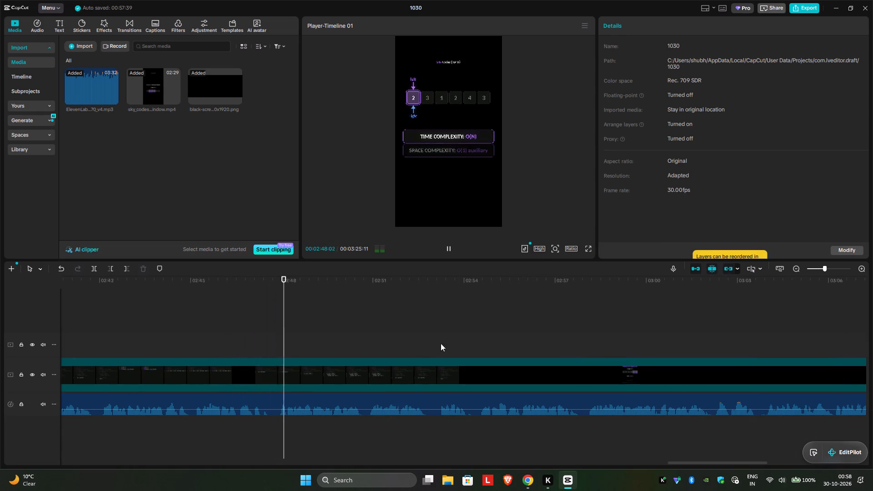
{"action": "scroll", "coordinate": [415, 361], "scroll_direction": "right", "scroll_amount": 3}
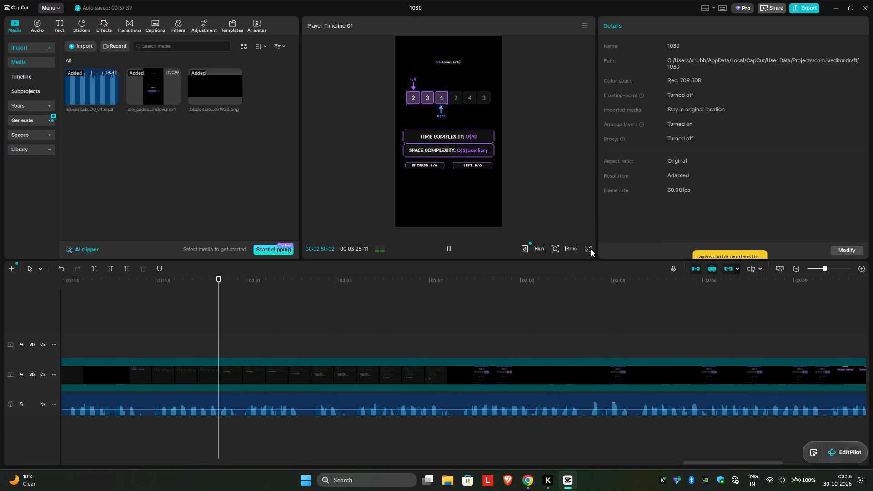
Review the video full screen, jumping back to about 00:02:01 in the [4, 3] window scene.
{"action": "left_click", "coordinate": [591, 249]}
{"action": "left_click", "coordinate": [482, 450]}
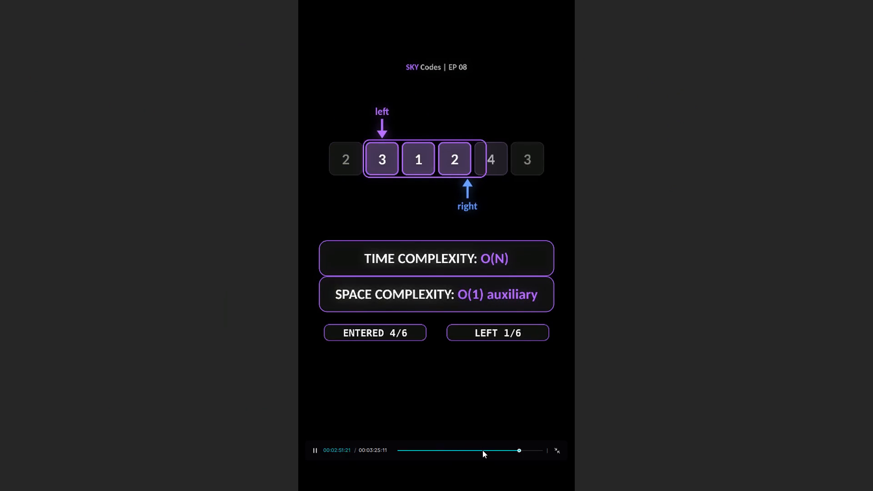
{"action": "key", "text": "space"}
{"action": "key", "text": "space"}
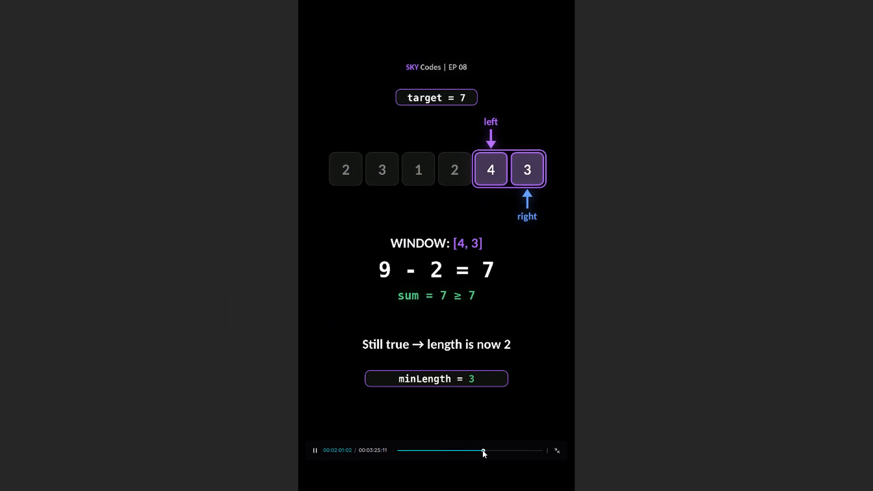
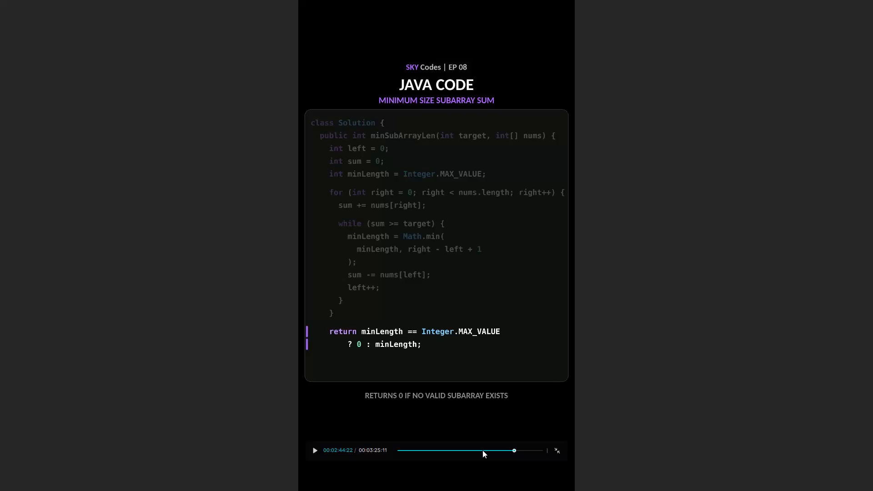
Leave full screen and replay stretches of the JAVA CODE scene from about 00:02:28 to check its timing against the voice-over.
{"action": "key", "text": "Escape"}
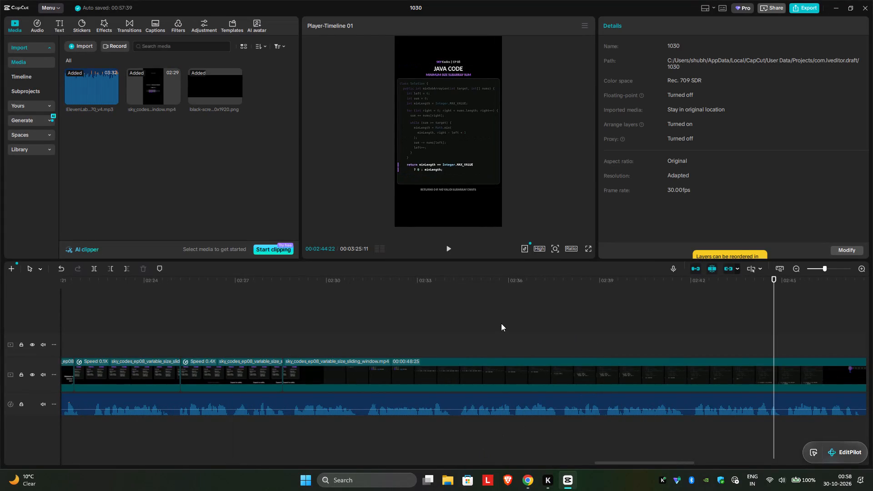
{"action": "left_click", "coordinate": [501, 323]}
{"action": "key", "text": "space"}
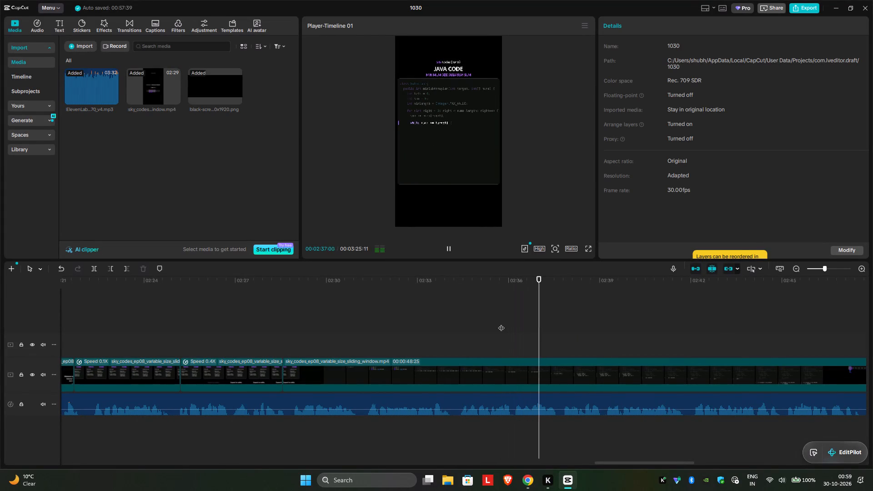
{"action": "scroll", "coordinate": [501, 323], "scroll_direction": "left", "scroll_amount": 1}
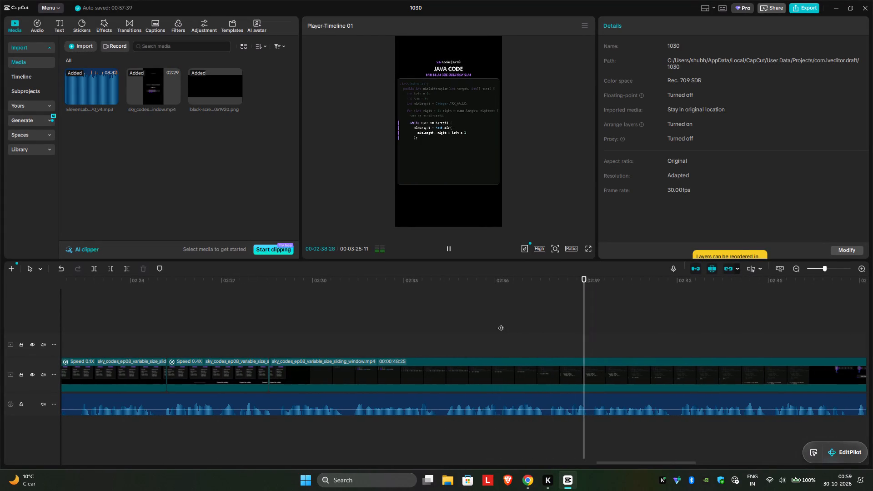
{"action": "scroll", "coordinate": [501, 323], "scroll_direction": "left", "scroll_amount": 1}
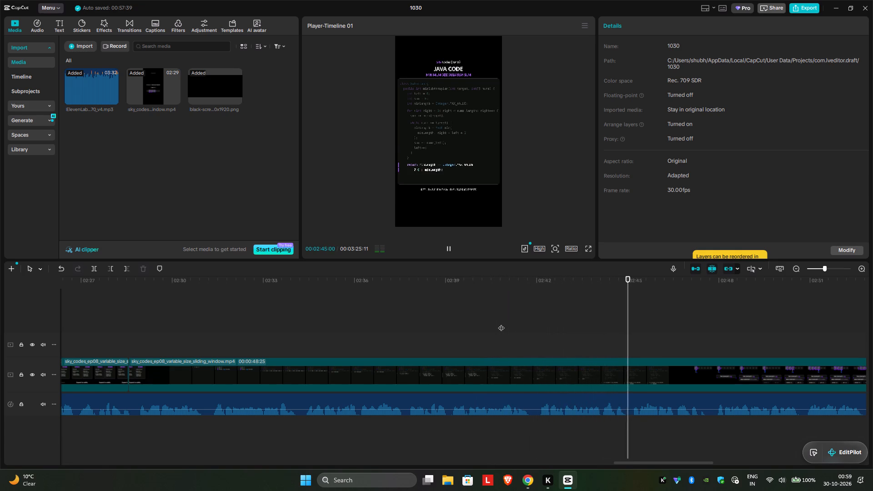
{"action": "key", "text": "space"}
{"action": "left_click", "coordinate": [283, 336]}
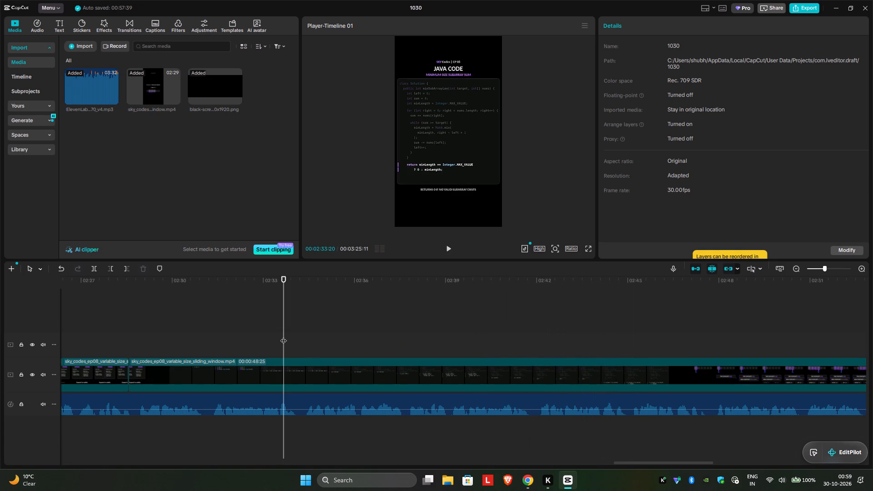
{"action": "key", "text": "space"}
{"action": "left_click", "coordinate": [192, 328]}
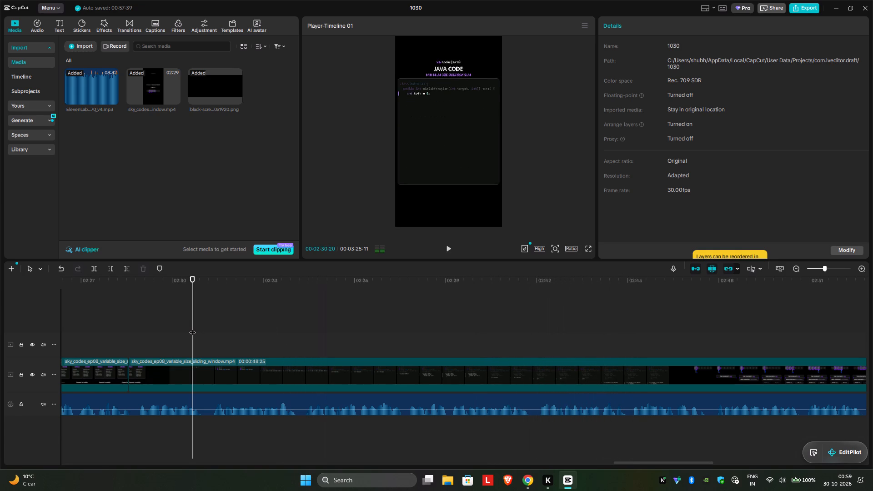
{"action": "key", "text": "space"}
{"action": "left_click", "coordinate": [122, 317]}
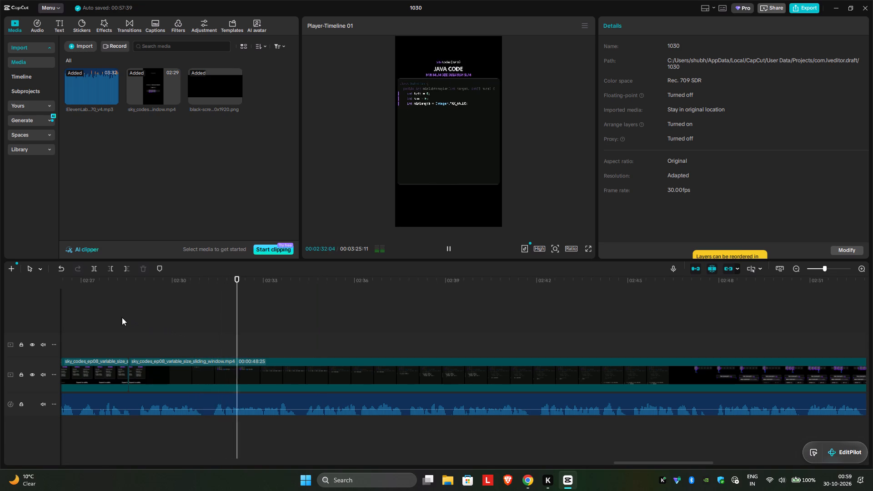
{"action": "key", "text": "space"}
{"action": "key", "text": "space"}
{"action": "key", "text": "space"}
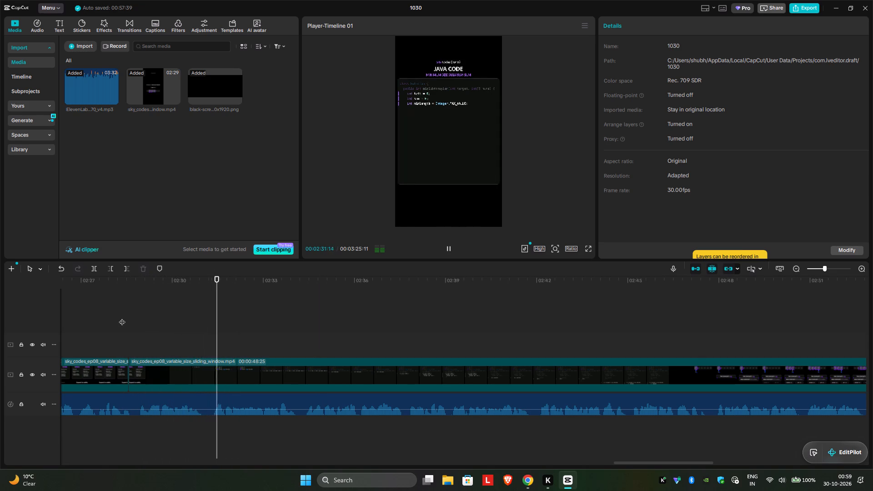
{"action": "key", "text": "space"}
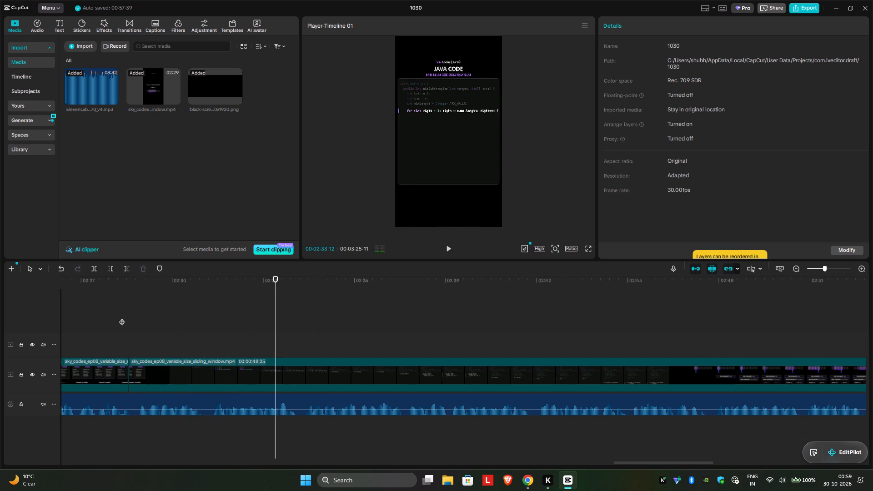
Split the main clip at 00:02:46:17, where the JAVA CODE scene ends and the complexity scene begins.
{"action": "key", "text": "space"}
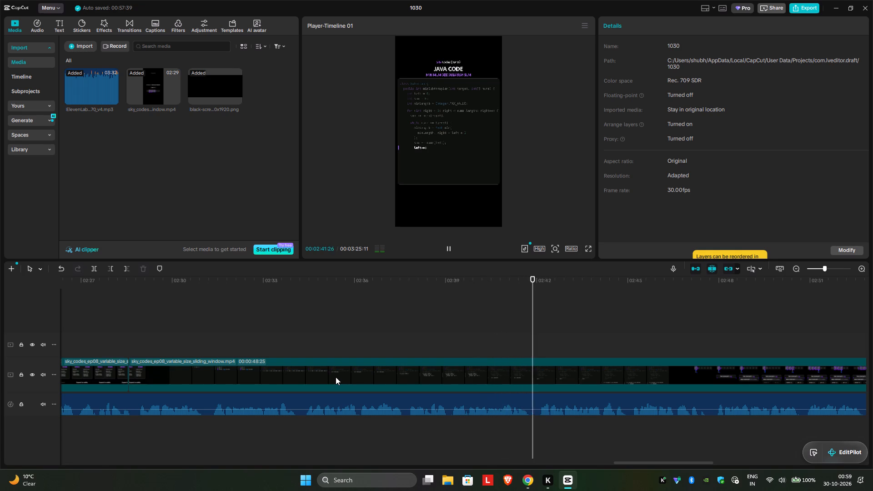
{"action": "key", "text": "space"}
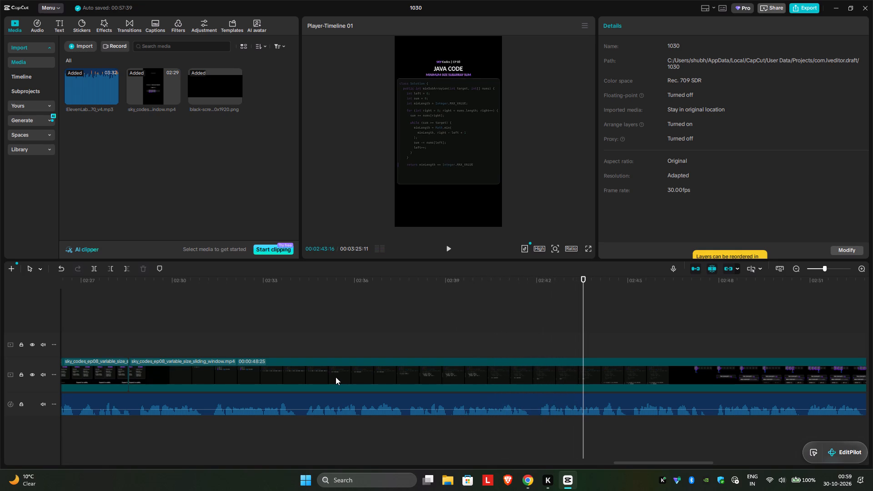
{"action": "key", "text": "space"}
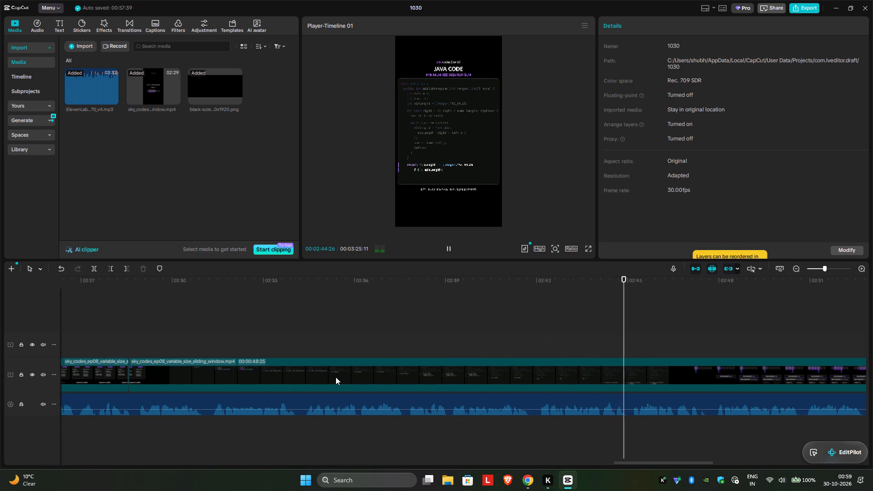
{"action": "key", "text": "space"}
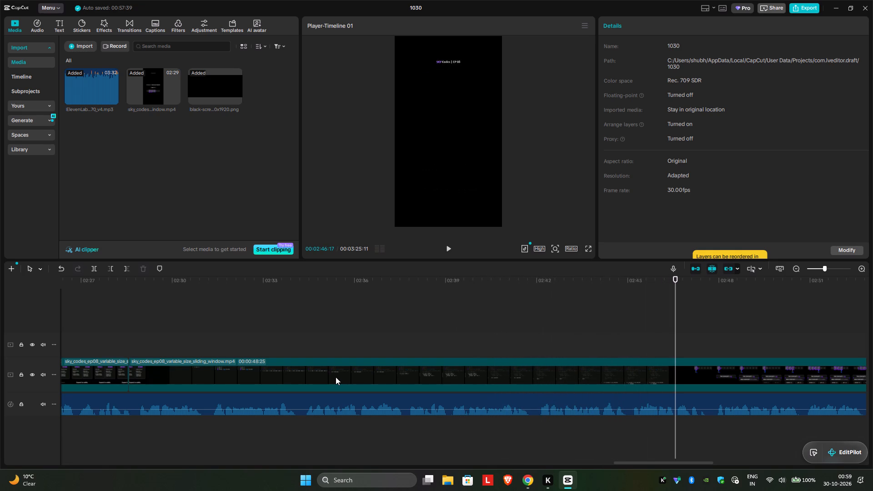
{"action": "left_click", "coordinate": [95, 271]}
Play the end of the JAVA CODE scene against the voice-over and park the playhead at 00:02:42:05.
{"action": "left_click", "coordinate": [457, 318]}
{"action": "key", "text": "space"}
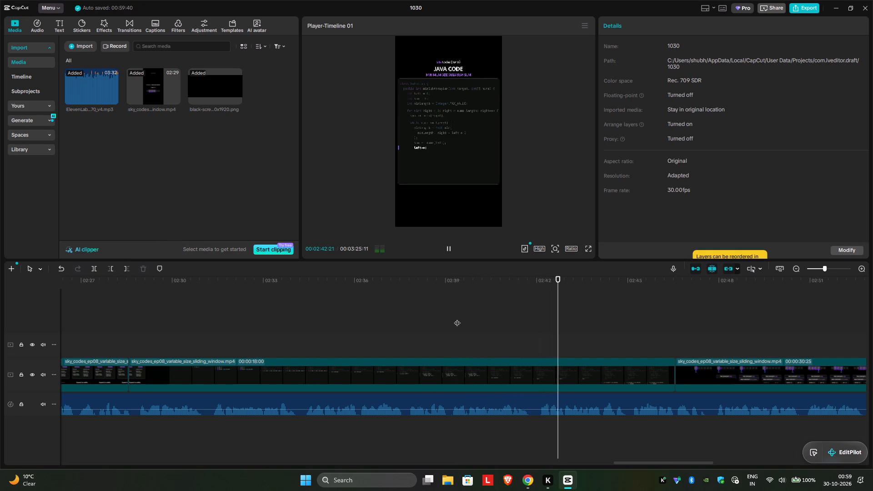
{"action": "key", "text": "space"}
{"action": "key", "text": "Left"}
{"action": "key", "text": "Left"}
{"action": "key", "text": "Left"}
{"action": "key", "text": "Left"}
{"action": "key", "text": "Left"}
{"action": "key", "text": "Left"}
{"action": "key", "text": "Left"}
{"action": "key", "text": "Left"}
{"action": "key", "text": "Left"}
{"action": "key", "text": "Left"}
{"action": "key", "text": "Left"}
{"action": "key", "text": "Left"}
{"action": "key", "text": "Left"}
{"action": "key", "text": "Left"}
{"action": "key", "text": "Left"}
{"action": "key", "text": "Left"}
{"action": "key", "text": "Left"}
{"action": "key", "text": "Left"}
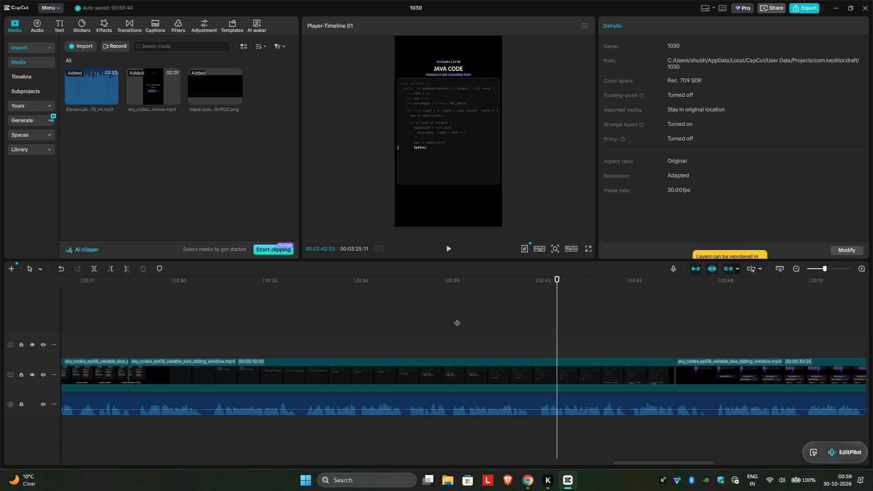
Speed up the JAVA CODE piece to 1.34x so that it ends near the playhead.
{"action": "left_click", "coordinate": [503, 367]}
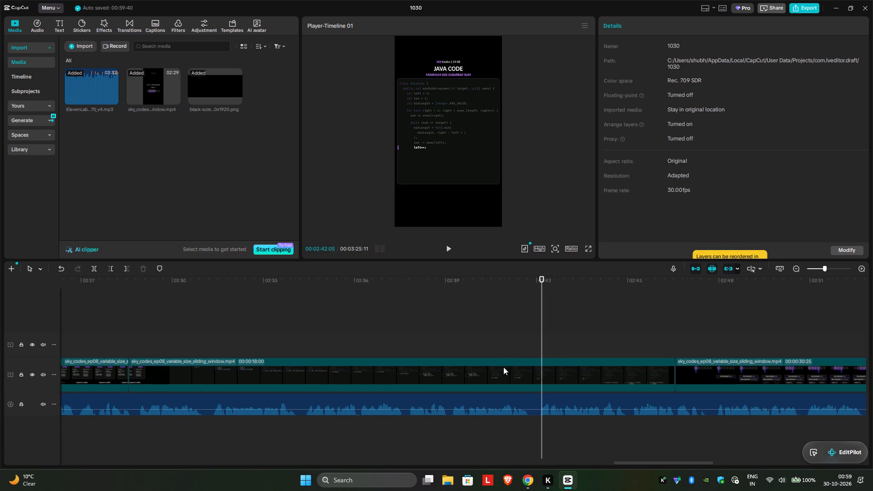
{"action": "left_click", "coordinate": [642, 27]}
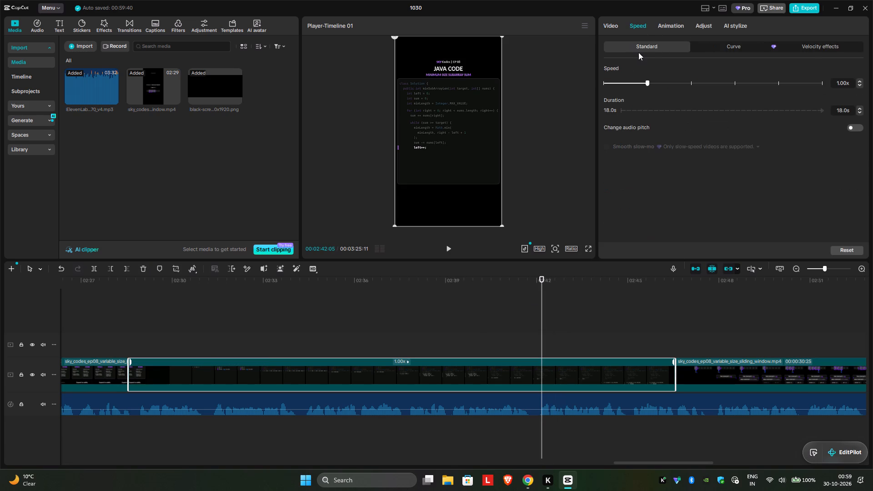
{"action": "left_click_drag", "start_coordinate": [648, 81], "coordinate": [654, 81]}
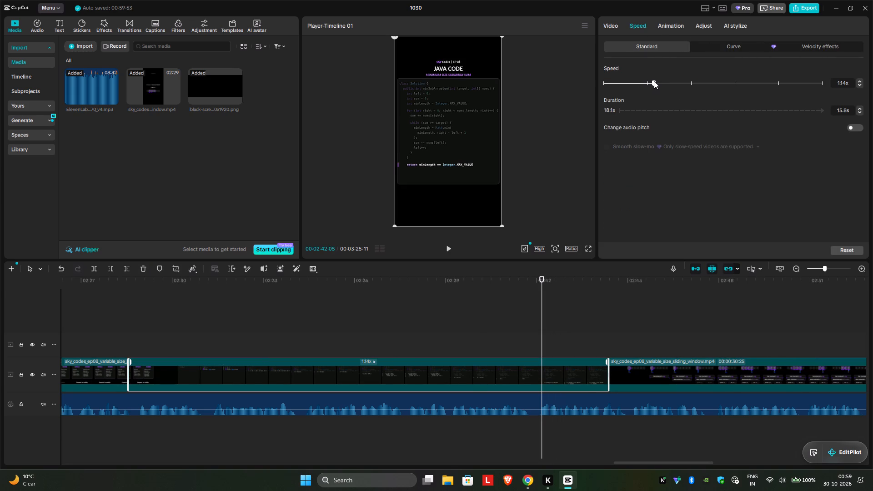
{"action": "left_click_drag", "start_coordinate": [654, 81], "coordinate": [659, 81]}
{"action": "left_click", "coordinate": [659, 81]}
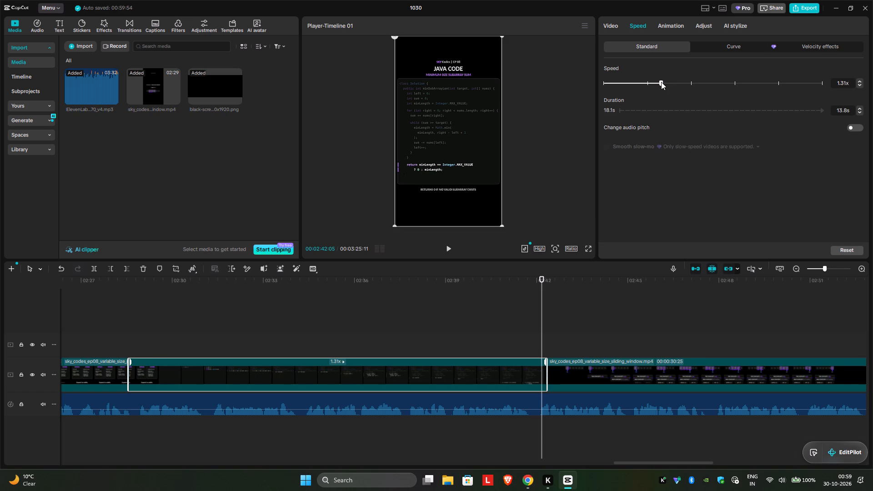
{"action": "left_click", "coordinate": [661, 82]}
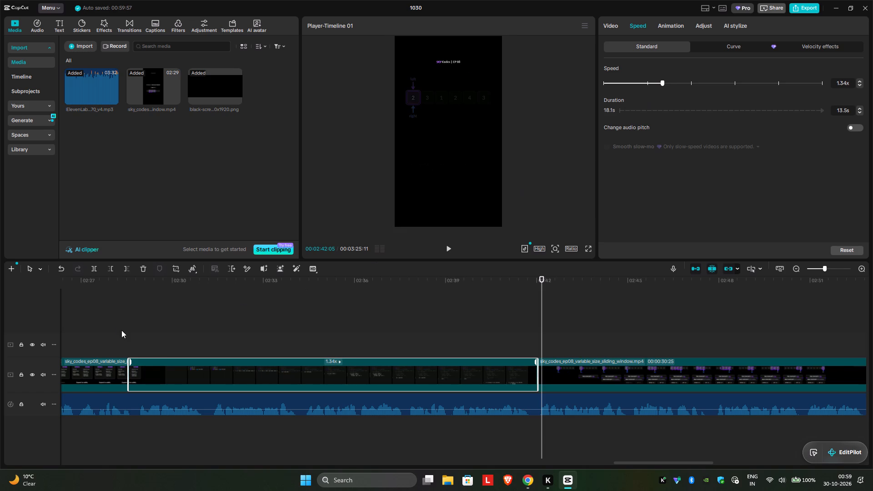
Replay the JAVA CODE piece and cut out a short while-loop segment with splits at 00:02:36:23 and 00:02:36:11.
{"action": "left_click", "coordinate": [119, 327]}
{"action": "key", "text": "space"}
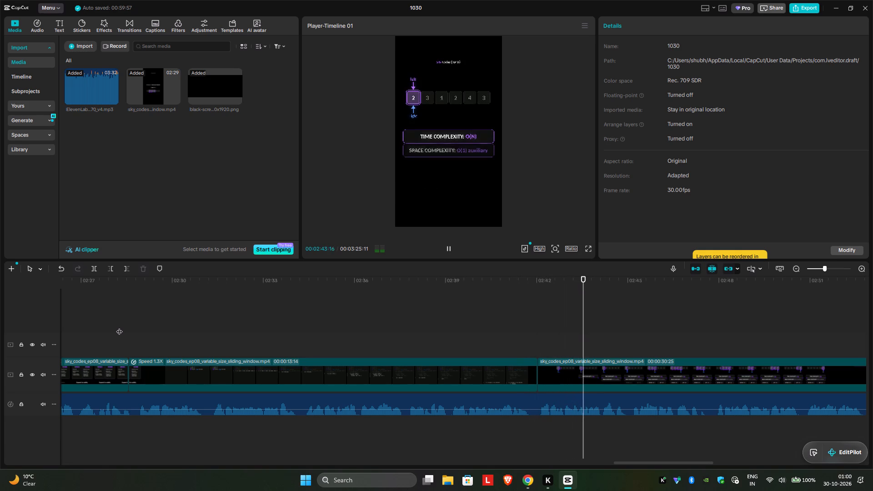
{"action": "left_click", "coordinate": [141, 327]}
{"action": "left_click_drag", "start_coordinate": [141, 327], "coordinate": [126, 330]}
{"action": "key", "text": "space"}
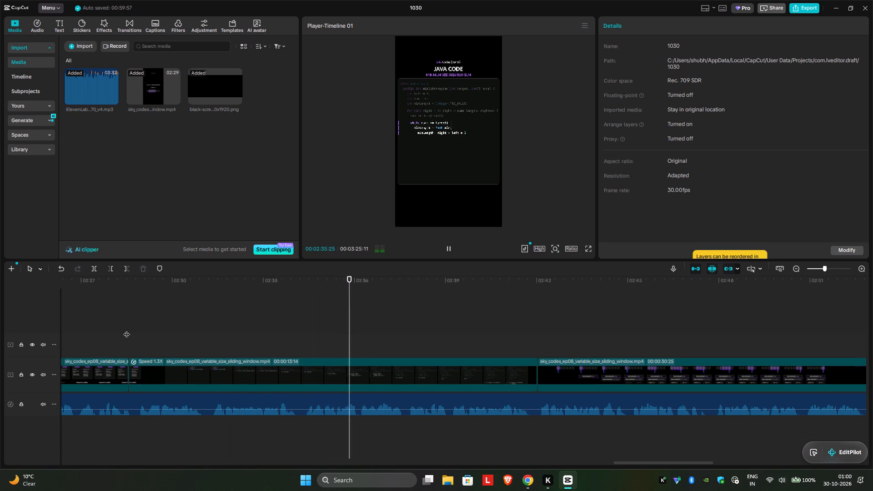
{"action": "key", "text": "space"}
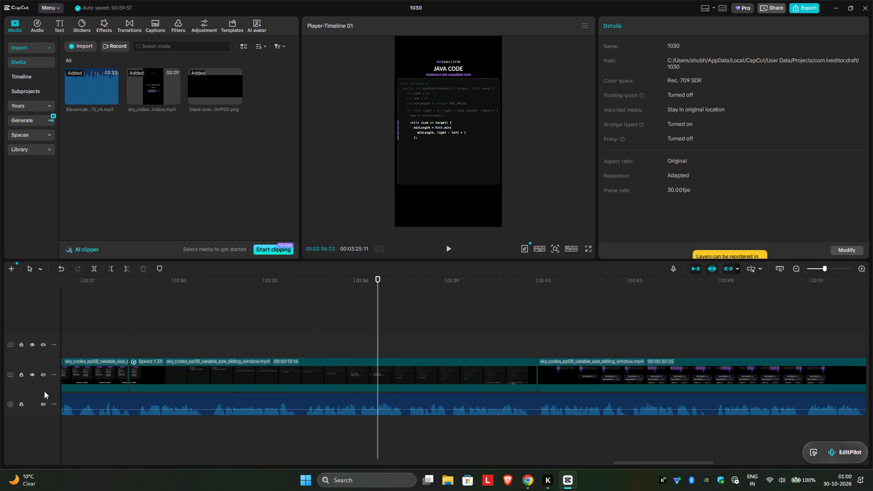
{"action": "left_click", "coordinate": [90, 268]}
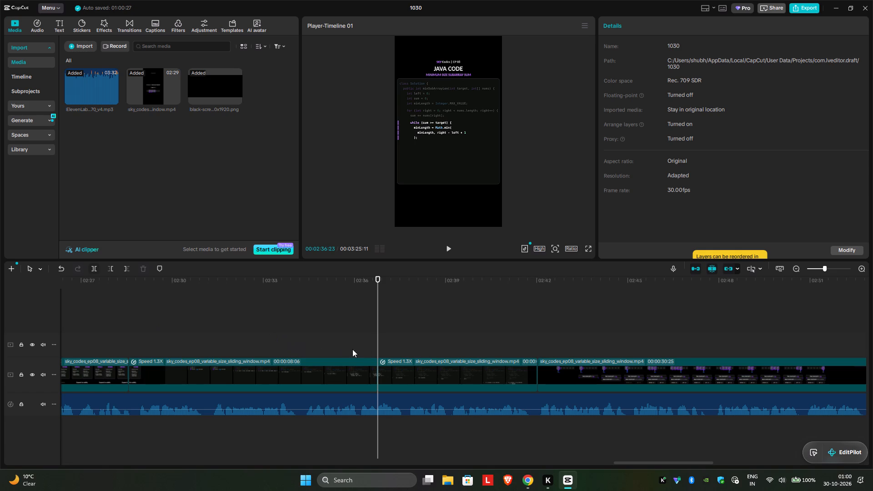
{"action": "left_click", "coordinate": [366, 346]}
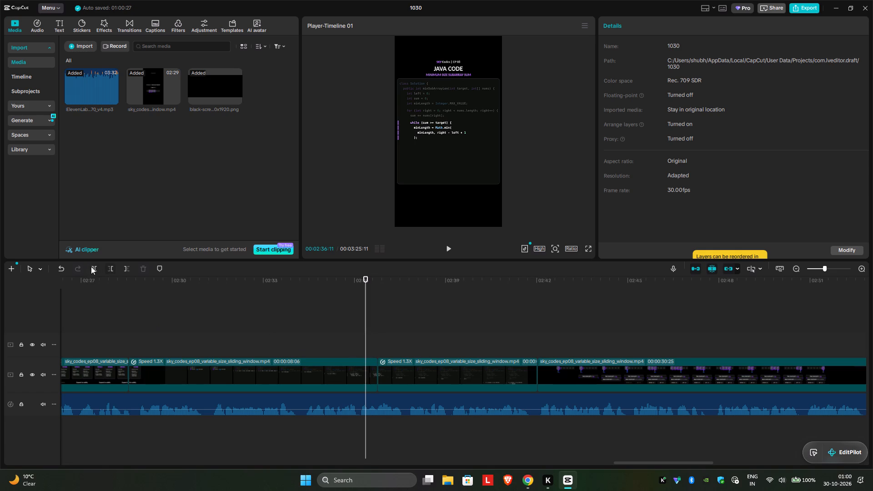
{"action": "left_click", "coordinate": [93, 269]}
Play on from the cuts, and slow the short while-loop segment between them to 0.28x.
{"action": "key", "text": "space"}
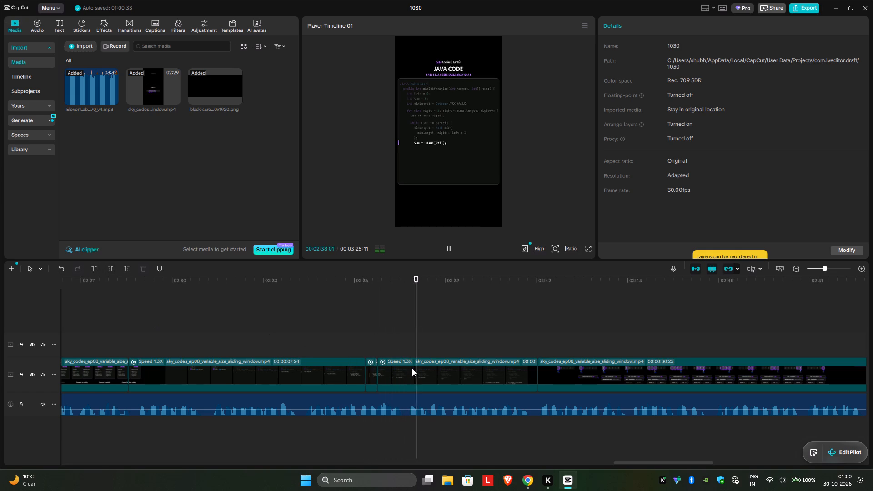
{"action": "key", "text": "space"}
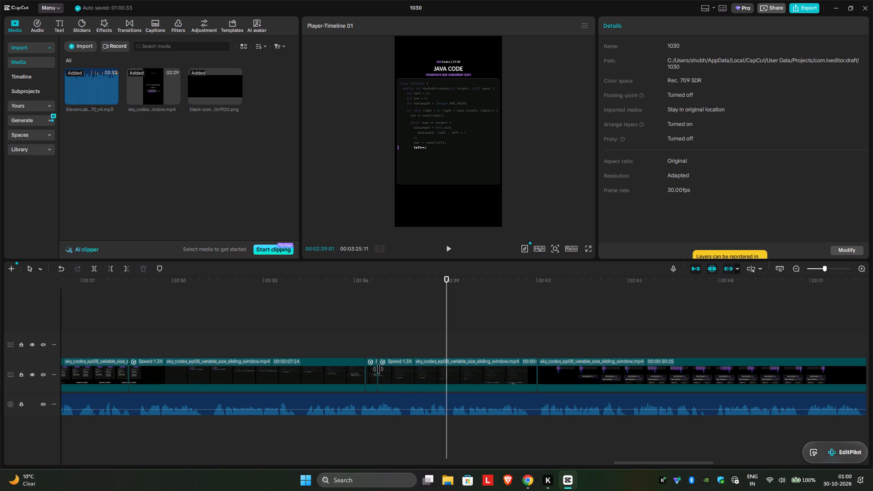
{"action": "left_click", "coordinate": [376, 369]}
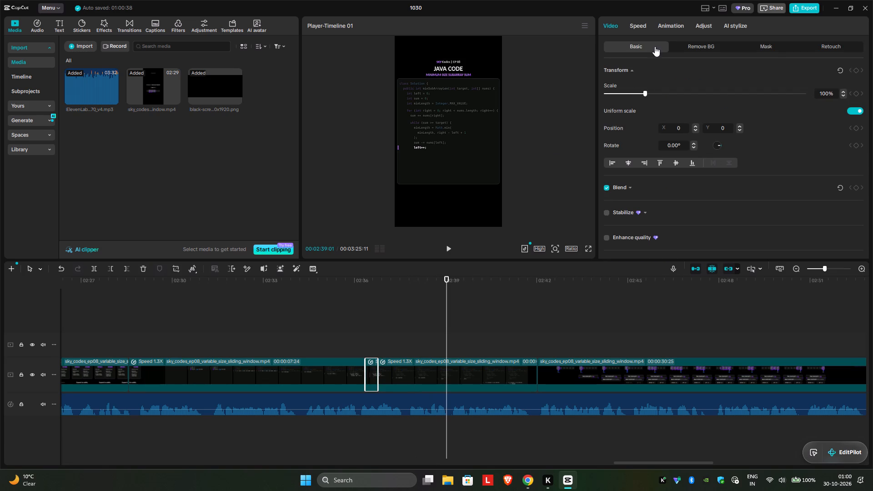
{"action": "left_click", "coordinate": [637, 29]}
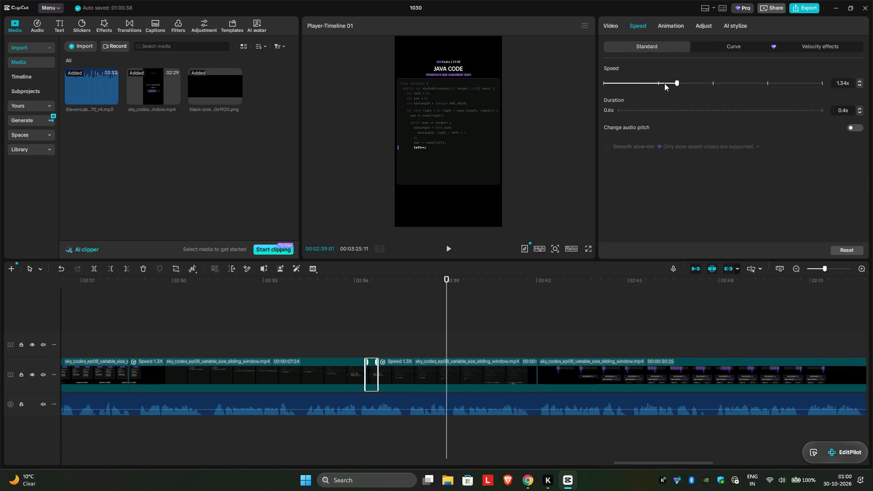
{"action": "left_click_drag", "start_coordinate": [664, 83], "coordinate": [660, 85]}
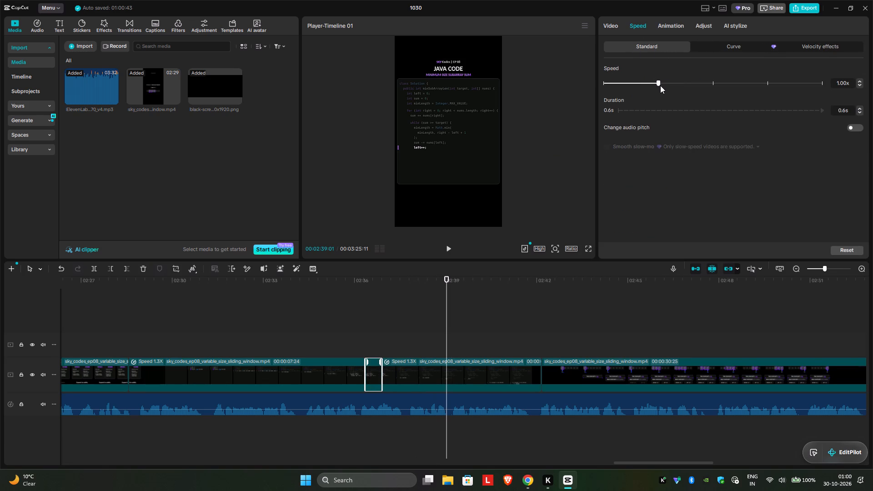
{"action": "left_click_drag", "start_coordinate": [660, 85], "coordinate": [654, 86]}
{"action": "left_click_drag", "start_coordinate": [654, 86], "coordinate": [648, 87]}
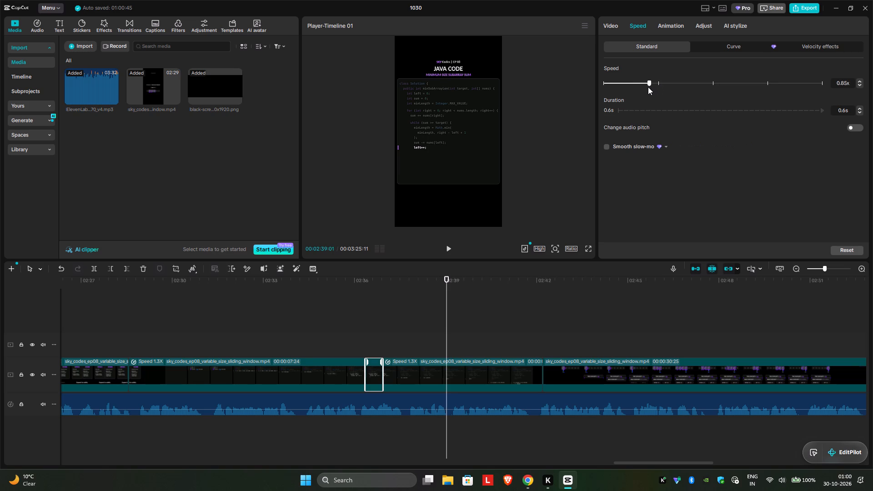
{"action": "left_click_drag", "start_coordinate": [648, 87], "coordinate": [640, 88]}
{"action": "left_click_drag", "start_coordinate": [640, 88], "coordinate": [623, 88]}
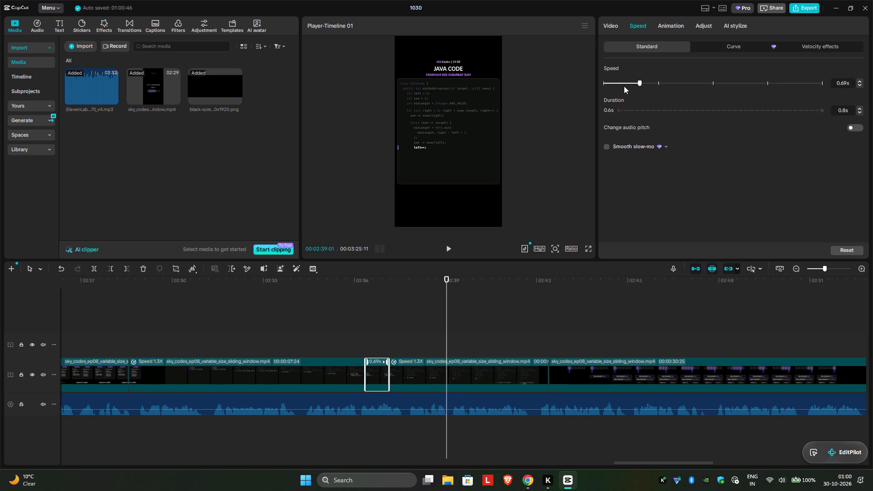
{"action": "left_click", "coordinate": [625, 83]}
{"action": "left_click_drag", "start_coordinate": [625, 83], "coordinate": [615, 83]}
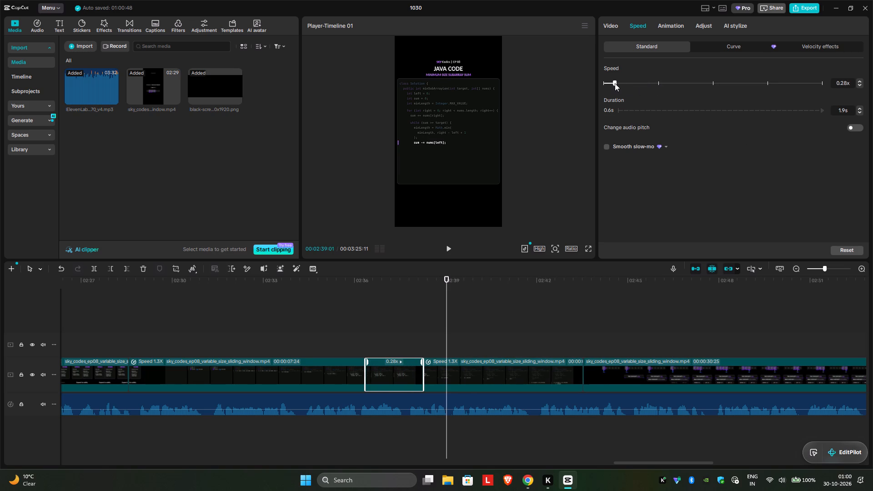
Slow the short while-loop segment further to 0.23x.
{"action": "left_click", "coordinate": [615, 83]}
{"action": "left_click", "coordinate": [614, 84]}
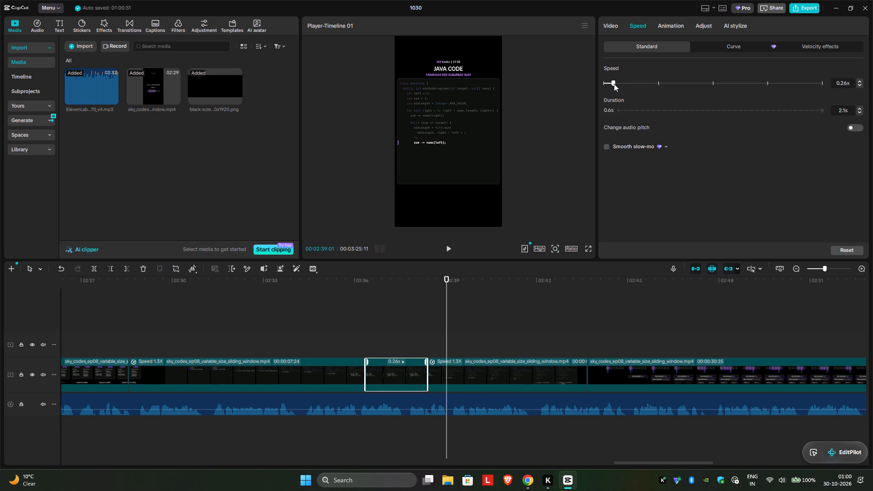
Replay the JAVA CODE scene to 00:02:42:20 and speed up its last piece to about 1.7x so that it ends near the playhead.
{"action": "left_click", "coordinate": [209, 328]}
{"action": "key", "text": "space"}
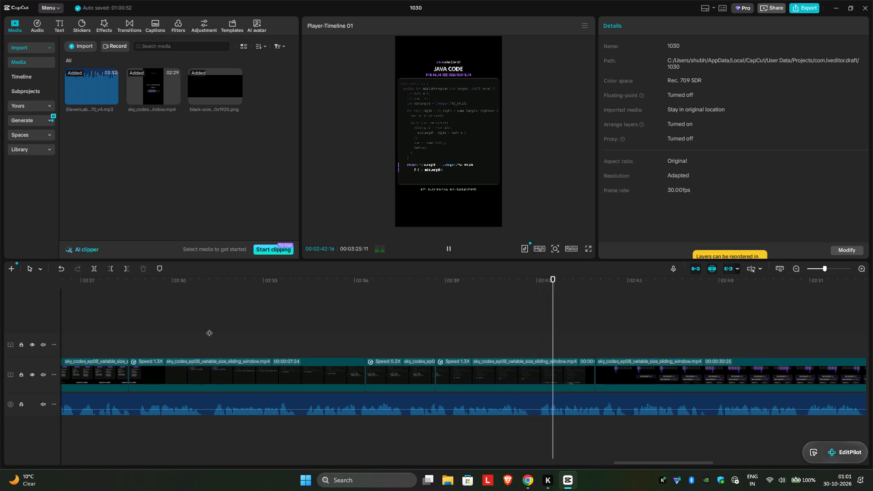
{"action": "key", "text": "space"}
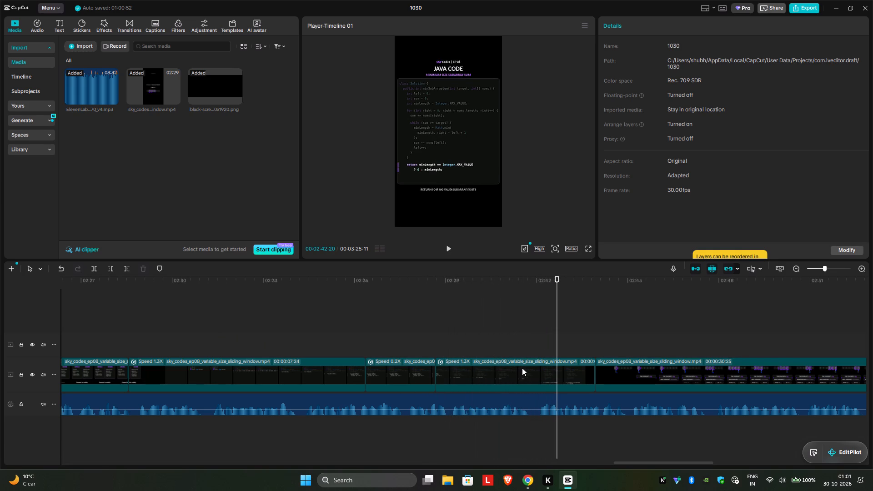
{"action": "left_click", "coordinate": [522, 368]}
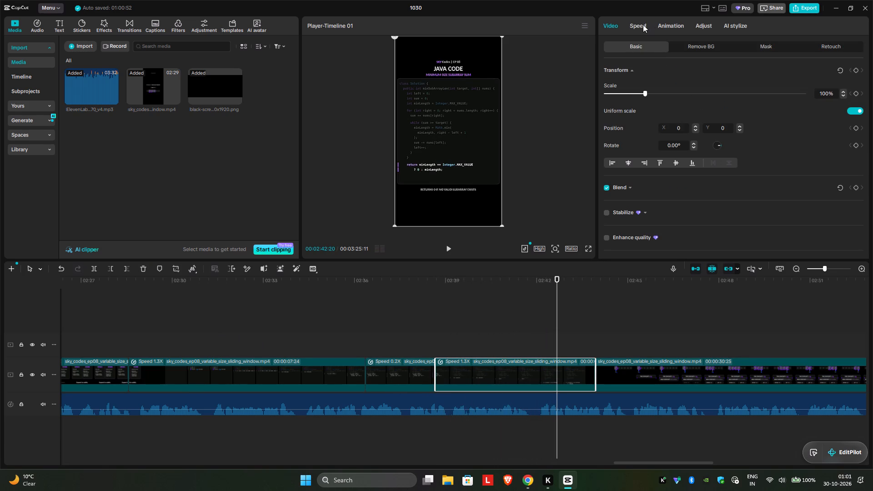
{"action": "left_click", "coordinate": [642, 25]}
{"action": "left_click_drag", "start_coordinate": [664, 83], "coordinate": [669, 83]}
{"action": "left_click", "coordinate": [669, 83]}
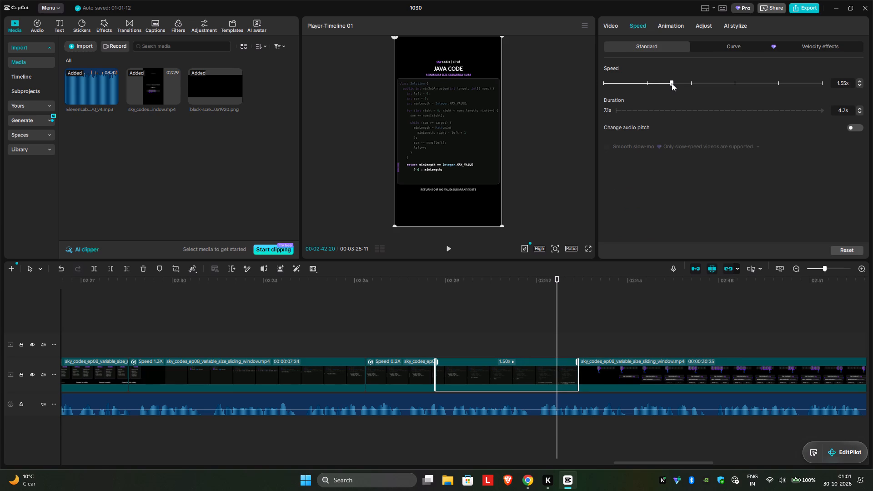
{"action": "left_click_drag", "start_coordinate": [672, 83], "coordinate": [676, 83]}
{"action": "left_click", "coordinate": [676, 83]}
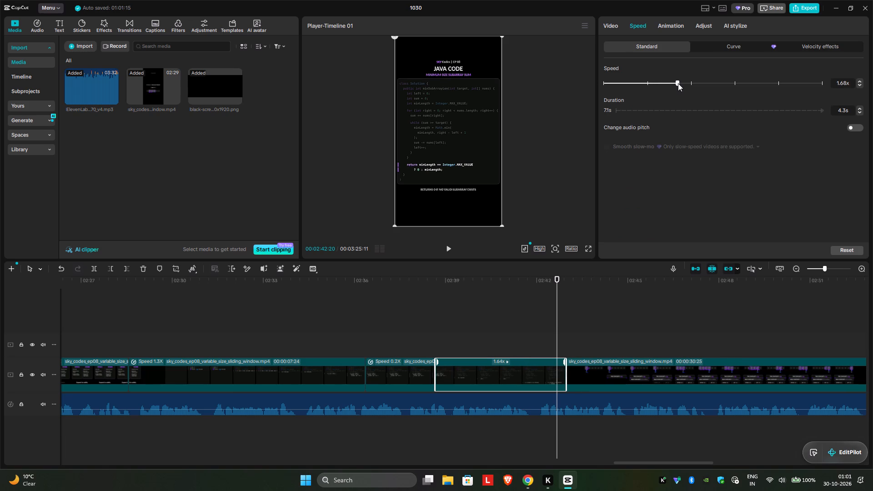
Play the retimed JAVA CODE ending and the time complexity scene against the voice-over through to the LEETCODE 209 title.
{"action": "left_click", "coordinate": [279, 312]}
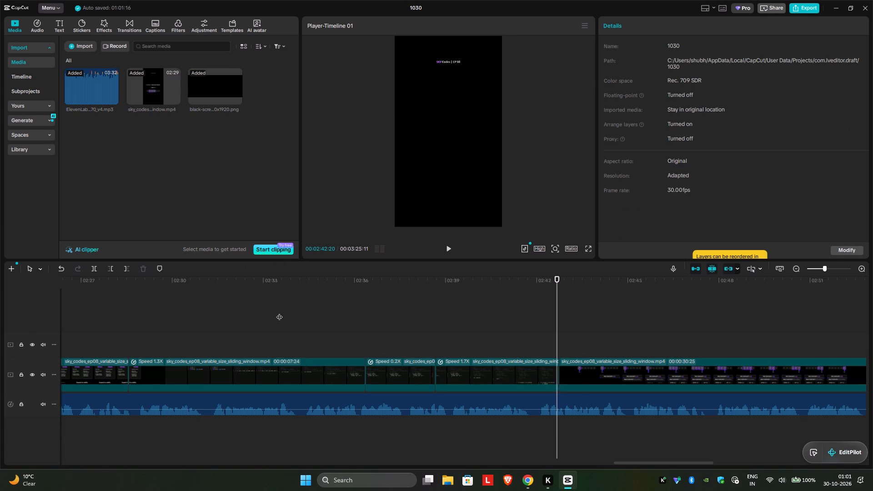
{"action": "key", "text": "space"}
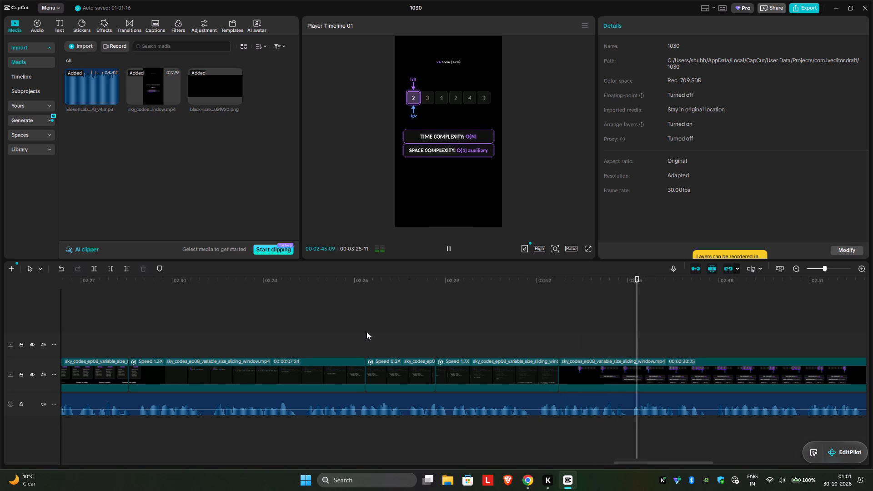
{"action": "scroll", "coordinate": [366, 331], "scroll_direction": "left", "scroll_amount": 2}
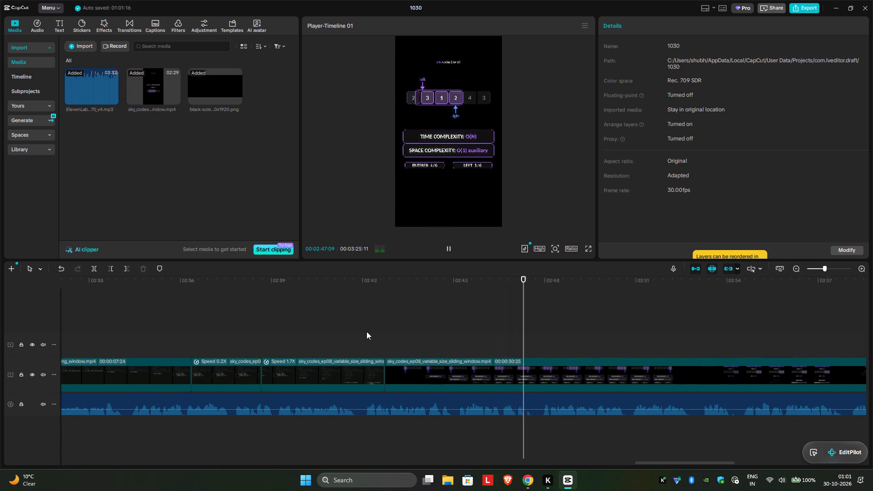
{"action": "scroll", "coordinate": [366, 331], "scroll_direction": "left", "scroll_amount": 1}
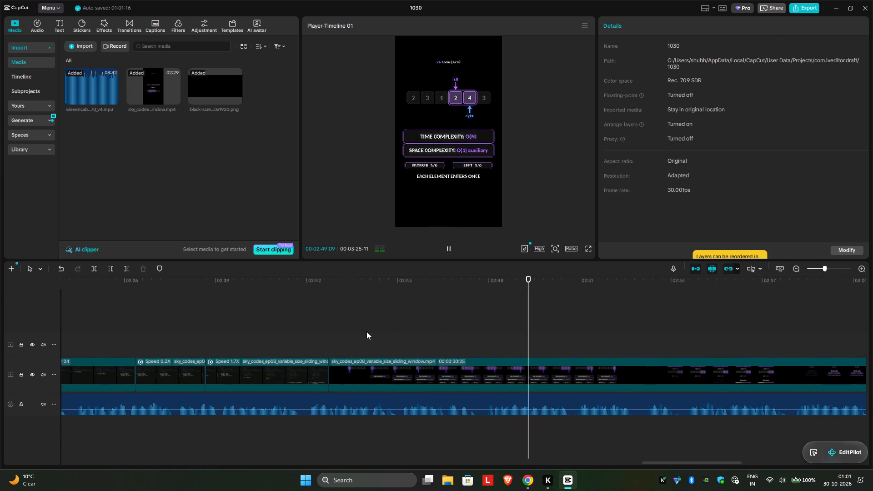
{"action": "scroll", "coordinate": [366, 331], "scroll_direction": "left", "scroll_amount": 2}
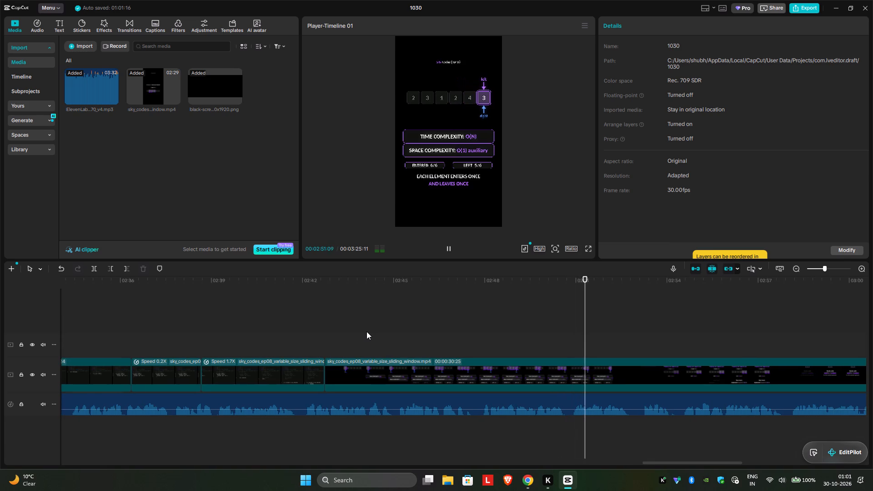
{"action": "scroll", "coordinate": [366, 331], "scroll_direction": "left", "scroll_amount": 3}
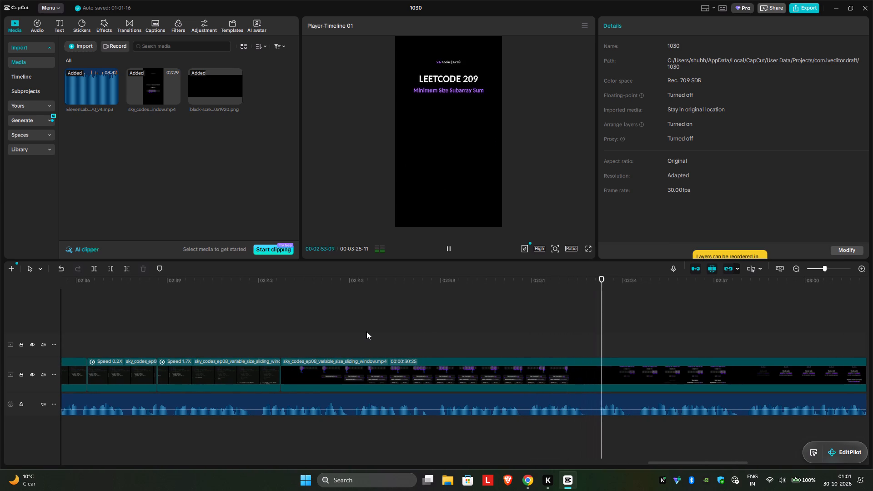
{"action": "left_click", "coordinate": [275, 348]}
{"action": "key", "text": "space"}
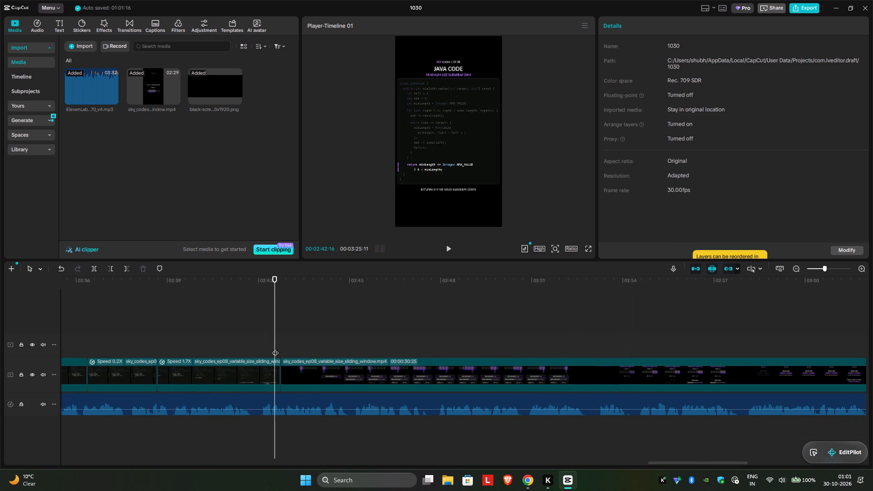
Replay the time complexity scene and split the clip at 00:02:51:21, on the blank frame before the LEETCODE 209 title.
{"action": "key", "text": "space"}
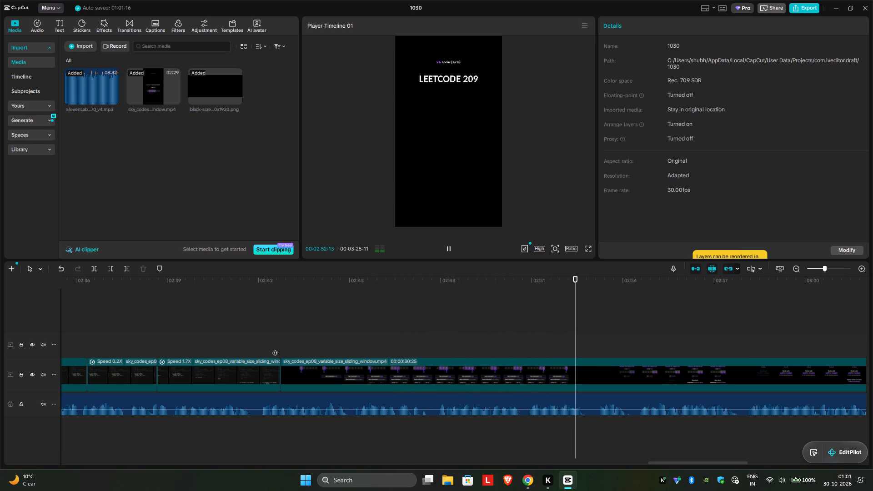
{"action": "key", "text": "space"}
{"action": "key", "text": "Left"}
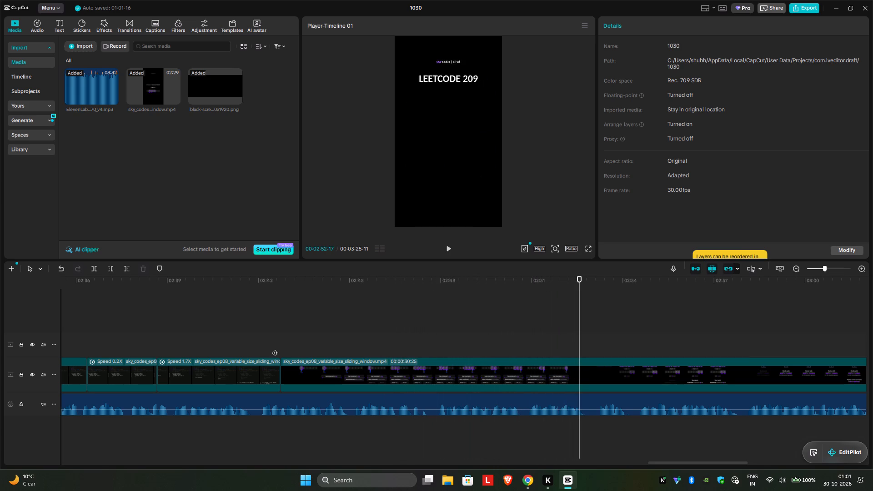
{"action": "key", "text": "Left"}
{"action": "key", "text": "Left"}
{"action": "key", "text": "Left"}
{"action": "key", "text": "Left"}
{"action": "key", "text": "Left"}
{"action": "key", "text": "Left"}
{"action": "key", "text": "Left"}
{"action": "key", "text": "Left"}
{"action": "key", "text": "Left"}
{"action": "key", "text": "Left"}
{"action": "key", "text": "Left"}
{"action": "key", "text": "Left"}
{"action": "key", "text": "Left"}
{"action": "key", "text": "Left"}
{"action": "key", "text": "Left"}
{"action": "key", "text": "Left"}
{"action": "key", "text": "Left"}
{"action": "key", "text": "Left"}
{"action": "key", "text": "Left"}
{"action": "key", "text": "Left"}
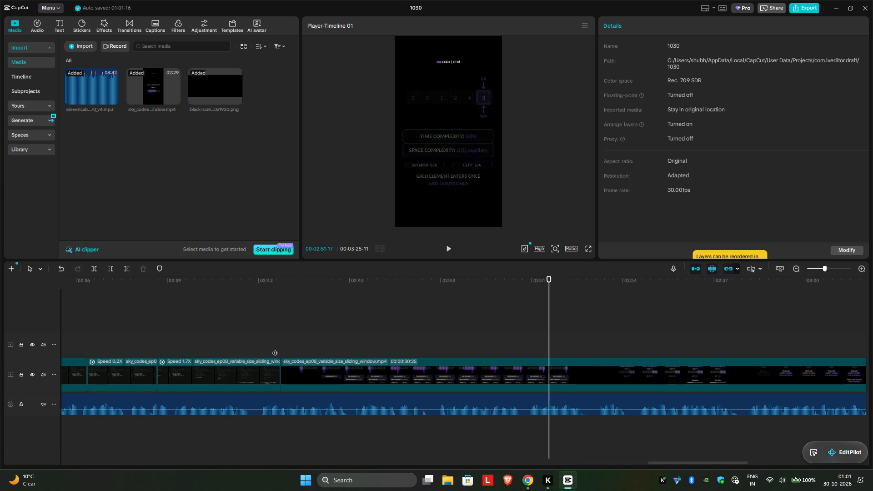
{"action": "key", "text": "Right"}
{"action": "key", "text": "Right"}
{"action": "key", "text": "Right"}
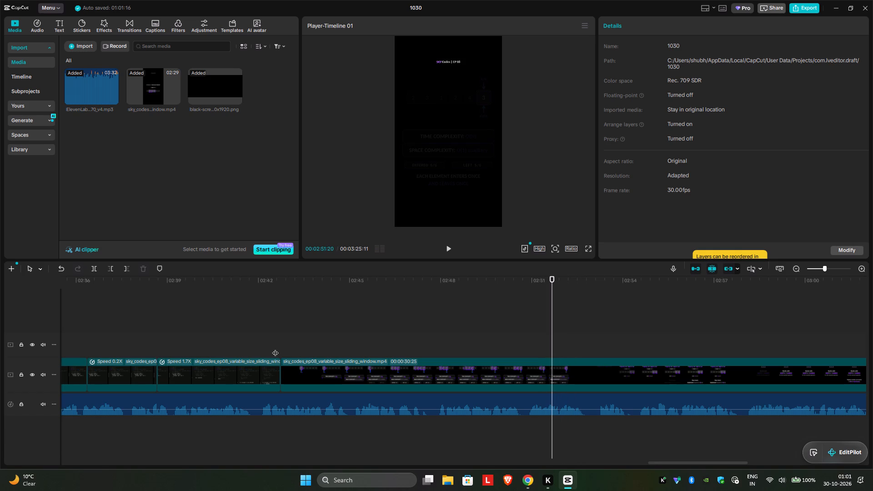
{"action": "key", "text": "Right"}
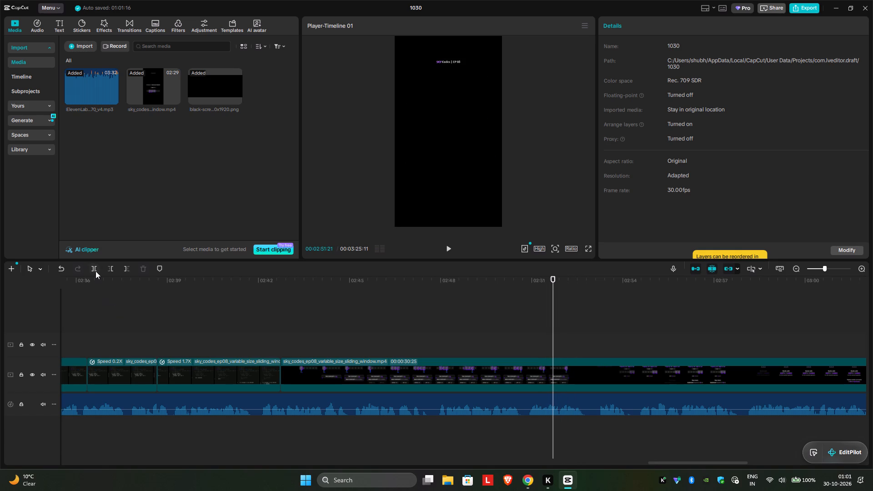
{"action": "left_click", "coordinate": [95, 271]}
Play the time complexity clip against the voice-over and park the playhead at 00:02:48:04.
{"action": "left_click", "coordinate": [326, 325]}
{"action": "key", "text": "space"}
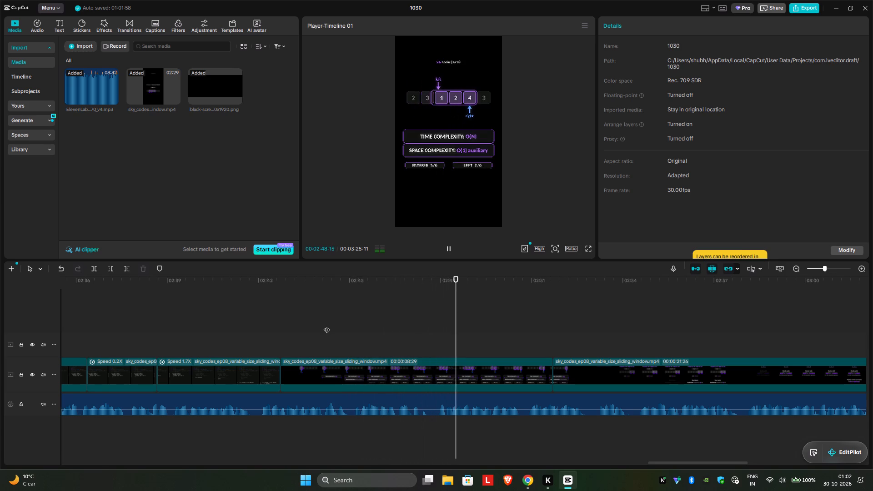
{"action": "key", "text": "space"}
{"action": "key", "text": "Left"}
{"action": "key", "text": "Left"}
{"action": "key", "text": "Left"}
{"action": "key", "text": "Left"}
{"action": "key", "text": "Left"}
{"action": "key", "text": "Left"}
{"action": "key", "text": "Left"}
{"action": "key", "text": "Left"}
{"action": "key", "text": "Left"}
{"action": "key", "text": "Left"}
{"action": "key", "text": "Left"}
{"action": "key", "text": "Left"}
{"action": "key", "text": "Left"}
{"action": "key", "text": "Left"}
{"action": "key", "text": "Left"}
{"action": "key", "text": "Left"}
{"action": "key", "text": "Left"}
{"action": "key", "text": "Left"}
{"action": "key", "text": "Left"}
{"action": "key", "text": "Left"}
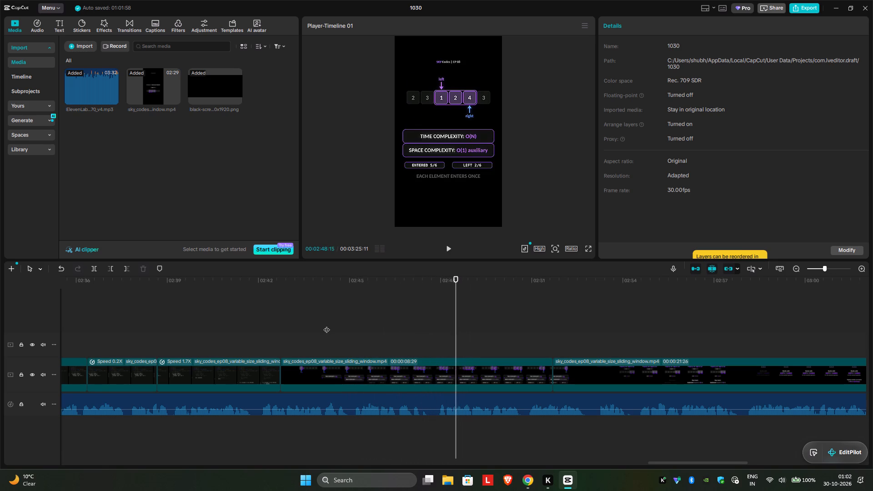
{"action": "left_click", "coordinate": [326, 325]}
{"action": "left_click", "coordinate": [364, 371]}
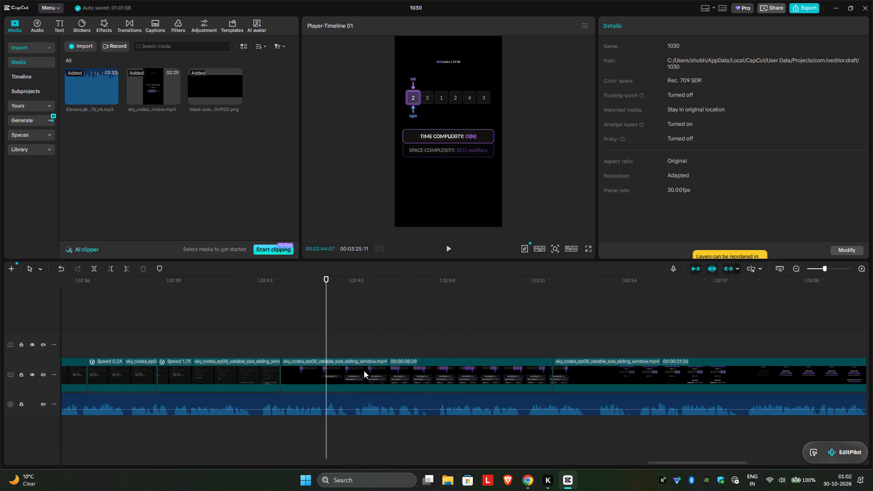
{"action": "left_click", "coordinate": [444, 343]}
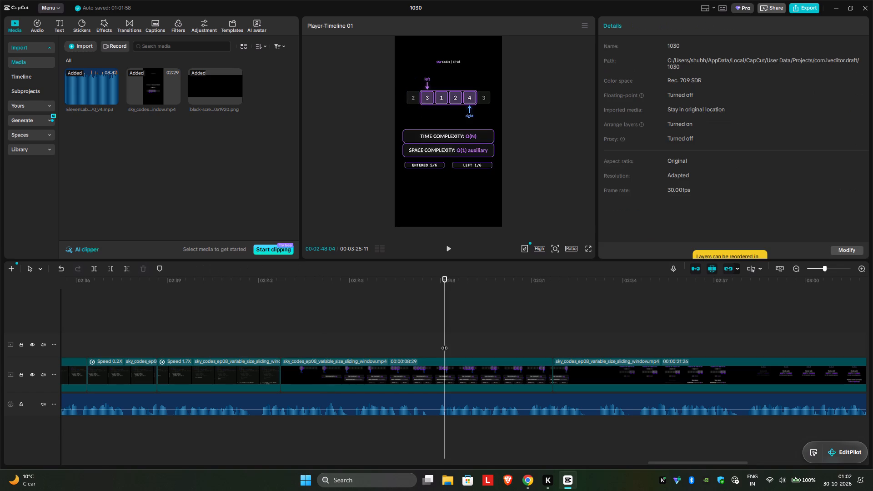
{"action": "left_click", "coordinate": [444, 343]}
Speed up the time complexity clip to 1.69x so that it ends near the playhead.
{"action": "left_click", "coordinate": [426, 371]}
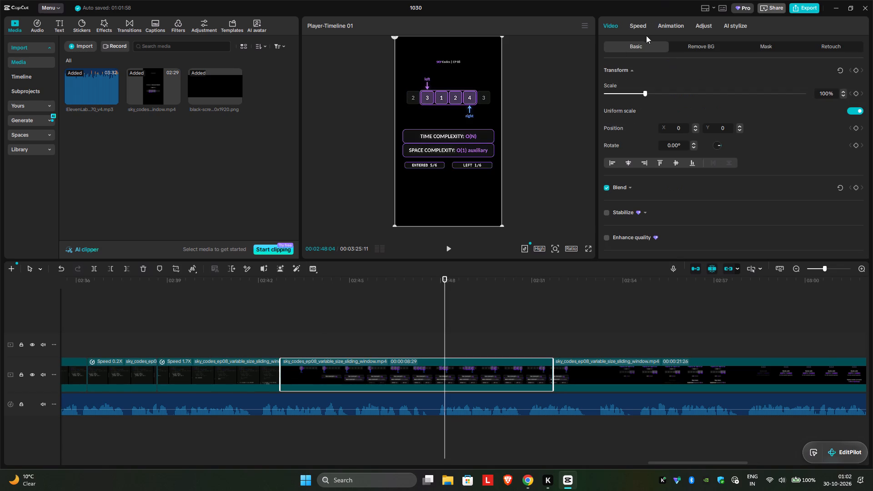
{"action": "left_click", "coordinate": [644, 30]}
{"action": "left_click", "coordinate": [625, 79]}
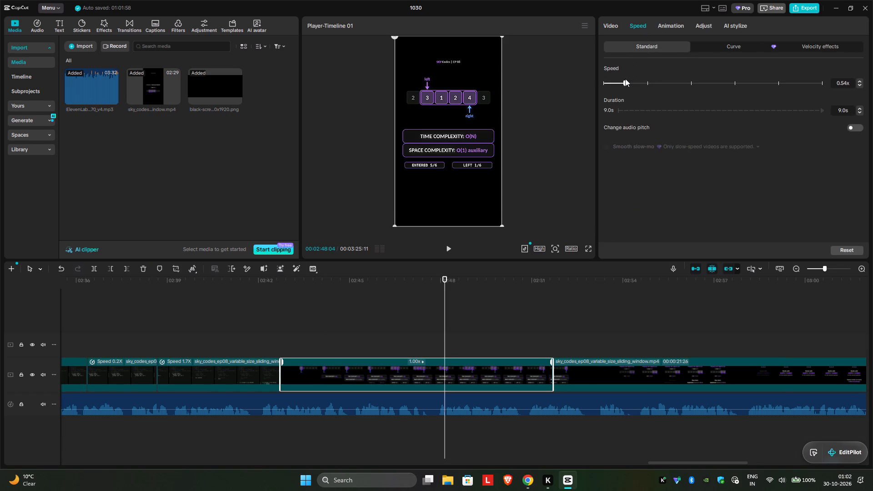
{"action": "left_click_drag", "start_coordinate": [625, 79], "coordinate": [657, 80]}
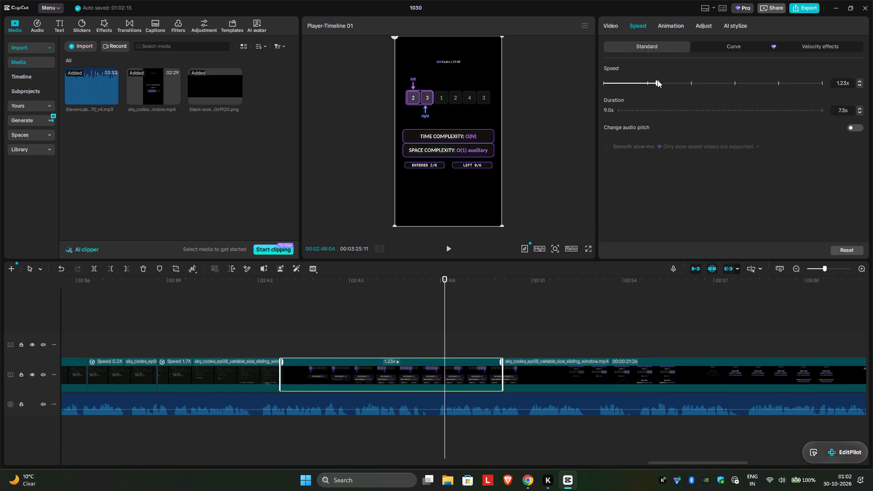
{"action": "left_click_drag", "start_coordinate": [657, 80], "coordinate": [669, 80]}
{"action": "left_click_drag", "start_coordinate": [669, 80], "coordinate": [675, 80]}
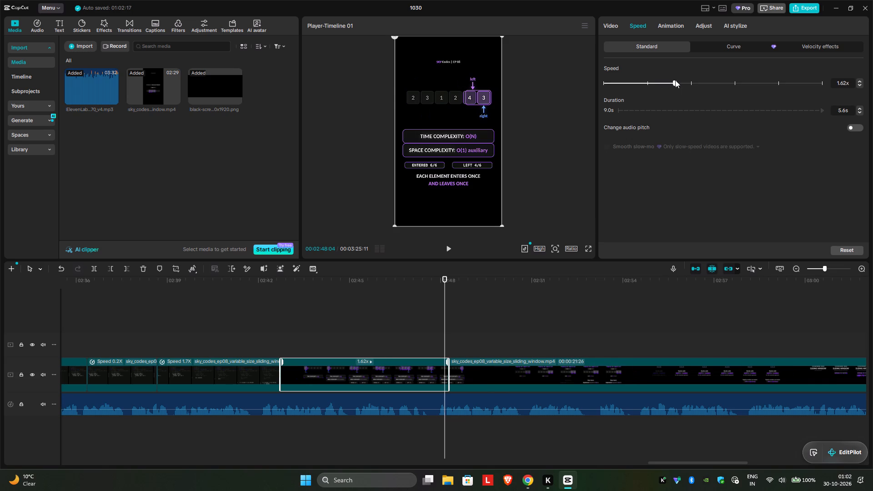
{"action": "left_click", "coordinate": [678, 83]}
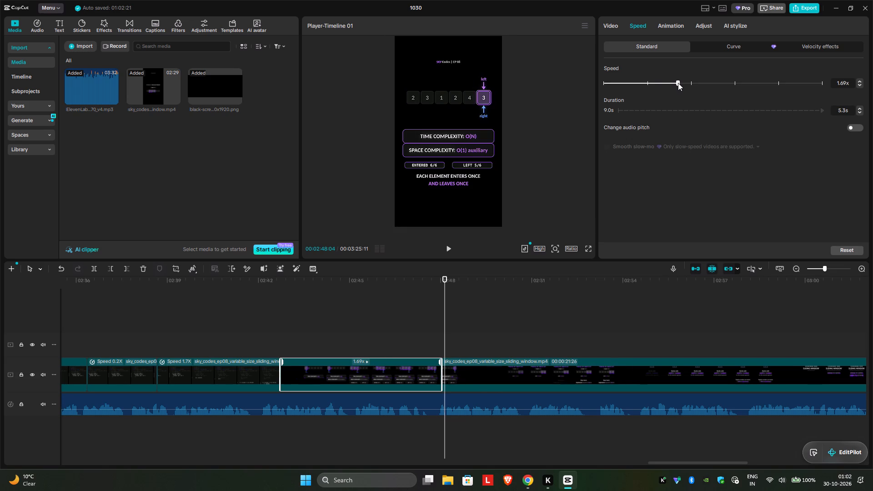
Play the retimed time complexity scene and the closing scenes against the voice-over up to the COMMENT screen.
{"action": "left_click", "coordinate": [256, 322]}
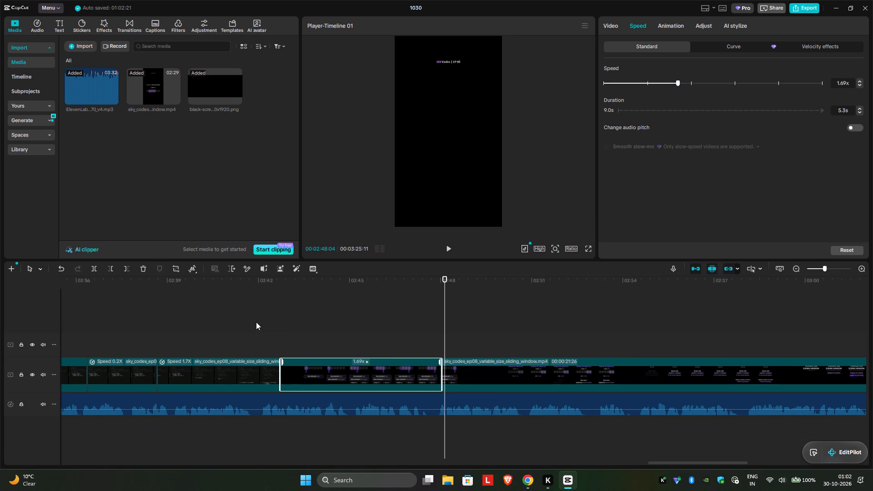
{"action": "key", "text": "space"}
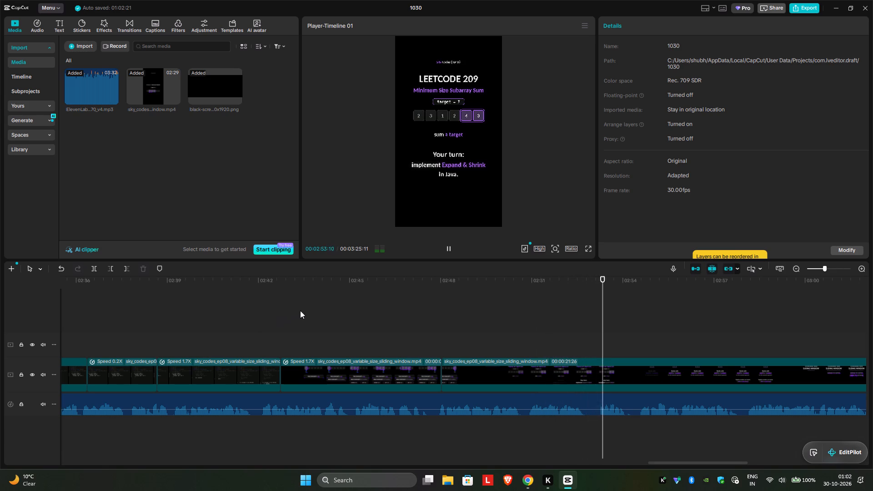
{"action": "scroll", "coordinate": [326, 308], "scroll_direction": "left", "scroll_amount": 1}
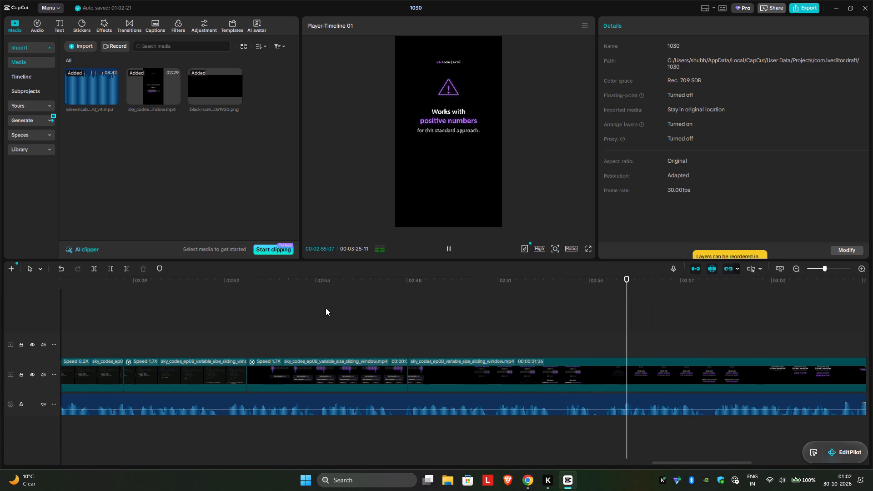
{"action": "scroll", "coordinate": [326, 308], "scroll_direction": "left", "scroll_amount": 2}
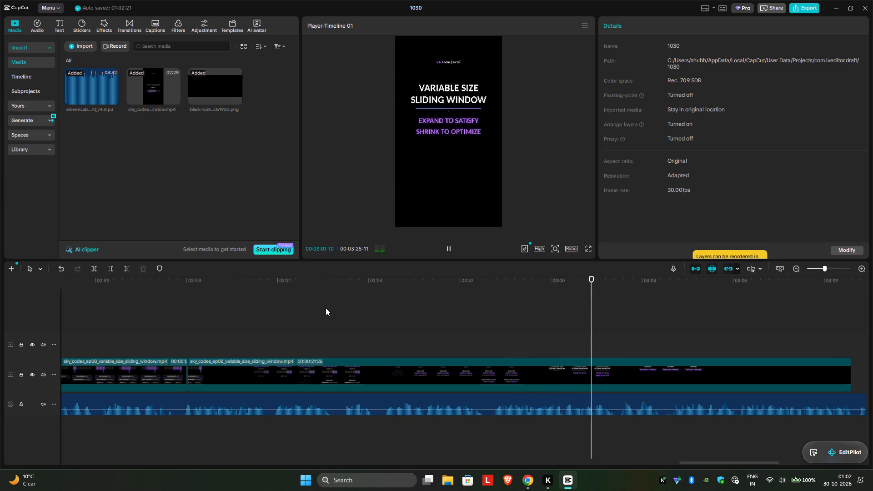
{"action": "key", "text": "space"}
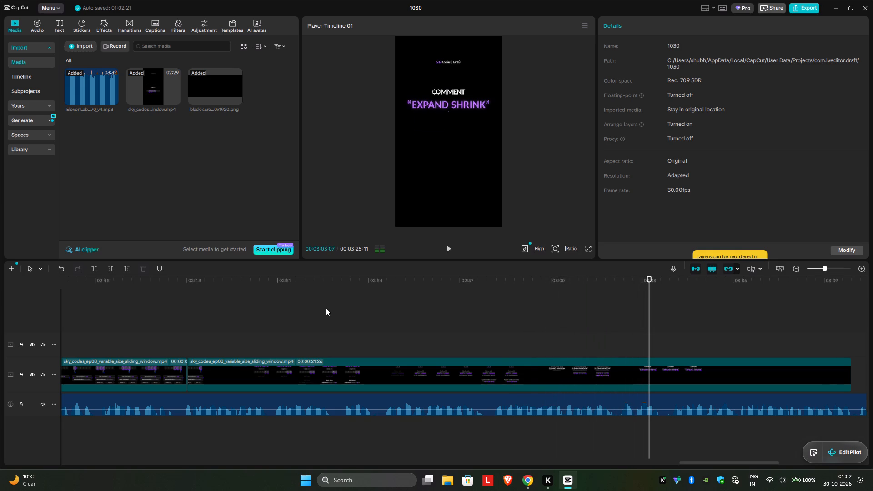
{"action": "left_click", "coordinate": [619, 333]}
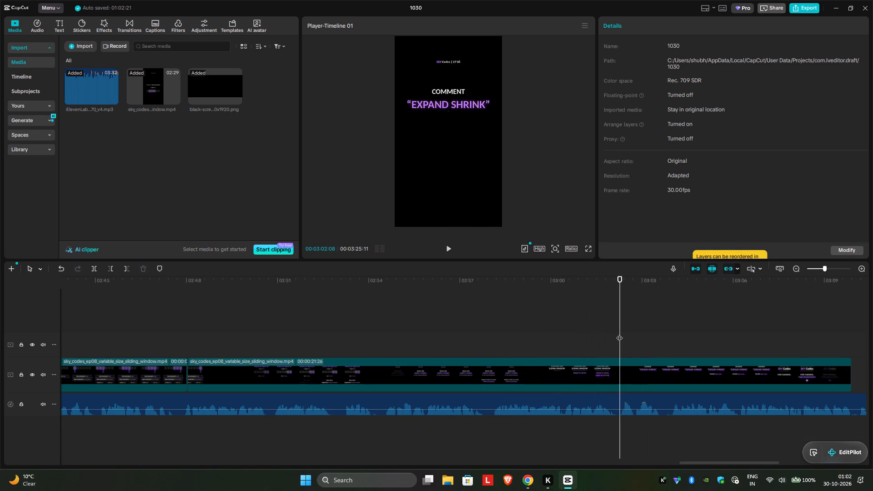
Replay the LEETCODE 209 scene and split the clip at 00:02:53:16, on the blank frame before the positive numbers warning.
{"action": "left_click", "coordinate": [237, 327]}
{"action": "key", "text": "space"}
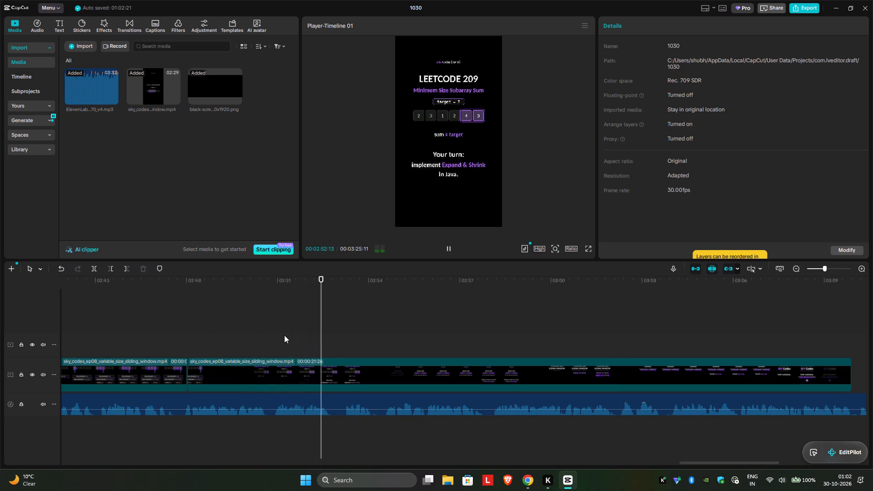
{"action": "key", "text": "space"}
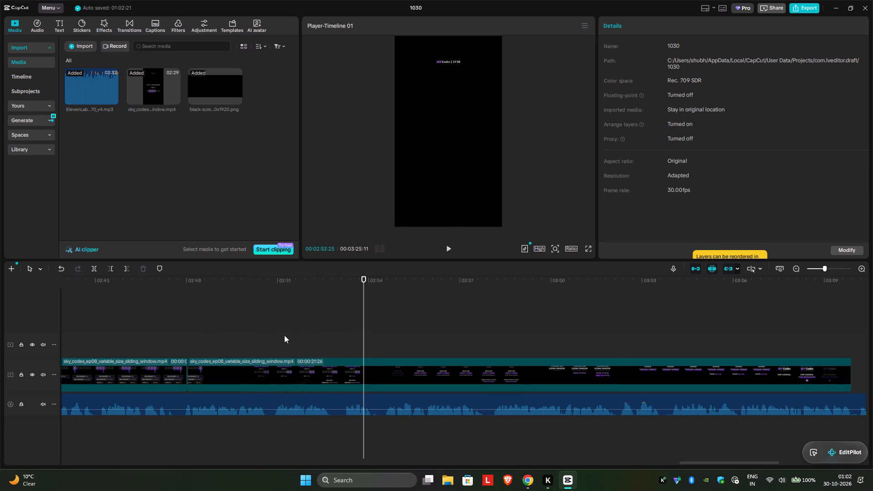
{"action": "key", "text": "space"}
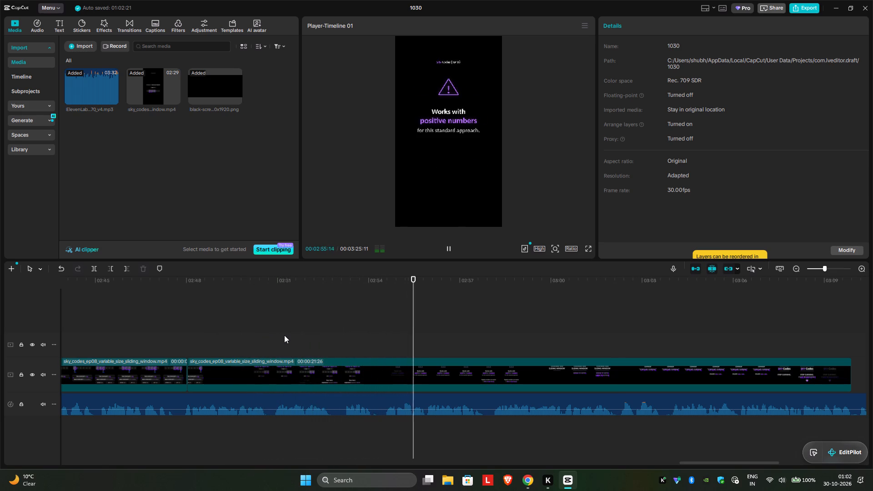
{"action": "left_click", "coordinate": [354, 345]}
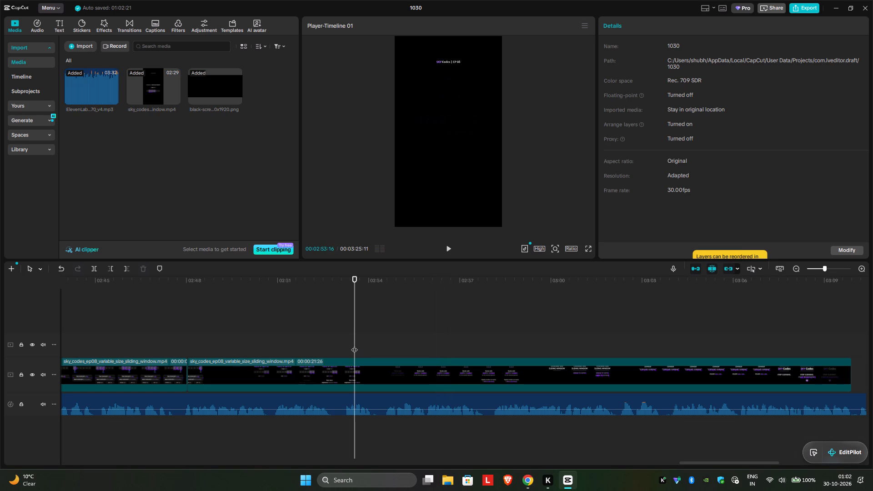
{"action": "left_click", "coordinate": [90, 266]}
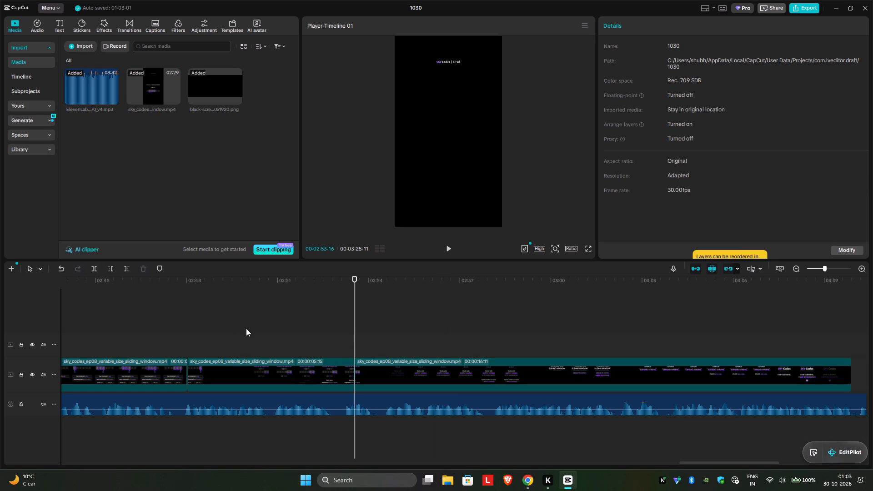
Play the positive numbers warning scene and split the clip at 00:02:59:10, on the blank frame before the VARIABLE SIZE SLIDING WINDOW title.
{"action": "key", "text": "space"}
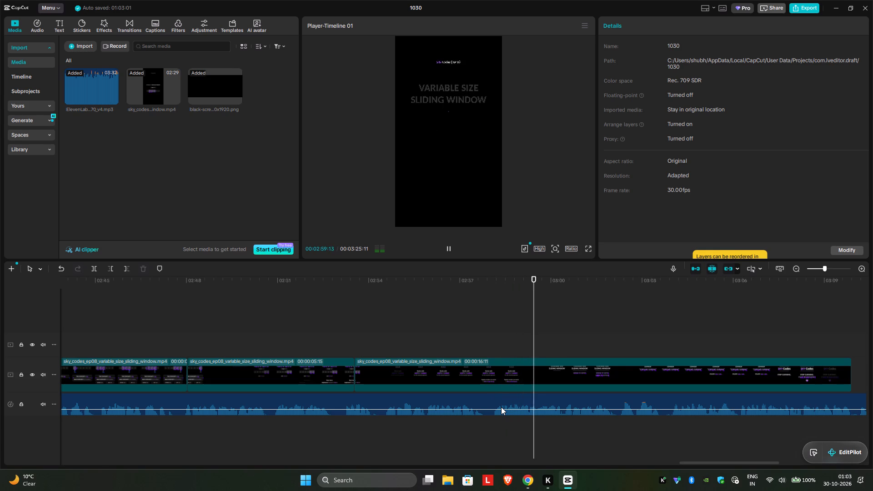
{"action": "key", "text": "space"}
{"action": "key", "text": "Left"}
{"action": "key", "text": "Left"}
{"action": "key", "text": "Left"}
{"action": "key", "text": "Left"}
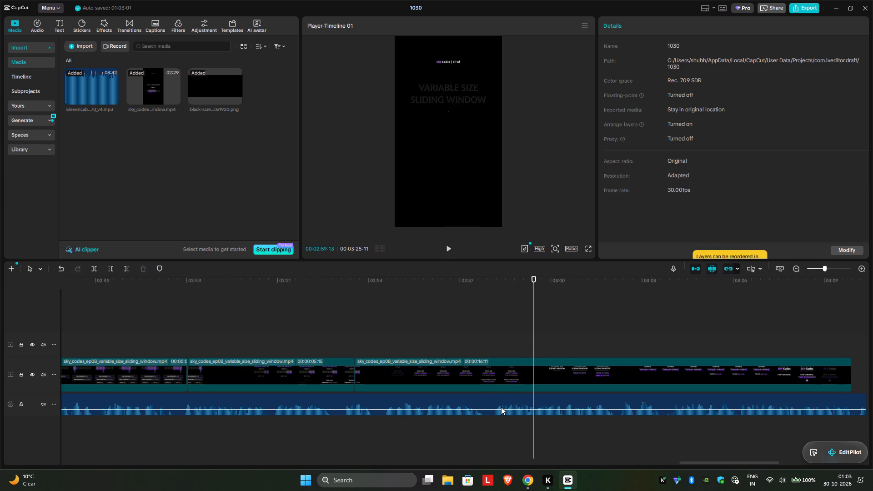
{"action": "key", "text": "Left"}
{"action": "key", "text": "Left"}
{"action": "key", "text": "Left"}
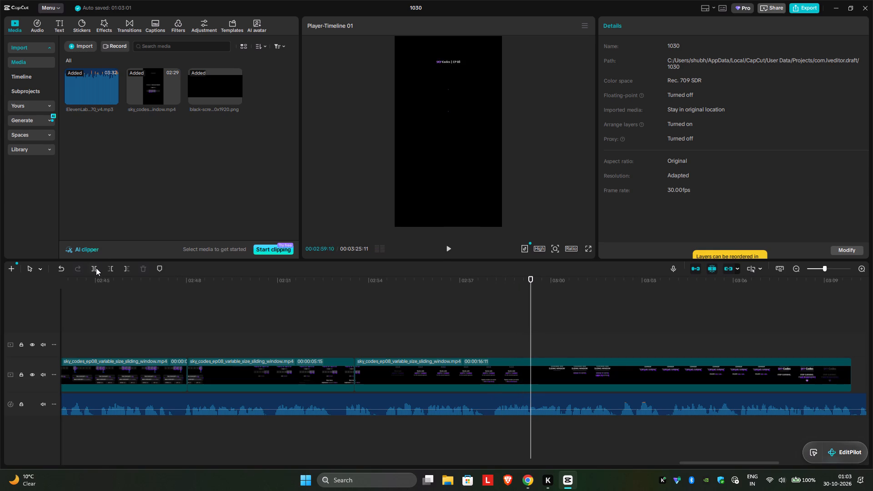
{"action": "left_click", "coordinate": [96, 268]}
Play the voice-over past the new cut, then slow the positive numbers warning clip down to 0.68x.
{"action": "left_click", "coordinate": [459, 376]}
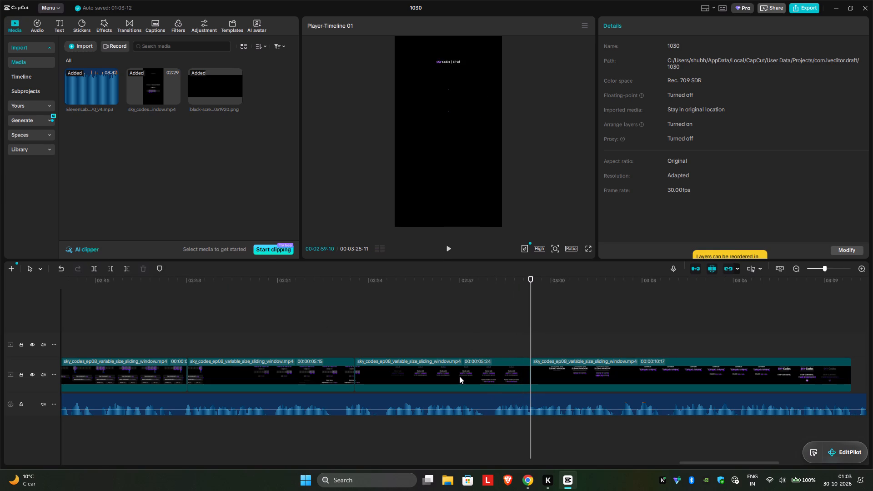
{"action": "key", "text": "space"}
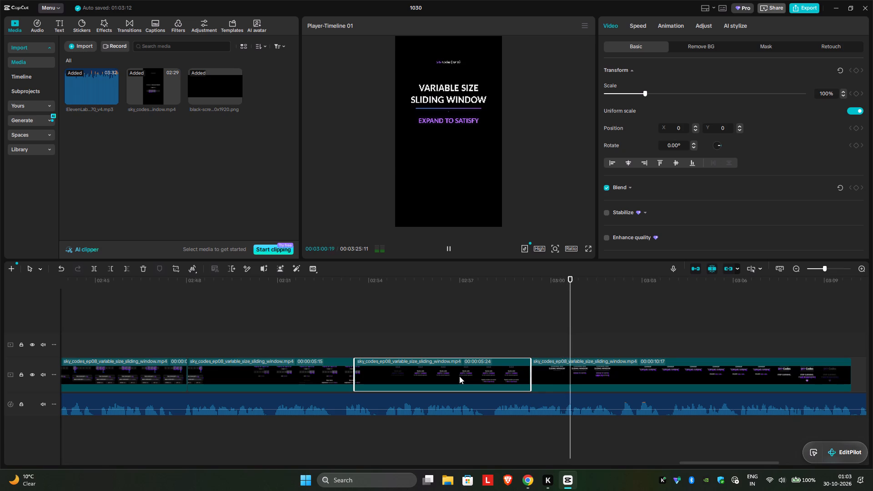
{"action": "key", "text": "space"}
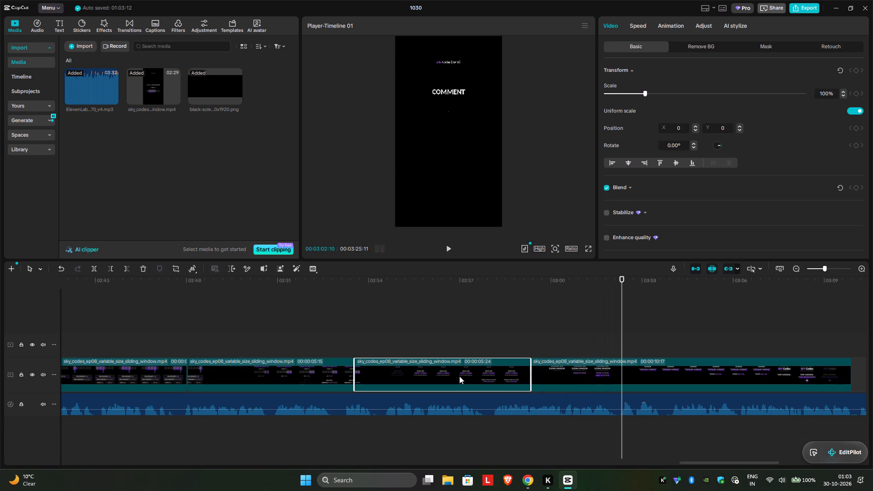
{"action": "left_click", "coordinate": [482, 373]}
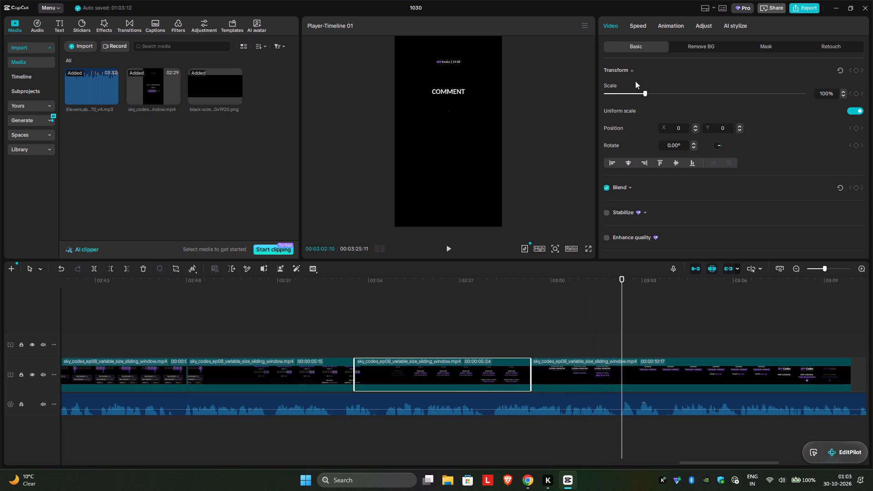
{"action": "left_click", "coordinate": [638, 21]}
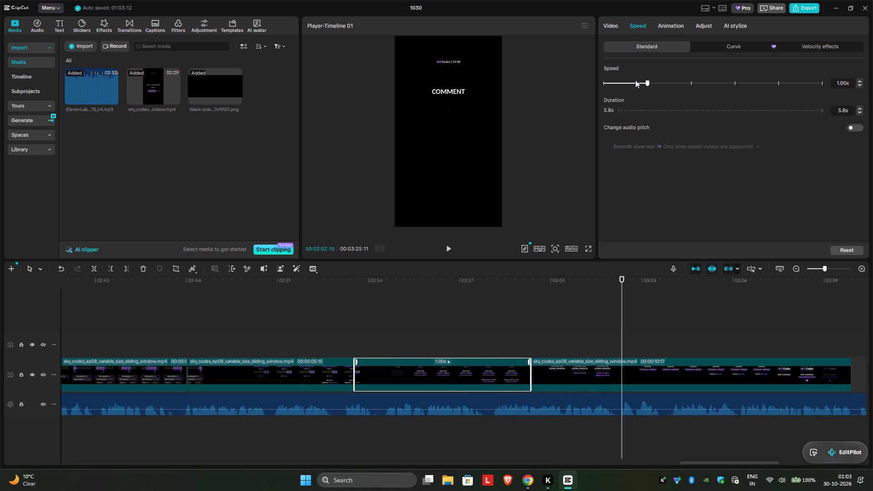
{"action": "left_click", "coordinate": [635, 80]}
{"action": "left_click_drag", "start_coordinate": [635, 80], "coordinate": [630, 81]}
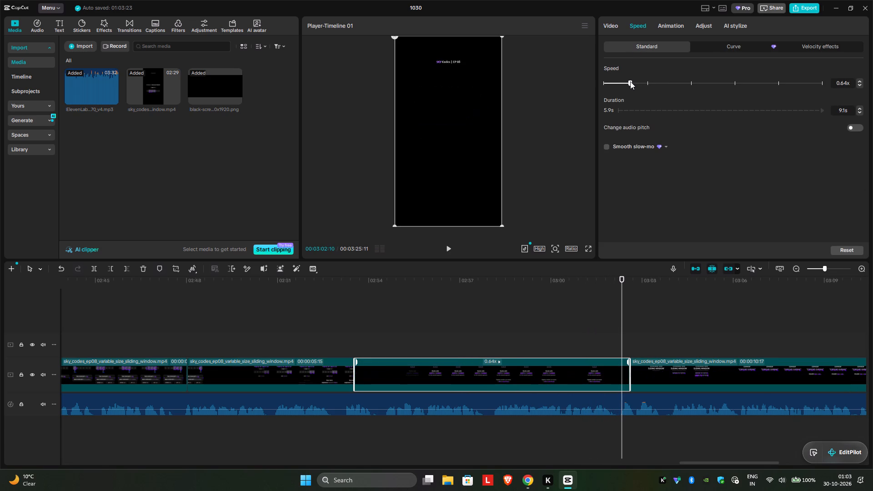
{"action": "left_click", "coordinate": [630, 81]}
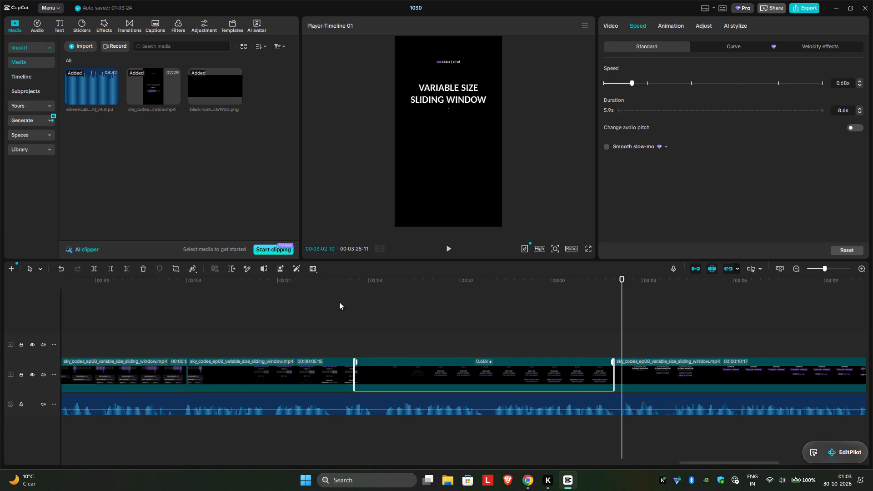
Play the slowed warning clip and the VARIABLE SIZE SLIDING WINDOW scene, and check the transition between them against the voice-over.
{"action": "left_click", "coordinate": [339, 302]}
{"action": "key", "text": "space"}
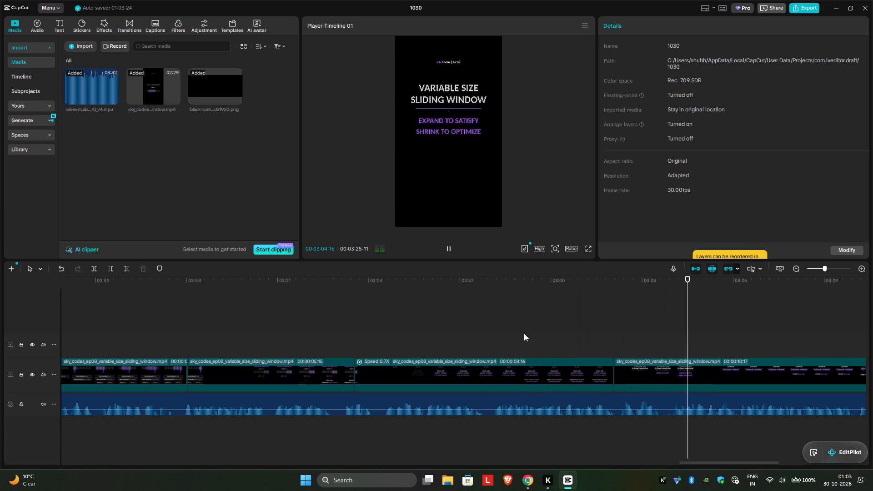
{"action": "key", "text": "b"}
{"action": "key", "text": "space"}
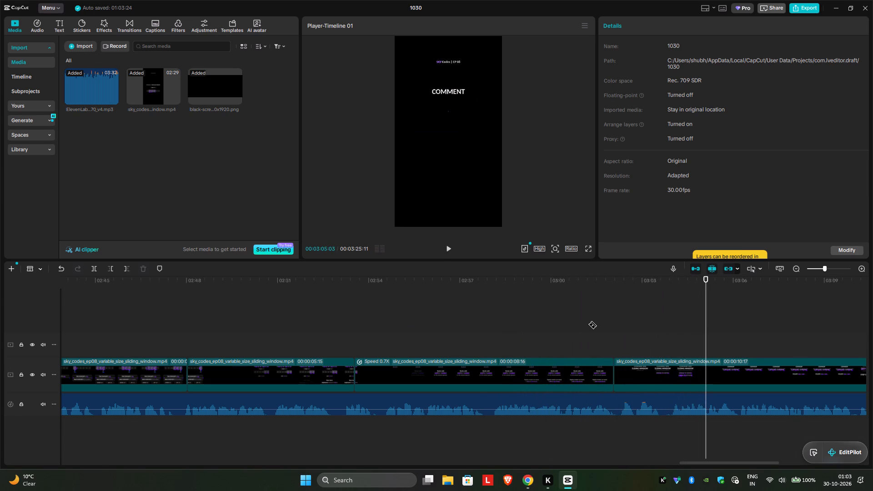
{"action": "left_click", "coordinate": [588, 324]}
{"action": "left_click_drag", "start_coordinate": [588, 324], "coordinate": [609, 325]}
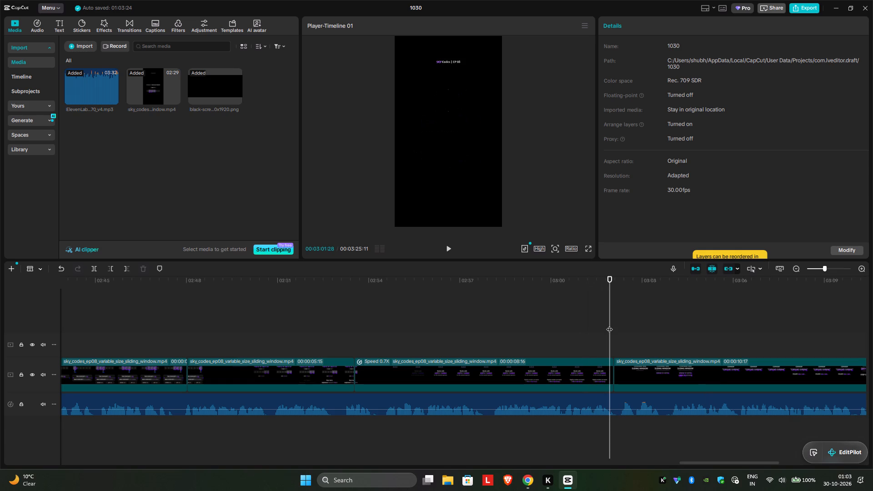
{"action": "double_click", "coordinate": [613, 325]}
{"action": "left_click_drag", "start_coordinate": [613, 325], "coordinate": [625, 326]}
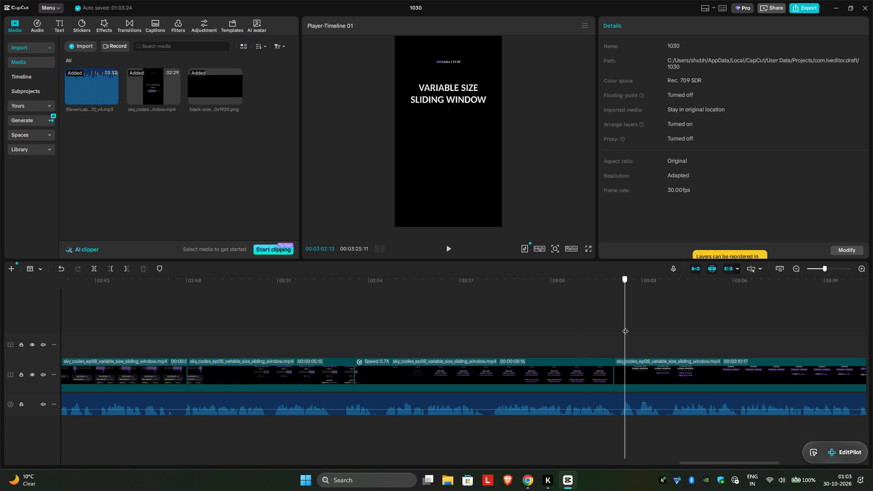
{"action": "left_click_drag", "start_coordinate": [625, 326], "coordinate": [631, 327]}
{"action": "key", "text": "space"}
{"action": "key", "text": "space"}
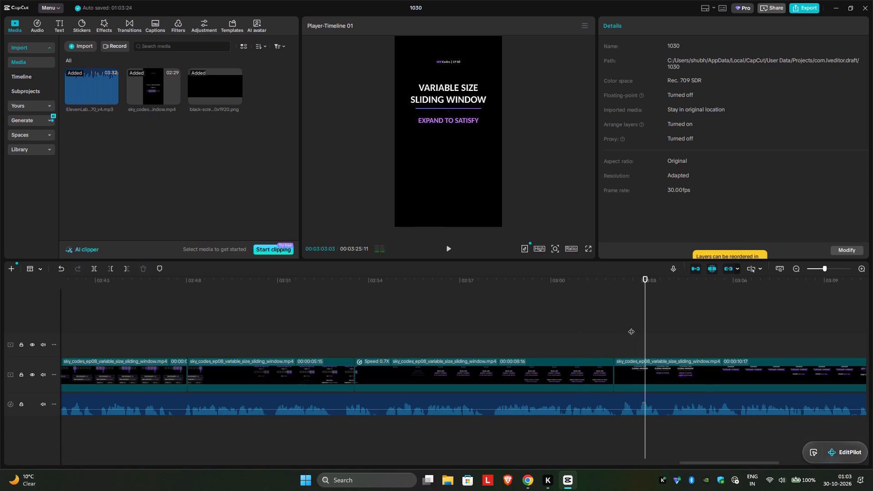
{"action": "left_click", "coordinate": [630, 317]}
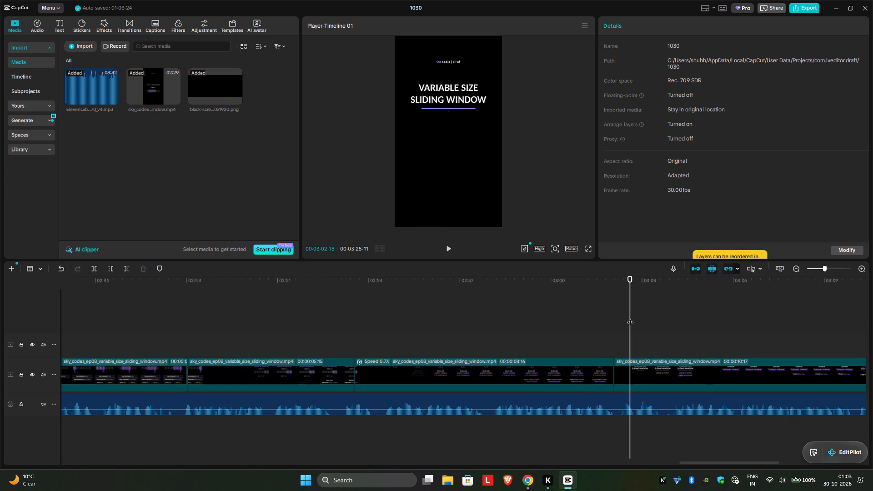
{"action": "left_click_drag", "start_coordinate": [630, 317], "coordinate": [638, 319]}
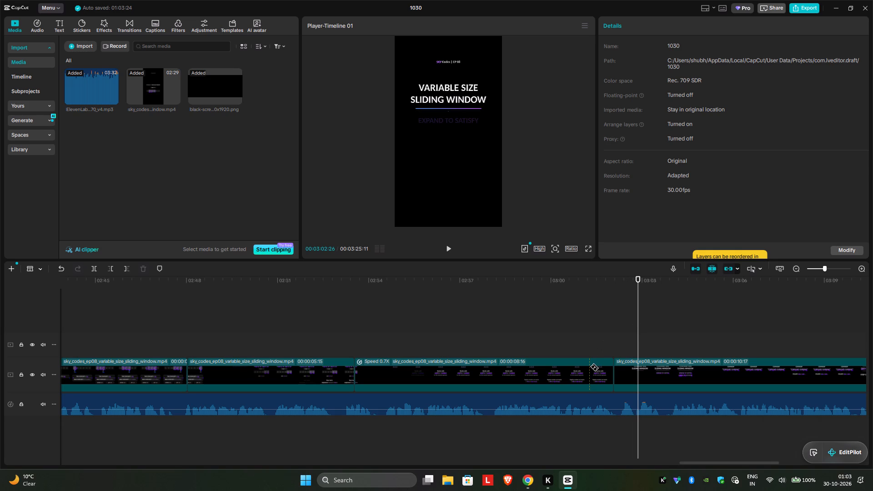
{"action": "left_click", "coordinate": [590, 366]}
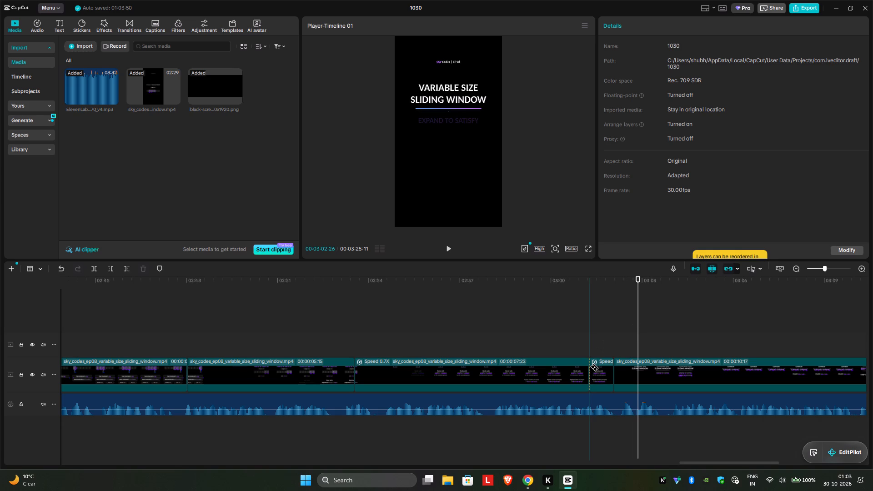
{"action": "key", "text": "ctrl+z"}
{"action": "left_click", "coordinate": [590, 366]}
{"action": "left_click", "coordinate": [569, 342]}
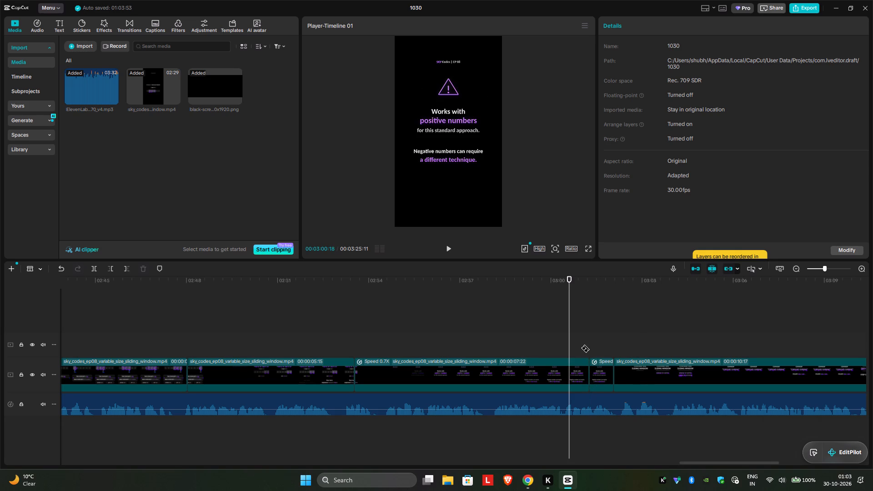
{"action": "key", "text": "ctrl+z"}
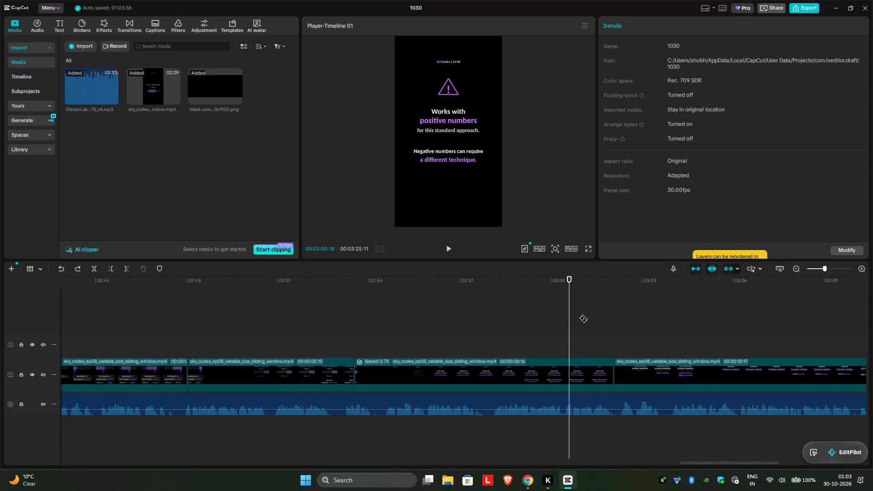
Replay the end of the warning scene and the VARIABLE SIZE SLIDING WINDOW scene, and park the playhead at 00:03:01:09.
{"action": "type", "text": "vb b"}
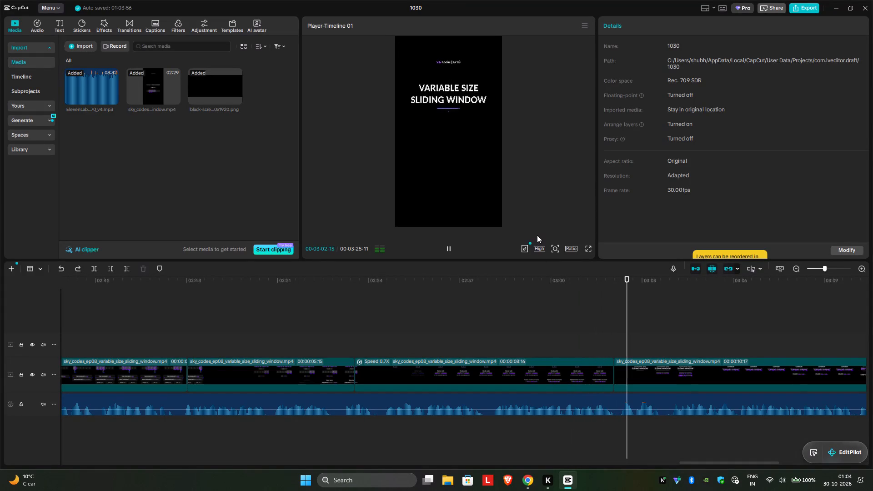
{"action": "left_click", "coordinate": [538, 236]}
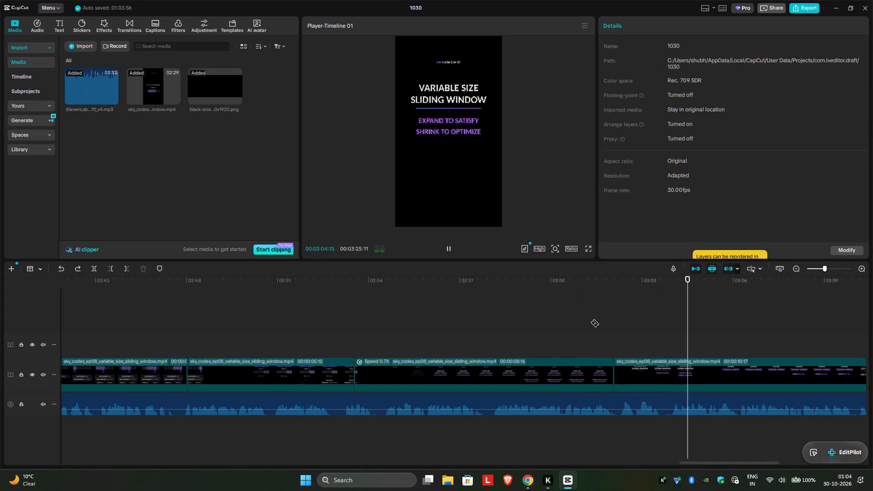
{"action": "left_click", "coordinate": [590, 322]}
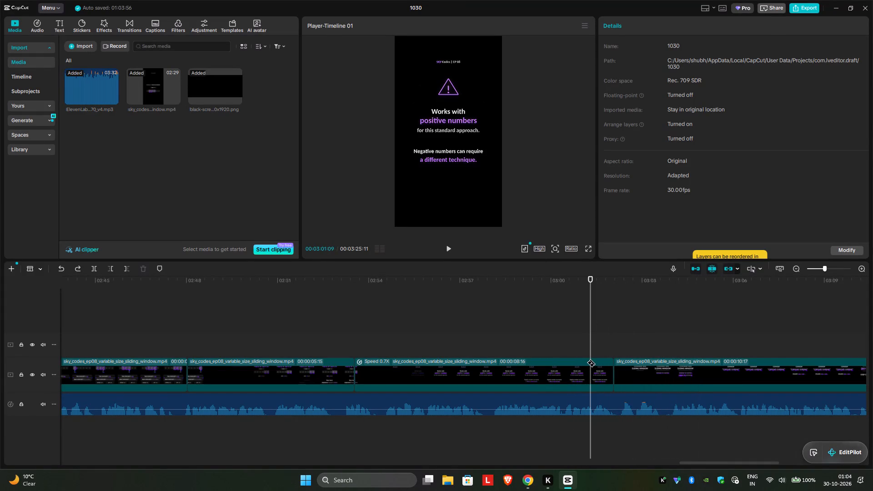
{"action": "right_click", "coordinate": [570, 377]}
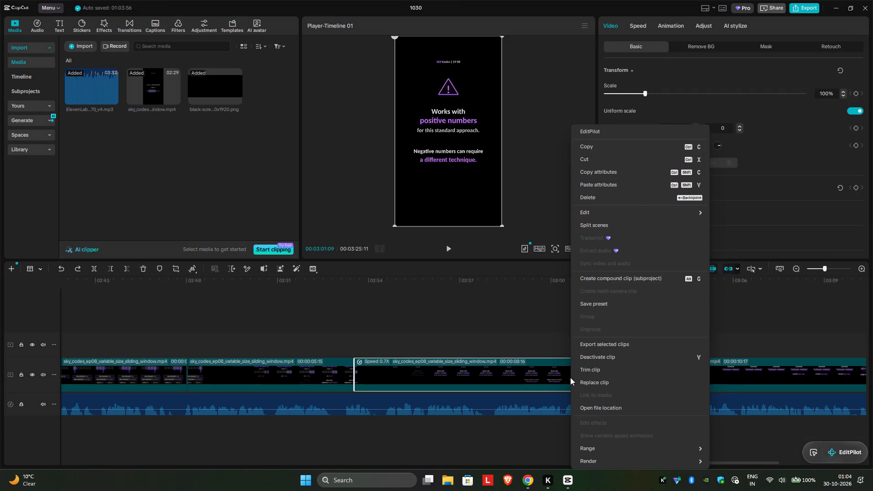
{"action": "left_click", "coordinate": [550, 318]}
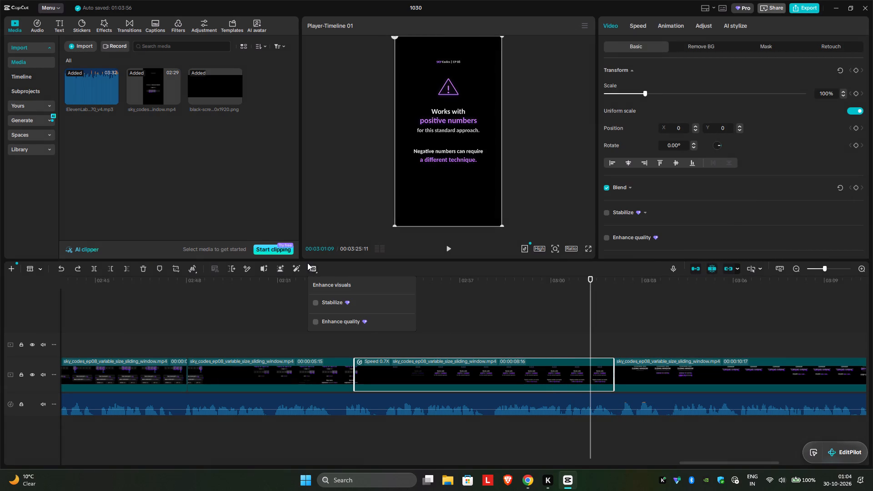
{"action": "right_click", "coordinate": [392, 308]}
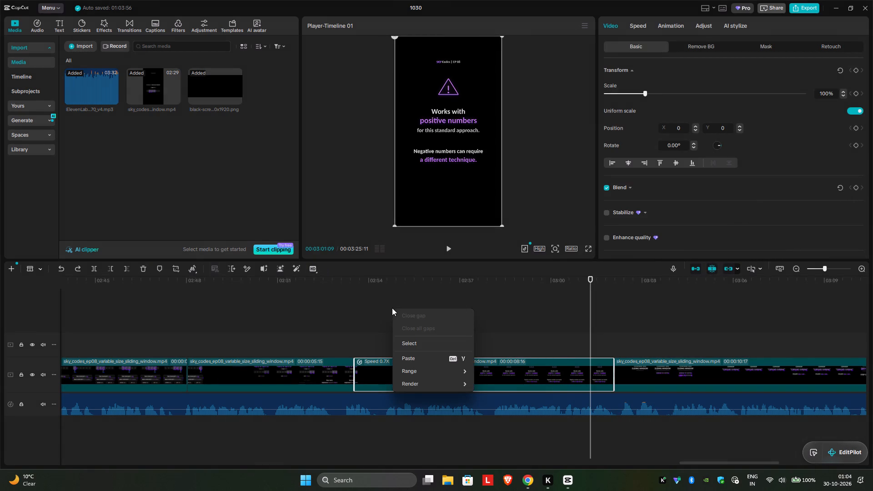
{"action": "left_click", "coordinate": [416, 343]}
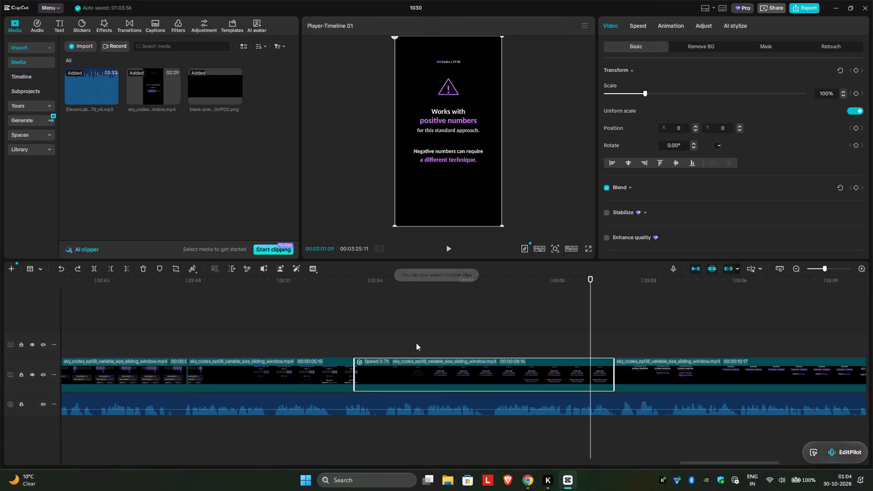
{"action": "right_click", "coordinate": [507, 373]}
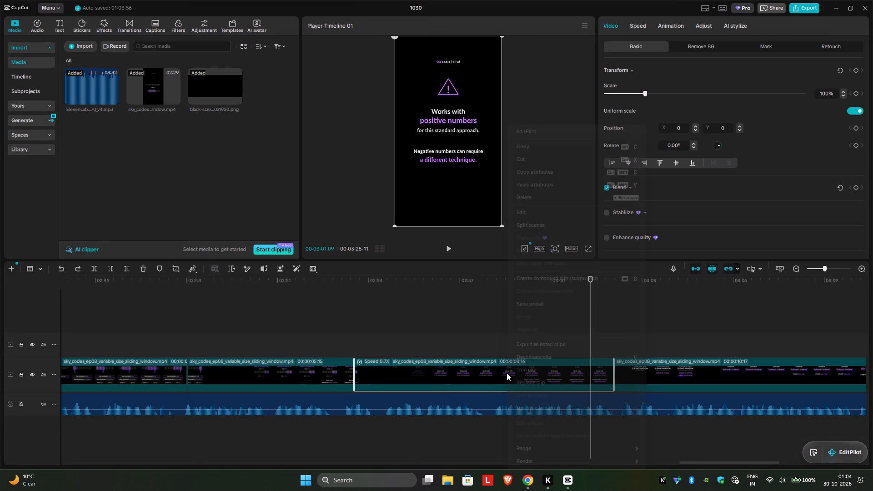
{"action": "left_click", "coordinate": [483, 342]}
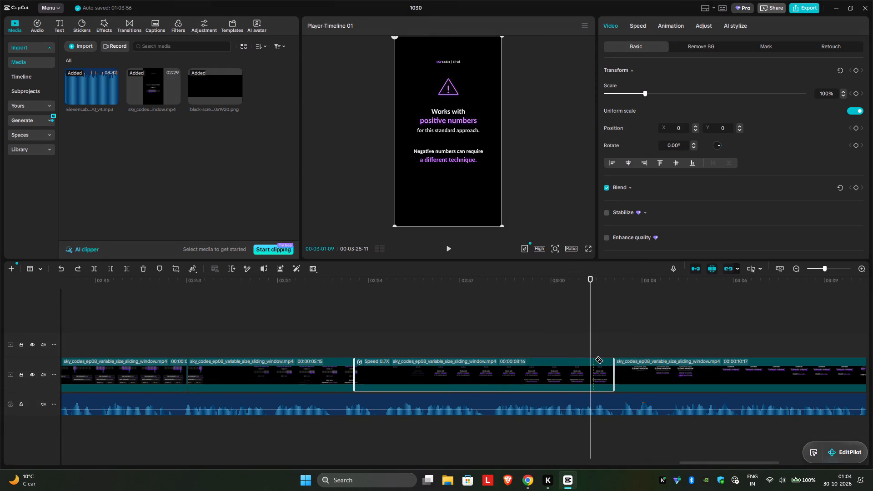
Play the transition into the VARIABLE SIZE SLIDING WINDOW title and slow the positive numbers warning clip to 0.63x.
{"action": "key", "text": "space"}
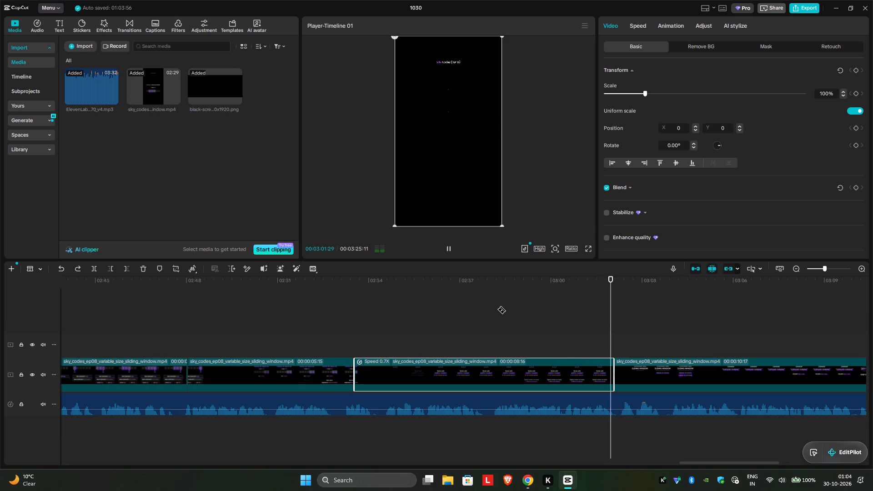
{"action": "key", "text": "space"}
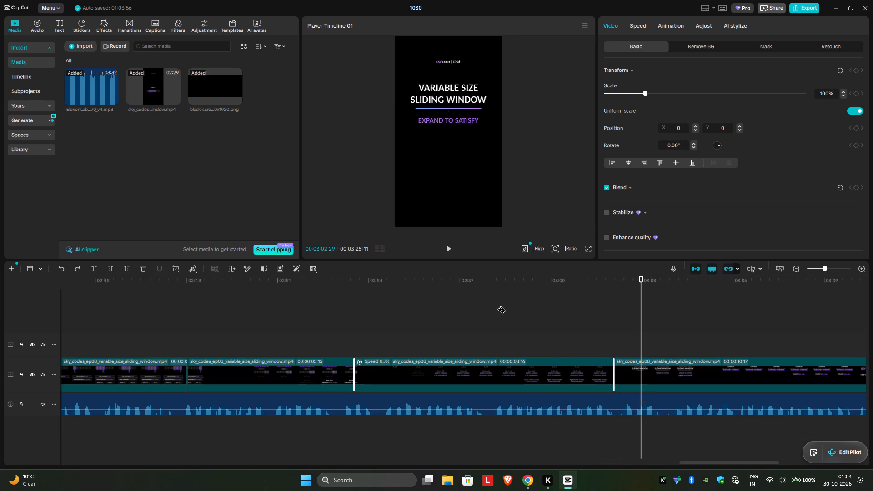
{"action": "key", "text": "Left"}
{"action": "key", "text": "Left"}
{"action": "key", "text": "Left"}
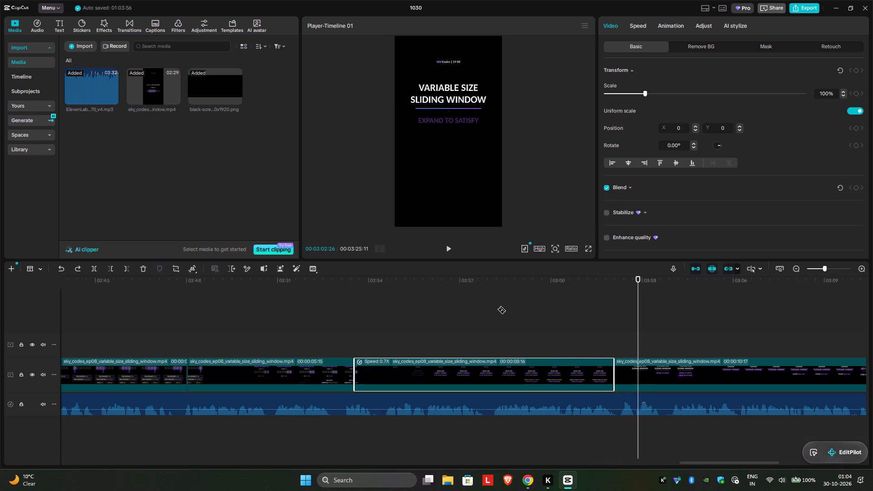
{"action": "left_click", "coordinate": [637, 26]}
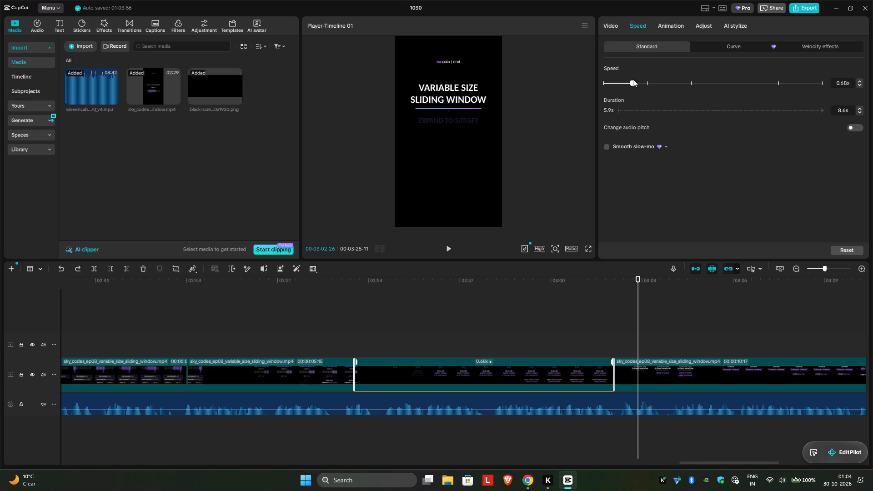
{"action": "left_click_drag", "start_coordinate": [633, 79], "coordinate": [628, 81]}
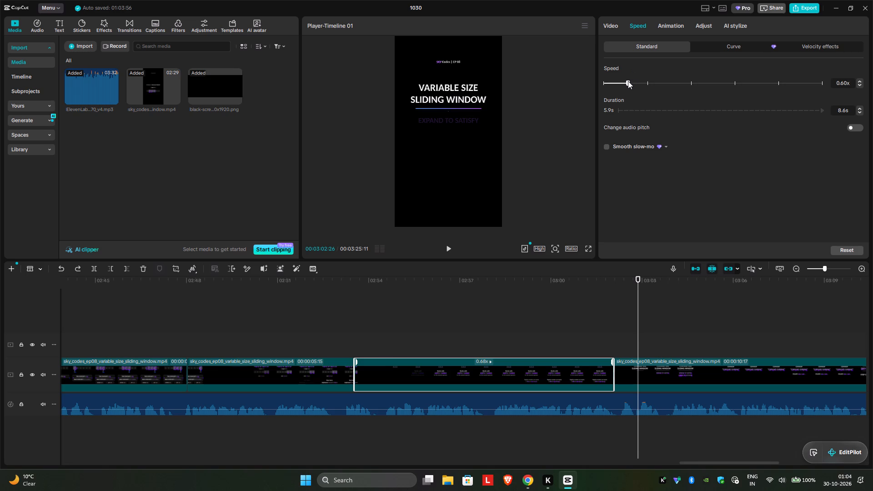
{"action": "left_click_drag", "start_coordinate": [628, 81], "coordinate": [627, 81]}
{"action": "left_click", "coordinate": [627, 81]}
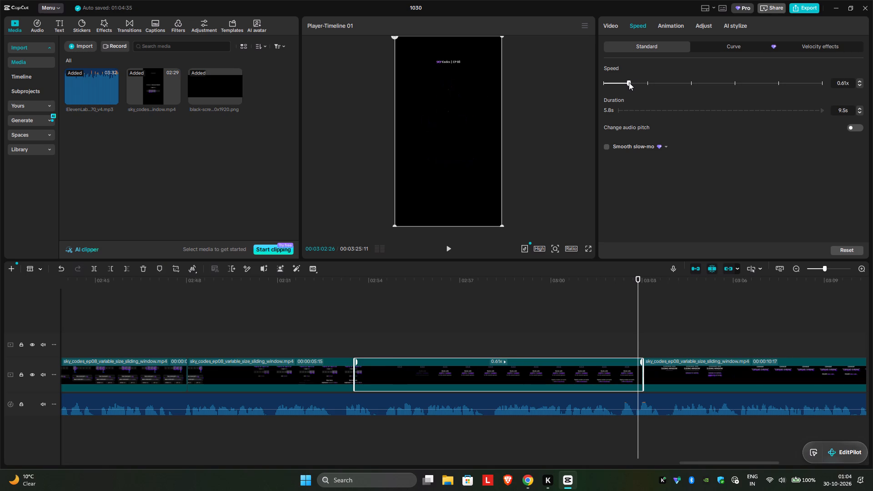
{"action": "left_click", "coordinate": [629, 82]}
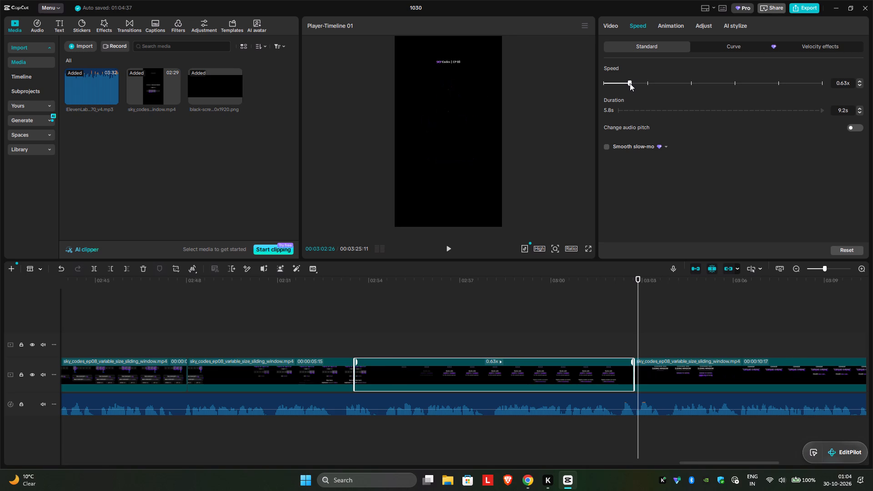
Play the title, comment and SKY Codes closing scenes through to the end of the footage, checking them against the voice-over.
{"action": "left_click", "coordinate": [416, 321]}
{"action": "key", "text": "space"}
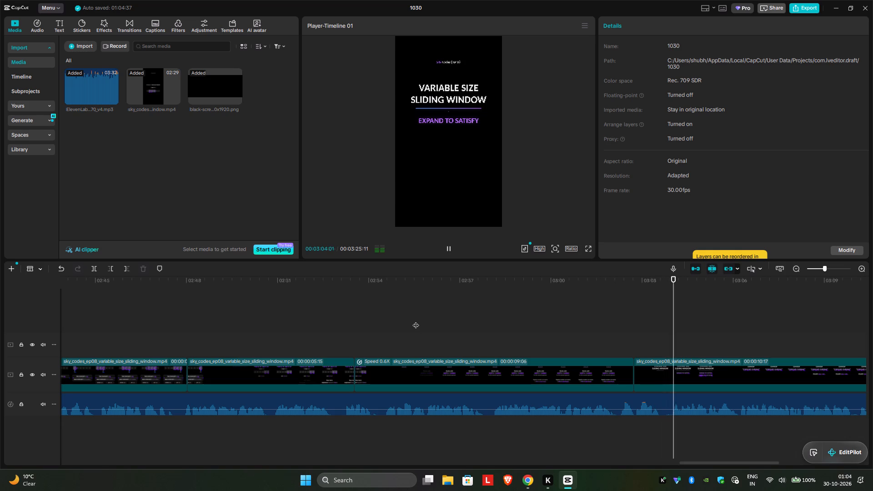
{"action": "scroll", "coordinate": [456, 322], "scroll_direction": "left", "scroll_amount": 1}
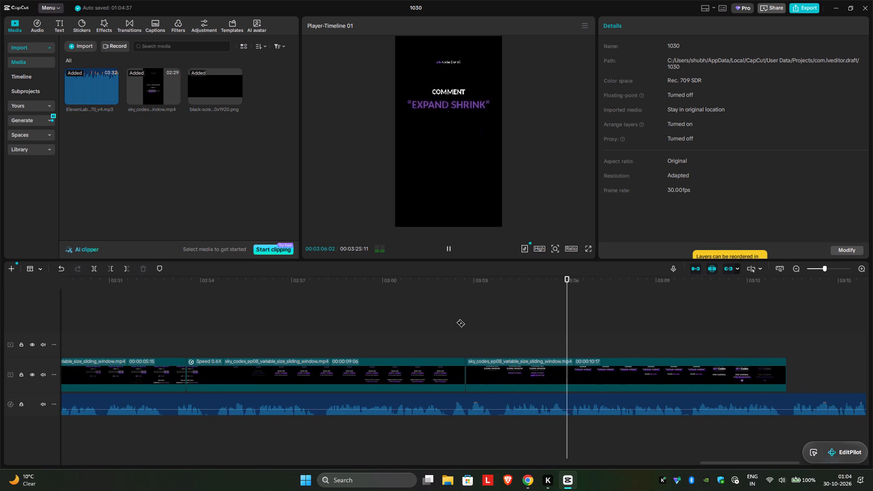
{"action": "scroll", "coordinate": [456, 322], "scroll_direction": "left", "scroll_amount": 1}
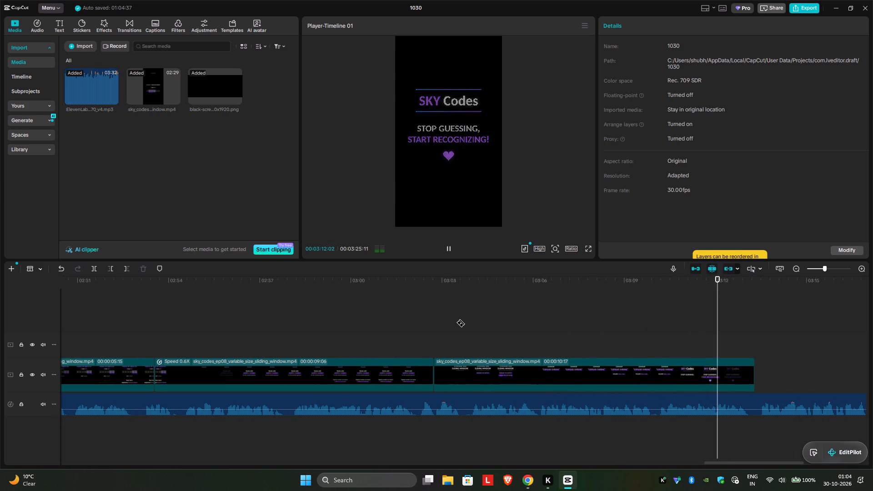
{"action": "key", "text": "space"}
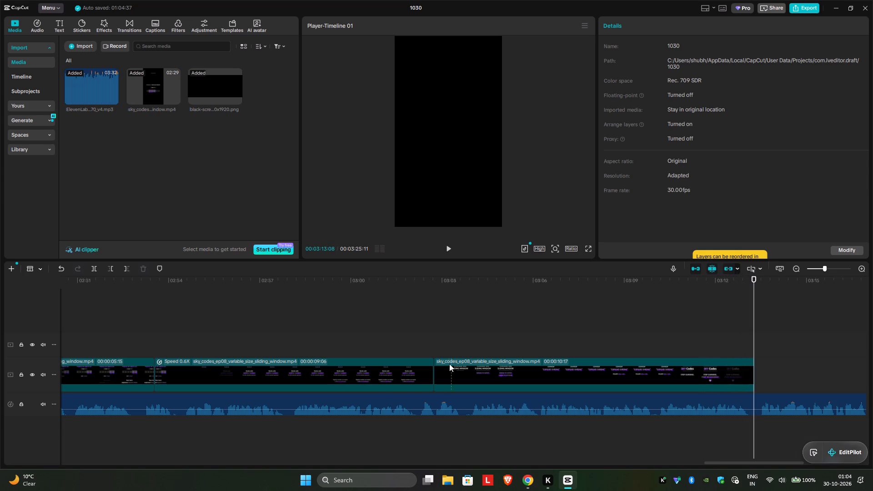
Replay the VARIABLE SIZE SLIDING WINDOW title and split the closing clip at 00:03:05:14, on the blank frame before the comment scene.
{"action": "left_click", "coordinate": [434, 333]}
{"action": "key", "text": "space"}
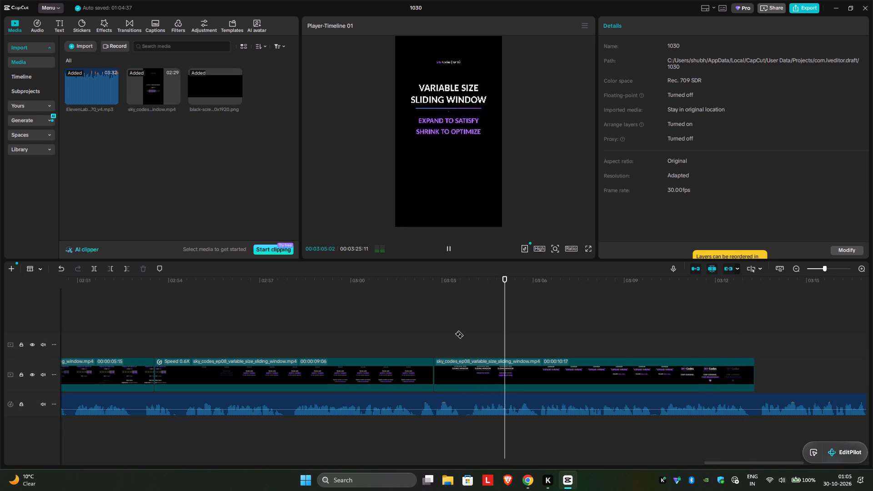
{"action": "key", "text": "space"}
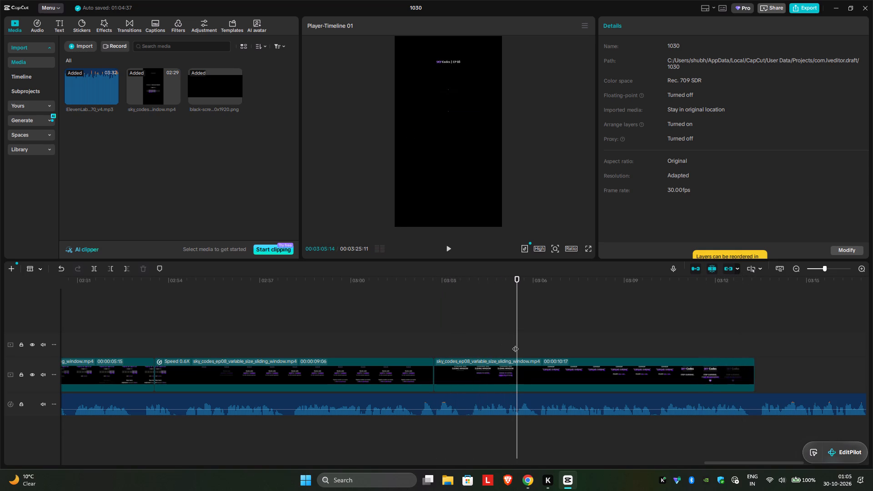
{"action": "left_click", "coordinate": [519, 361]}
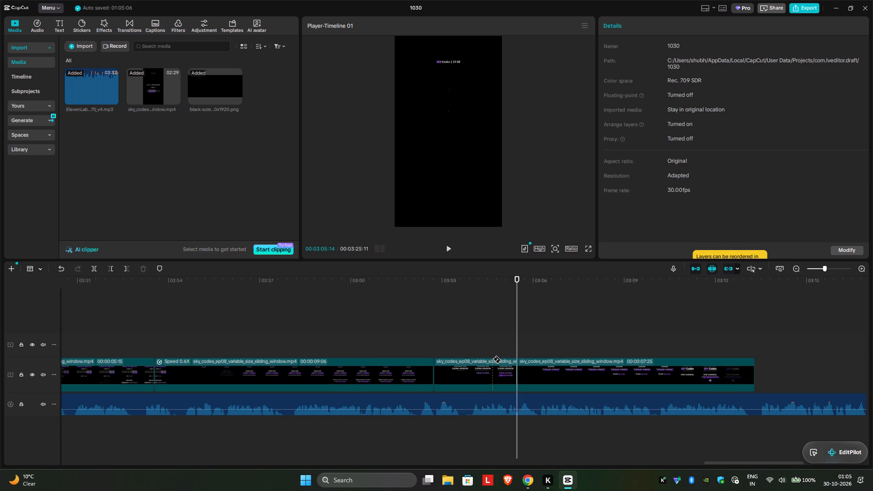
Slow the separated VARIABLE SIZE SLIDING WINDOW title clip to 0.83x.
{"action": "right_click", "coordinate": [487, 375]}
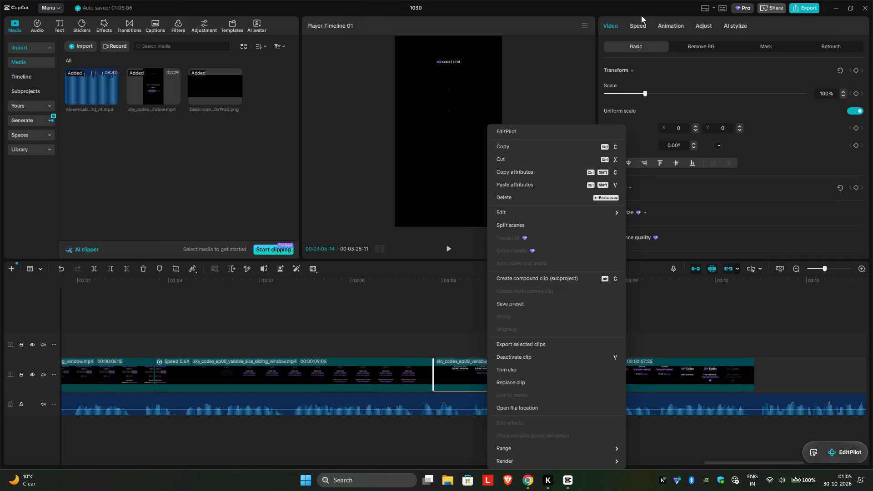
{"action": "left_click", "coordinate": [636, 24]}
{"action": "left_click", "coordinate": [638, 25]}
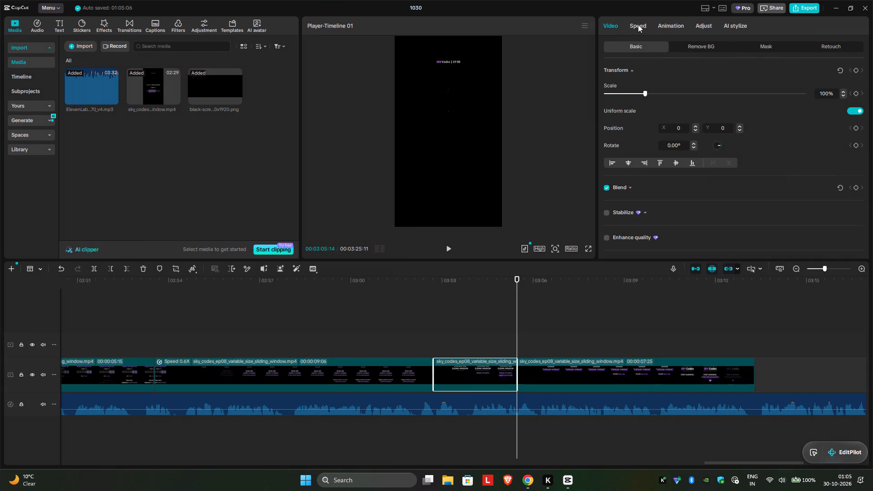
{"action": "double_click", "coordinate": [639, 80]}
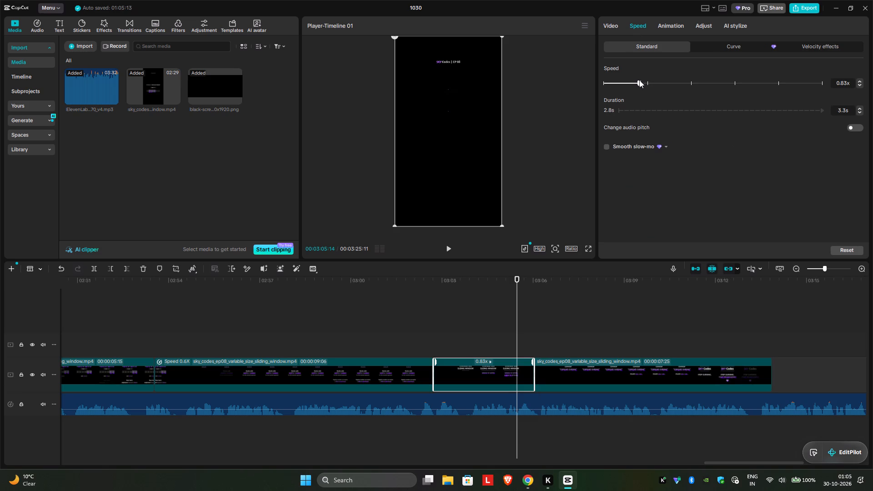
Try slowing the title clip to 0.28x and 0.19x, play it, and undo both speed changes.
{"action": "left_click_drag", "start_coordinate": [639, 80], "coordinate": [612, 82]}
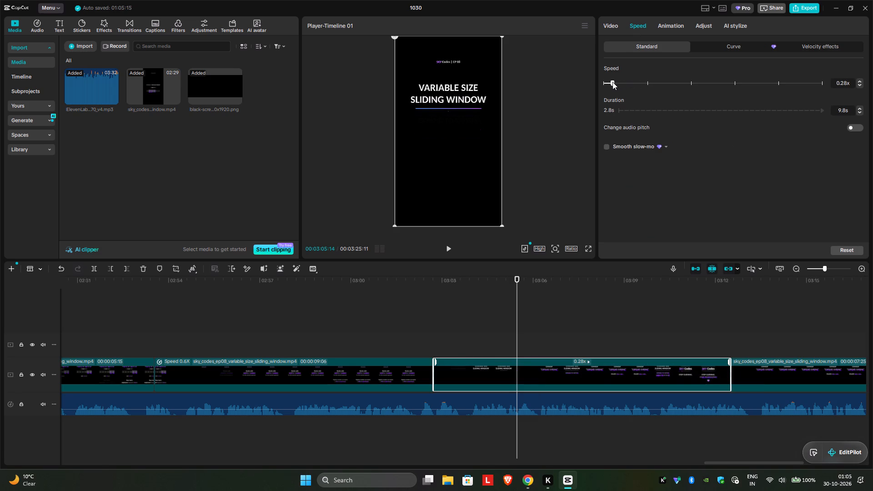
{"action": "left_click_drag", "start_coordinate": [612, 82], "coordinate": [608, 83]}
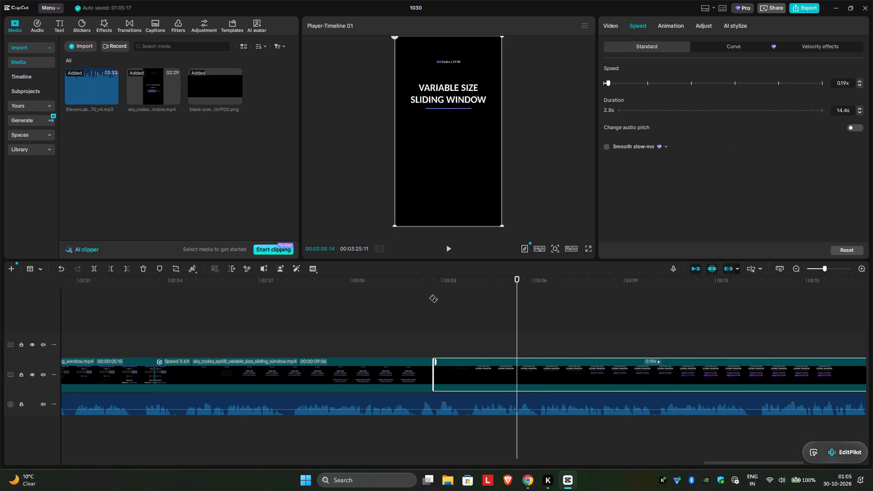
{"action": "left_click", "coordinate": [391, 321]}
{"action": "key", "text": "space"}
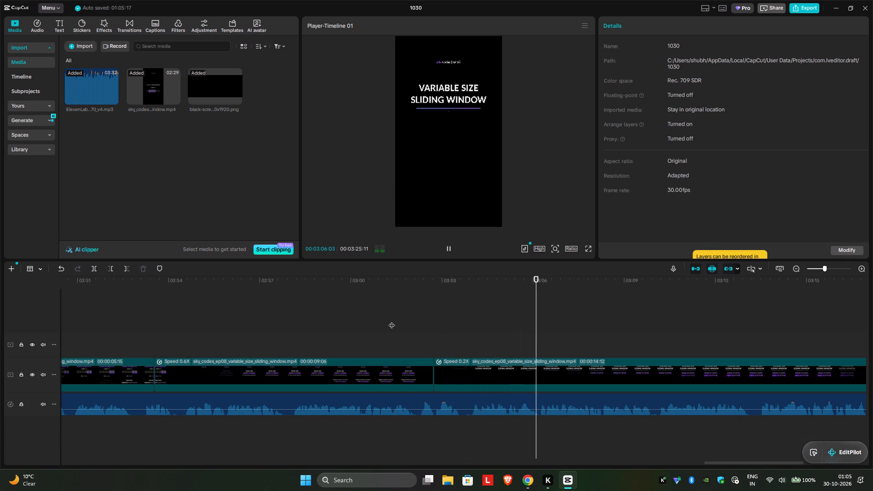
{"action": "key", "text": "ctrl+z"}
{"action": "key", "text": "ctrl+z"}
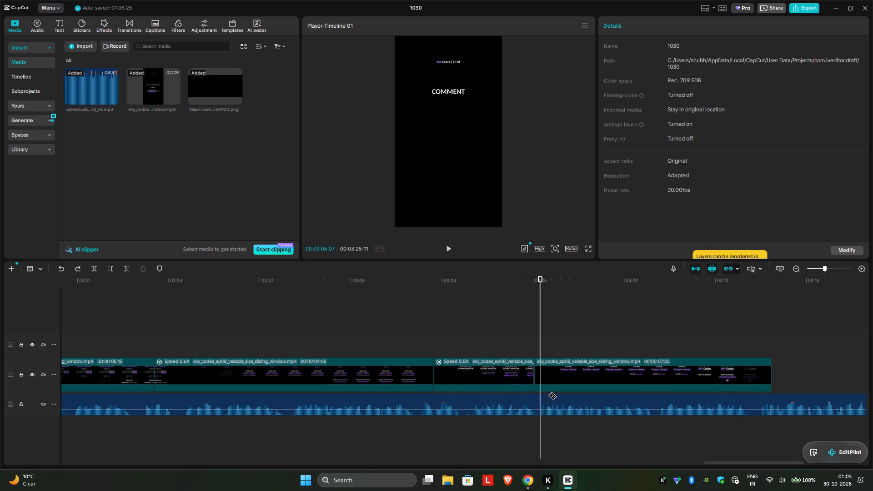
Split the title clip at 00:03:04:29 and 00:03:05:13 to isolate the section where both the EXPAND and SHRINK lines are shown.
{"action": "left_click", "coordinate": [480, 336]}
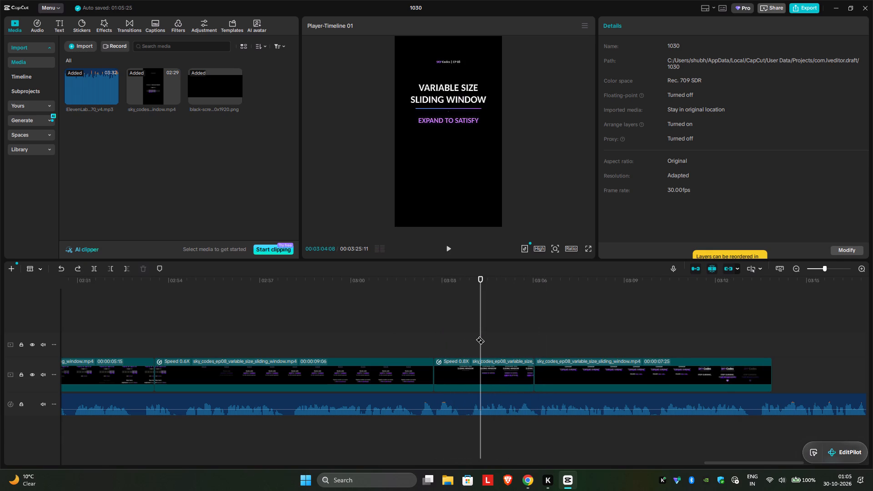
{"action": "left_click_drag", "start_coordinate": [480, 336], "coordinate": [493, 338]}
{"action": "left_click_drag", "start_coordinate": [493, 338], "coordinate": [499, 339]}
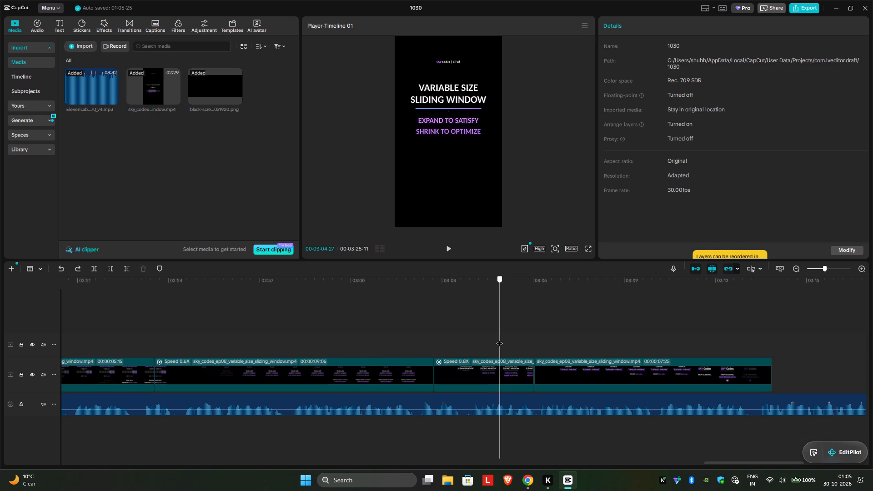
{"action": "left_click_drag", "start_coordinate": [499, 339], "coordinate": [502, 339]}
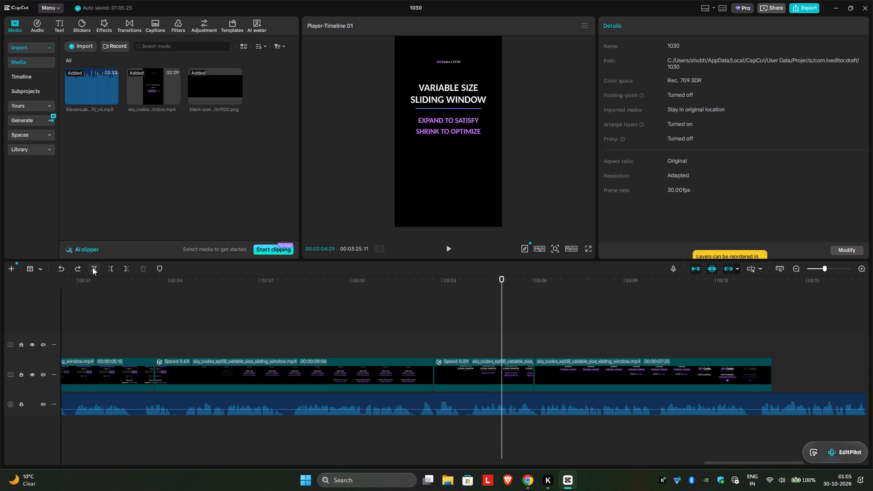
{"action": "left_click", "coordinate": [92, 267]}
{"action": "left_click_drag", "start_coordinate": [500, 309], "coordinate": [502, 309]}
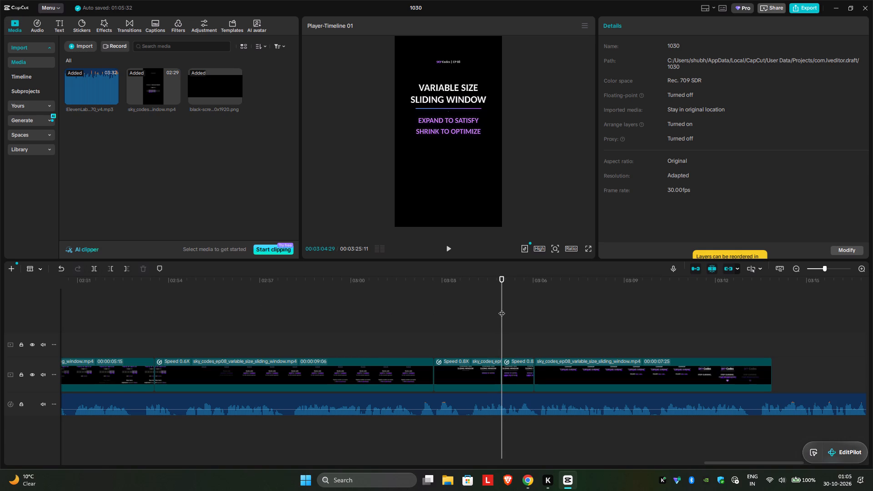
{"action": "left_click_drag", "start_coordinate": [502, 309], "coordinate": [516, 310]}
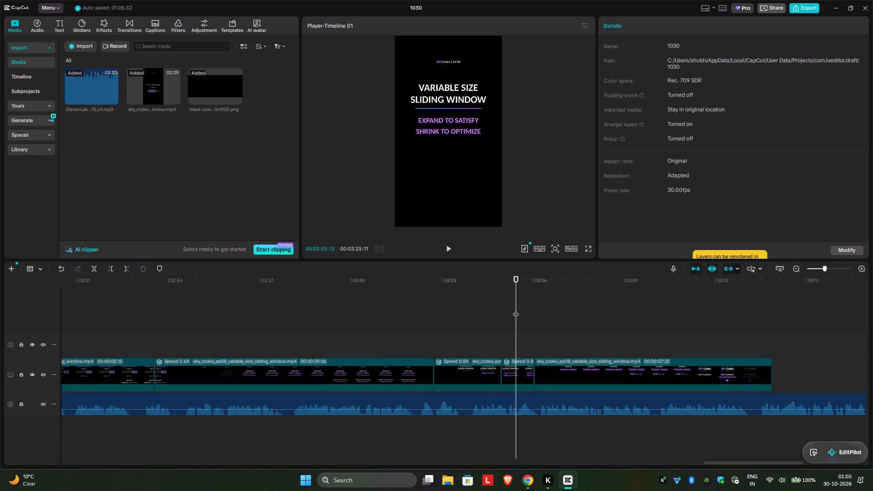
{"action": "left_click", "coordinate": [91, 268]}
Slow the isolated section showing EXPAND TO SATISFY and SHRINK TO OPTIMIZE to 0.10x.
{"action": "right_click", "coordinate": [502, 379]}
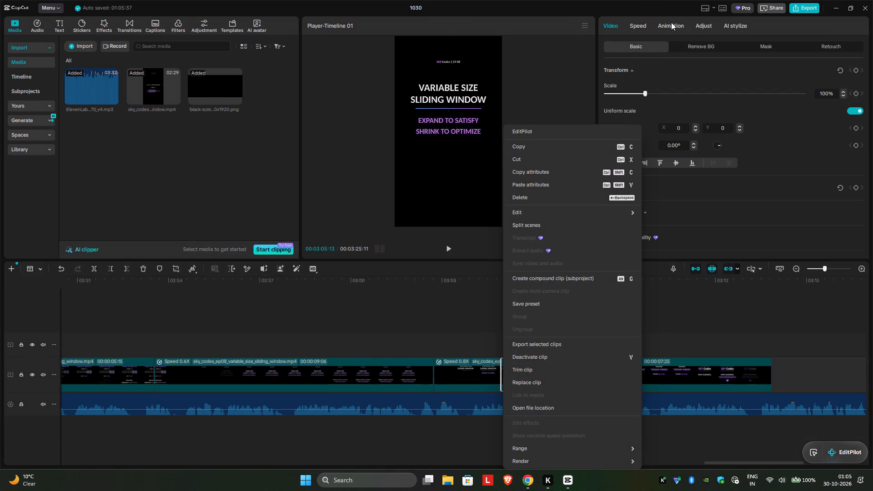
{"action": "left_click", "coordinate": [640, 28]}
{"action": "left_click", "coordinate": [640, 28]}
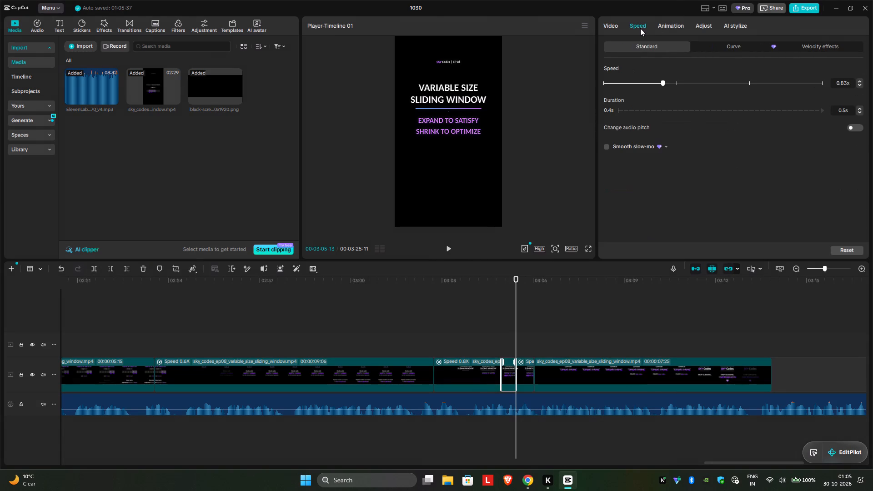
{"action": "left_click_drag", "start_coordinate": [637, 80], "coordinate": [597, 85]}
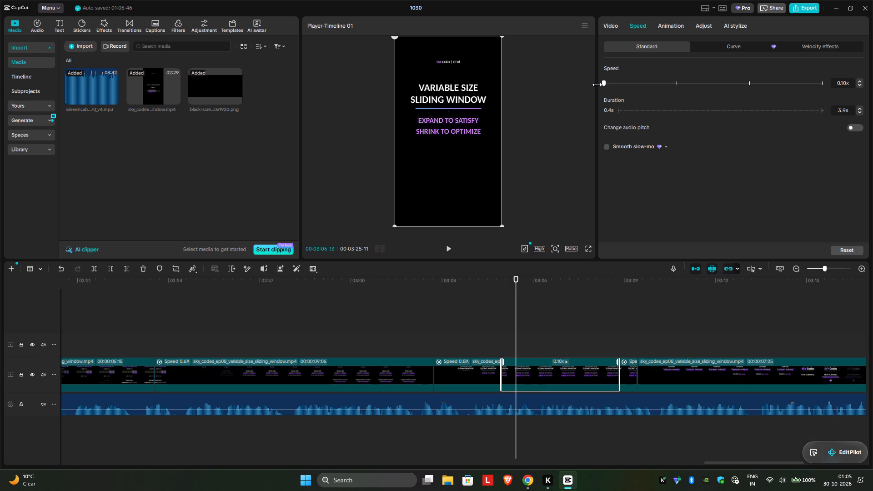
Paste a copy of the 0.10x title section on the track above at 00:03:06:24.
{"action": "right_click", "coordinate": [545, 377]}
{"action": "left_click", "coordinate": [591, 147]}
{"action": "left_click", "coordinate": [557, 334]}
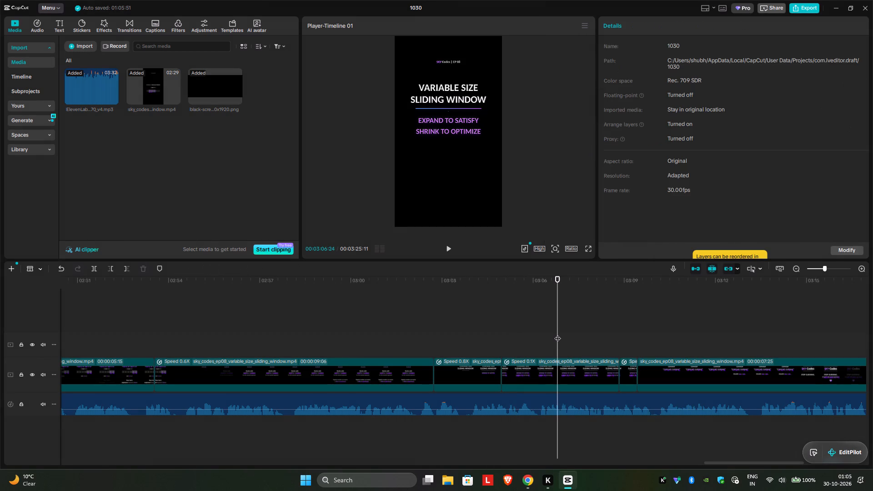
{"action": "key", "text": "ctrl+v"}
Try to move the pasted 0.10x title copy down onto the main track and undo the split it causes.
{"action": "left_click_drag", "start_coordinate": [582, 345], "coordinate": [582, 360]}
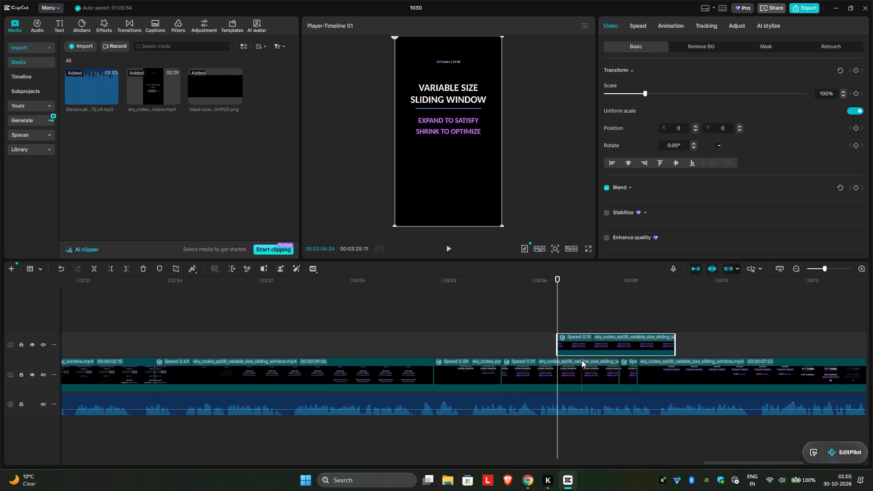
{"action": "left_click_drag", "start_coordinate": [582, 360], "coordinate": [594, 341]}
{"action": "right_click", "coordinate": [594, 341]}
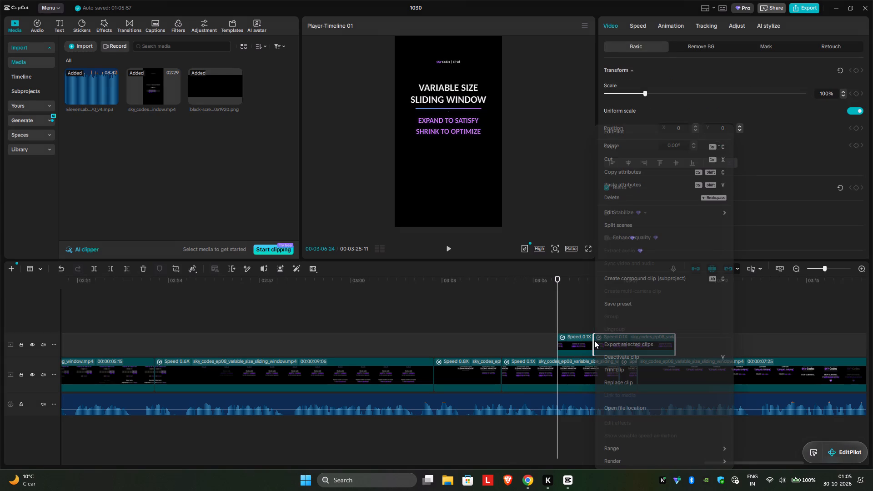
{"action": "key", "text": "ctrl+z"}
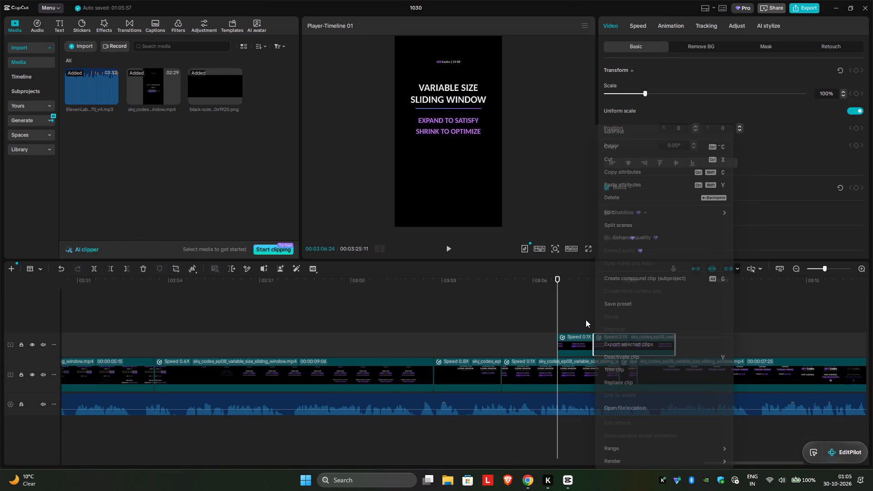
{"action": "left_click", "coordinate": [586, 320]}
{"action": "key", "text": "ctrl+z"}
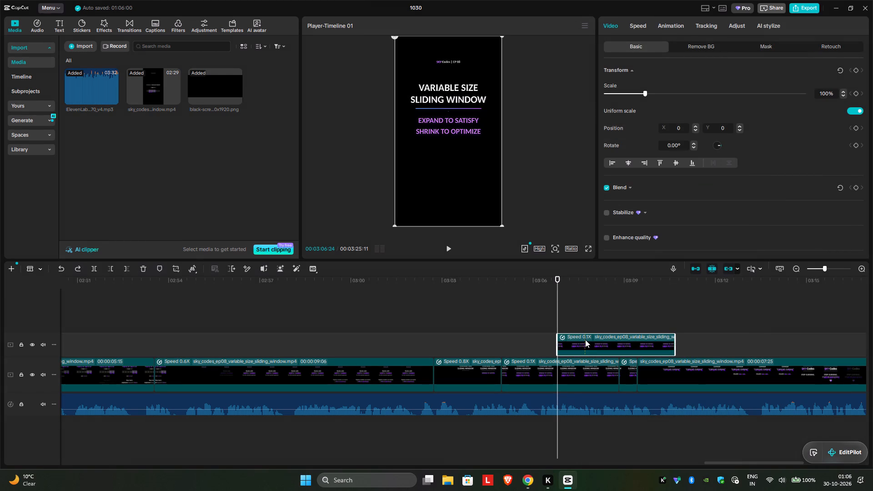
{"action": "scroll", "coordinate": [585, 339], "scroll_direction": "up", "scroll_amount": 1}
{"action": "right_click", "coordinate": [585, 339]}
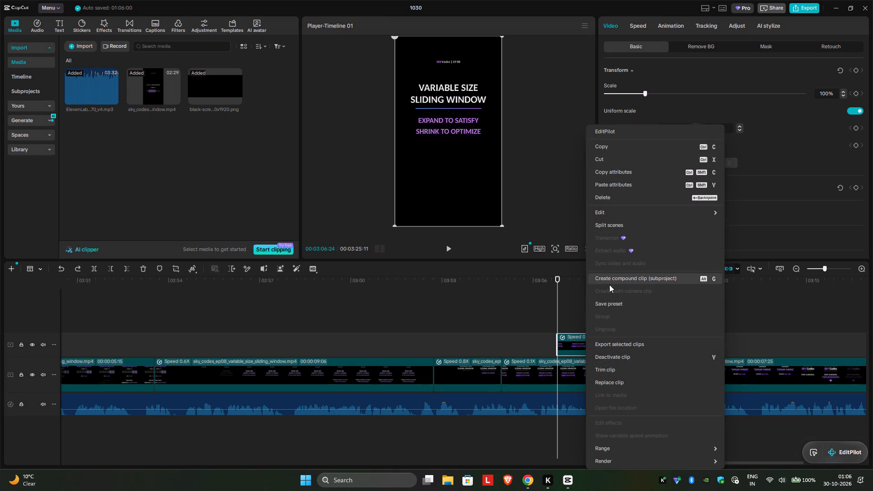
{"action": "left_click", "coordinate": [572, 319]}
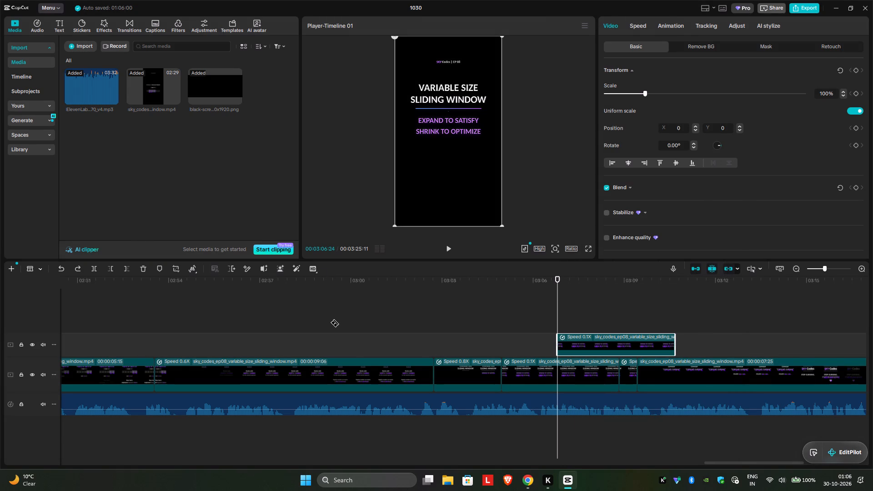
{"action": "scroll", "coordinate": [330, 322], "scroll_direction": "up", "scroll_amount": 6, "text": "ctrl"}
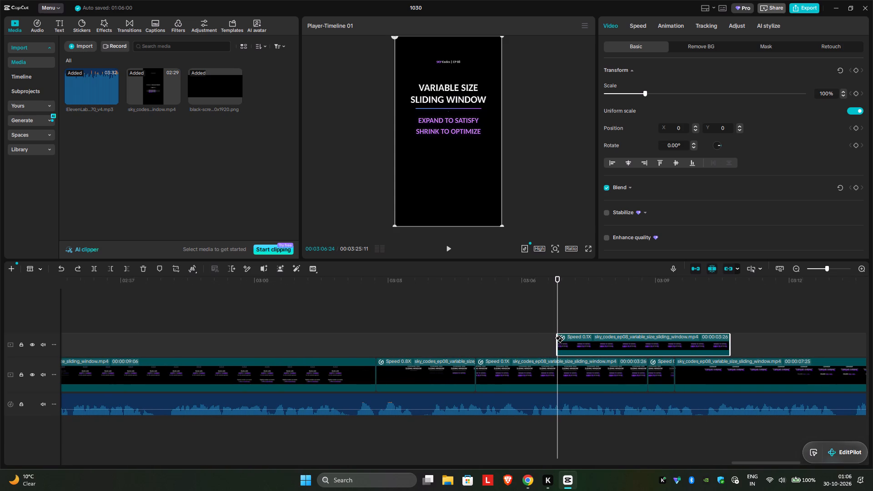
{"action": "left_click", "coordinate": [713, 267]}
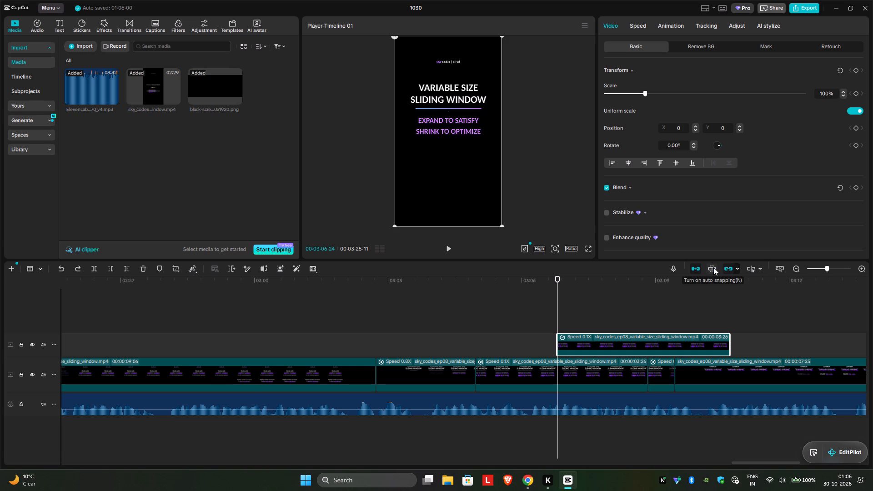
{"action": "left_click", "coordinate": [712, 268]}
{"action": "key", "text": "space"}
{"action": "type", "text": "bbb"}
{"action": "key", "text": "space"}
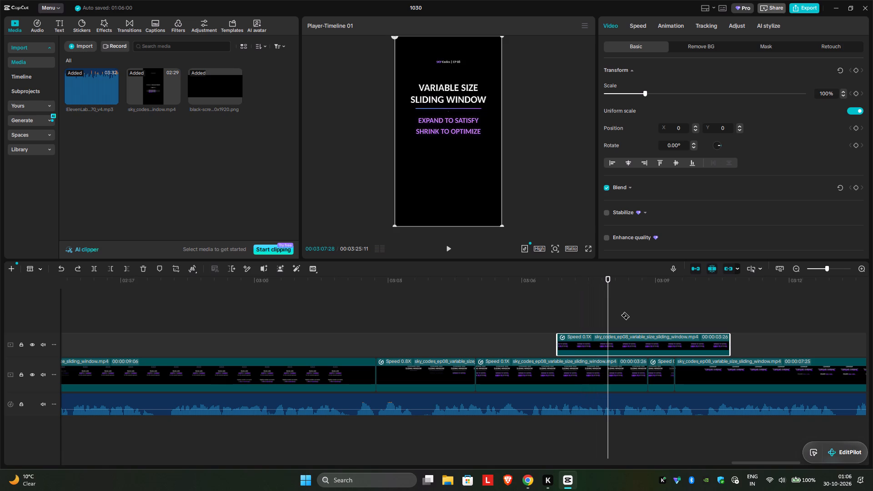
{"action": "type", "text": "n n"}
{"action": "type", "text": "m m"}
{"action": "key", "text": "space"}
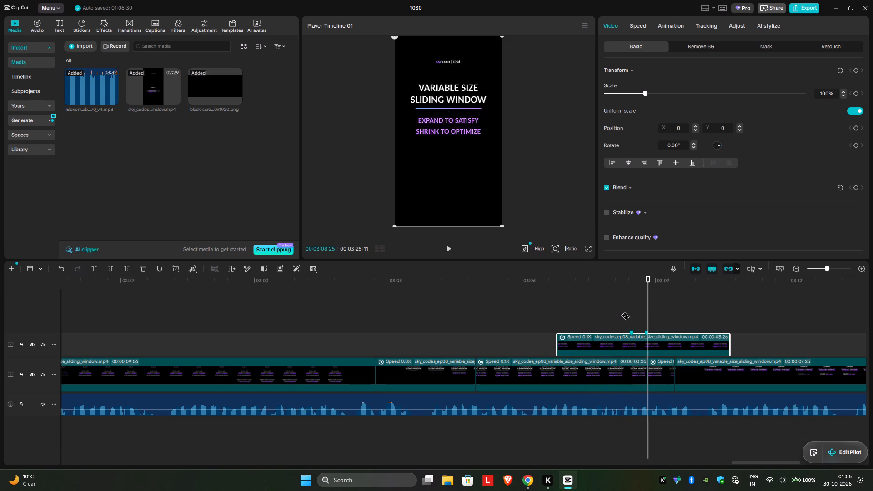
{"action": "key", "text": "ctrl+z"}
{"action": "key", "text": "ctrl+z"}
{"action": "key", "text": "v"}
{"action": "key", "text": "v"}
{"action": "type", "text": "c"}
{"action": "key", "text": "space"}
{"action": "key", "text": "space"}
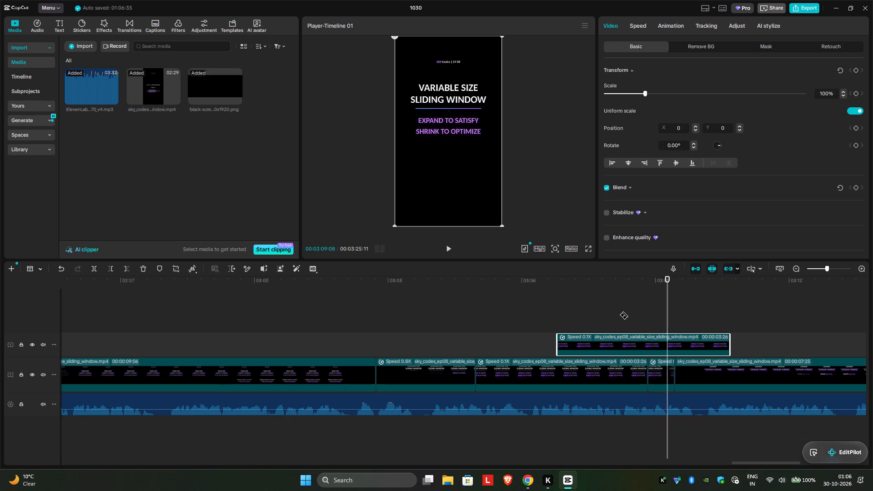
Switch to the Select tool and insert the pasted 0.10x title copy into the main track right after the original 0.10x section.
{"action": "left_click", "coordinate": [32, 269]}
{"action": "left_click", "coordinate": [42, 279]}
{"action": "left_click_drag", "start_coordinate": [617, 338], "coordinate": [610, 366]}
Play the closing scenes from 00:03:04:25 through the COMMENT and FOLLOW screen to check them against the voice-over.
{"action": "left_click", "coordinate": [469, 312]}
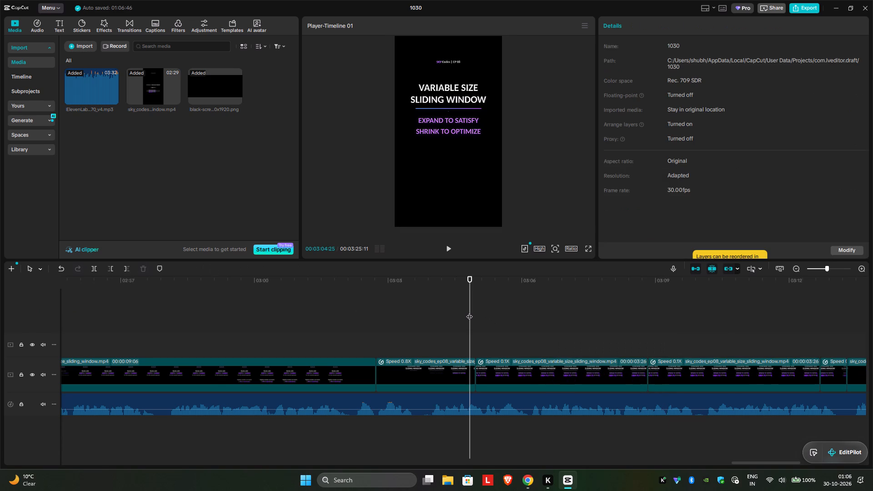
{"action": "left_click", "coordinate": [469, 312]}
{"action": "key", "text": "space"}
{"action": "scroll", "coordinate": [469, 312], "scroll_direction": "down", "scroll_amount": 6, "text": "ctrl"}
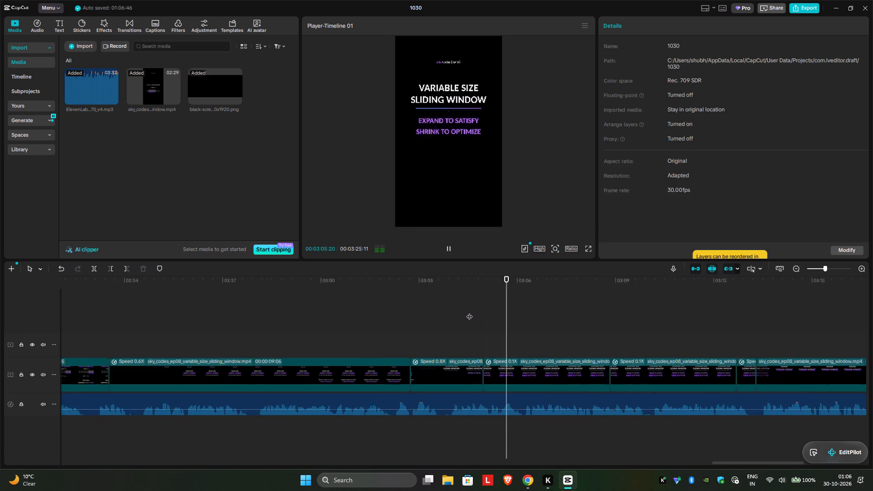
{"action": "scroll", "coordinate": [469, 312], "scroll_direction": "down", "scroll_amount": 1, "text": "ctrl"}
{"action": "scroll", "coordinate": [469, 312], "scroll_direction": "left", "scroll_amount": 1}
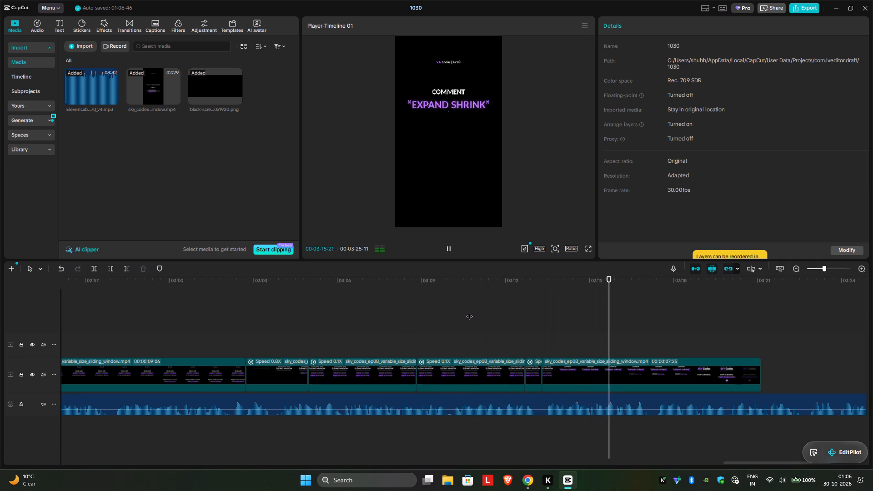
{"action": "key", "text": "space"}
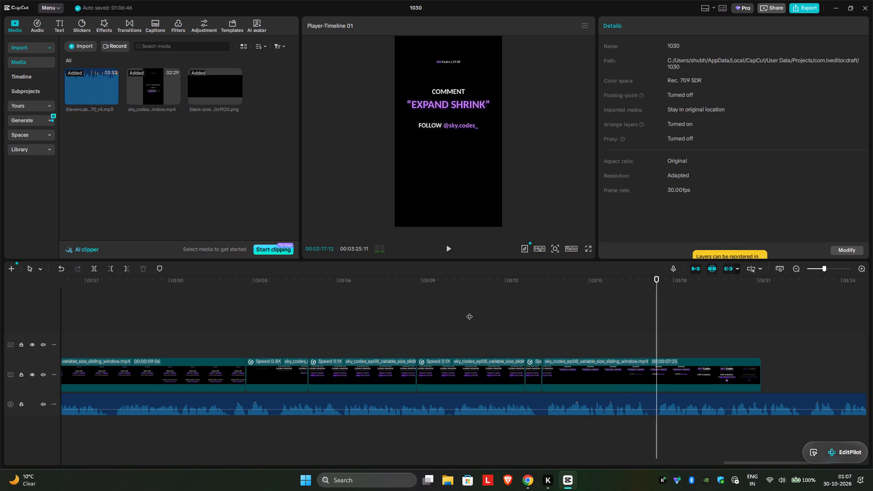
Split the ending clip at 00:03:15:02 and 00:03:15:24 to isolate the COMMENT “EXPAND SHRINK” hold before the FOLLOW line appears.
{"action": "left_click", "coordinate": [560, 319]}
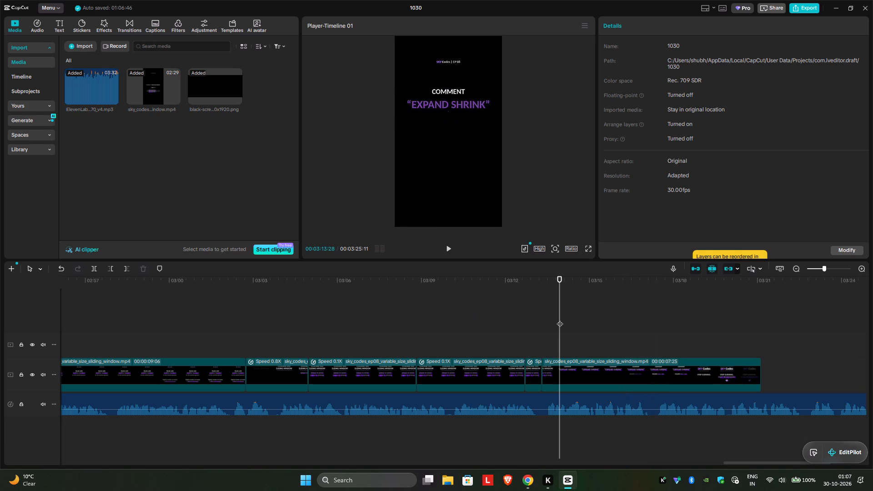
{"action": "key", "text": "space"}
{"action": "key", "text": "space"}
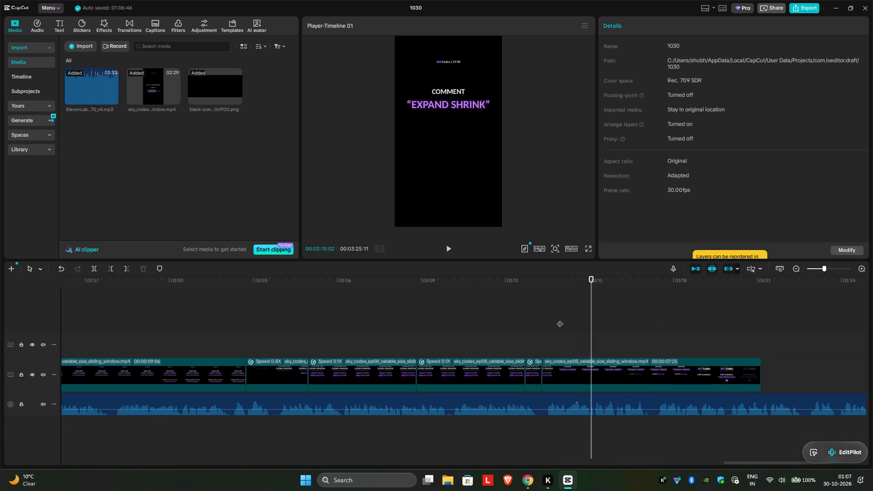
{"action": "left_click", "coordinate": [95, 267]}
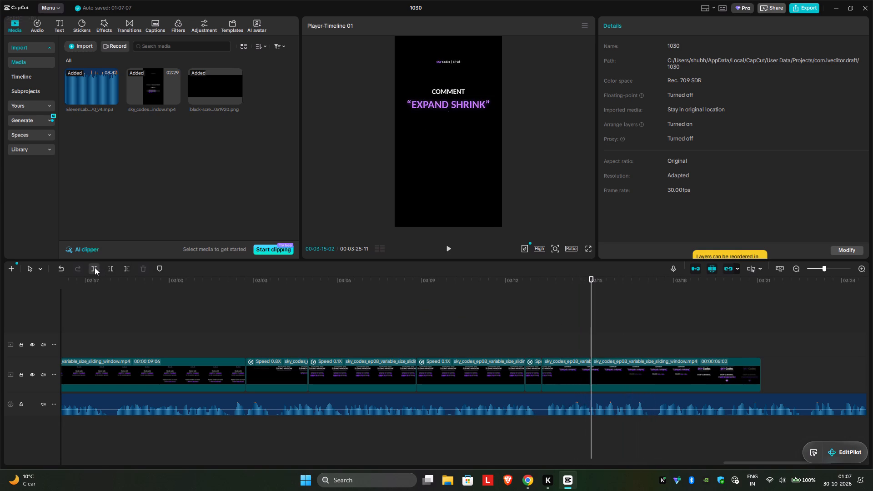
{"action": "key", "text": "space"}
{"action": "key", "text": "space"}
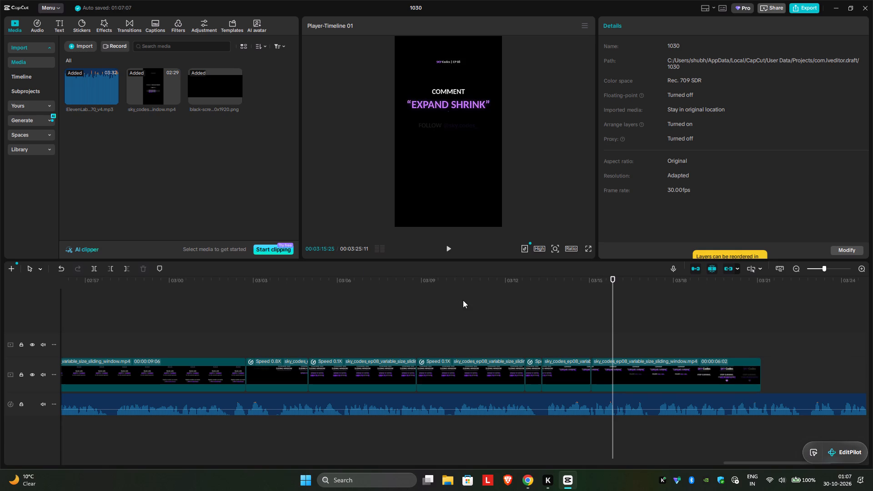
{"action": "key", "text": "Left"}
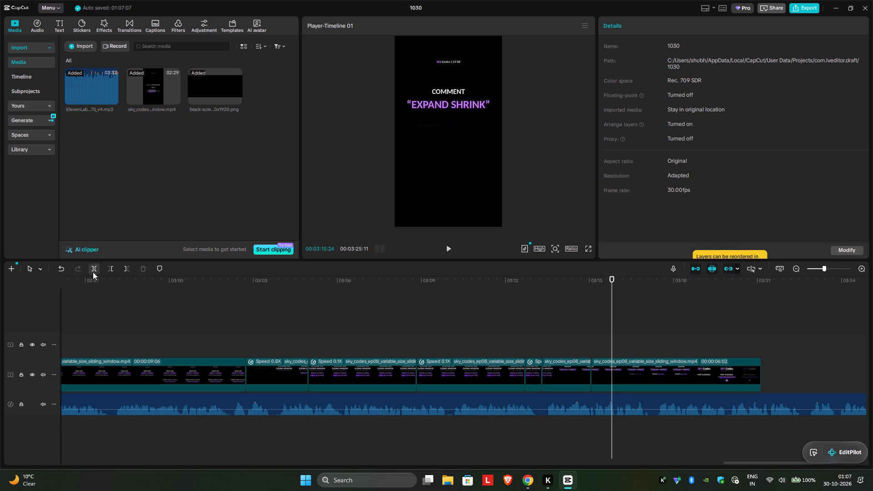
{"action": "left_click", "coordinate": [93, 272]}
Slow the isolated COMMENT “EXPAND SHRINK” section to 0.31x.
{"action": "left_click", "coordinate": [602, 369]}
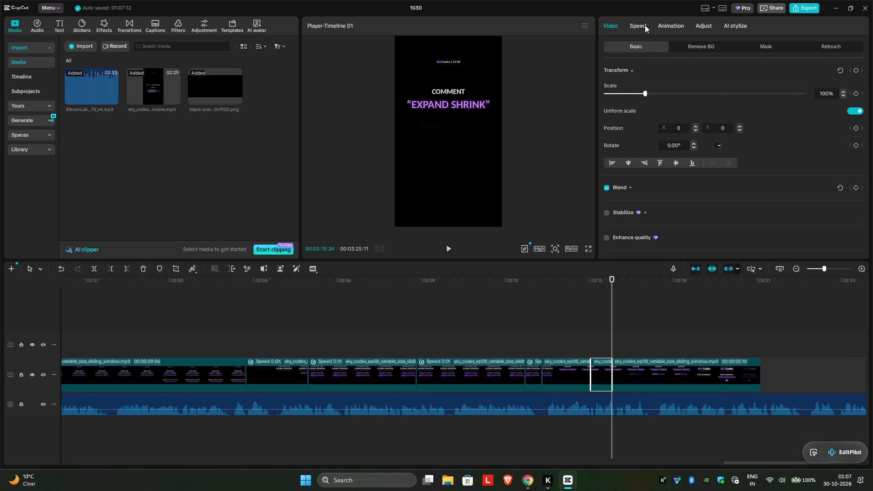
{"action": "left_click", "coordinate": [645, 25]}
{"action": "key", "text": "space"}
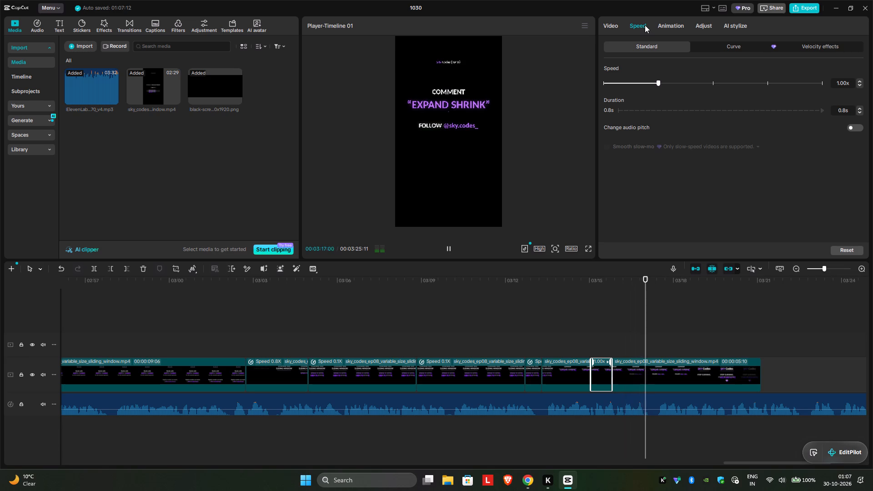
{"action": "key", "text": "space"}
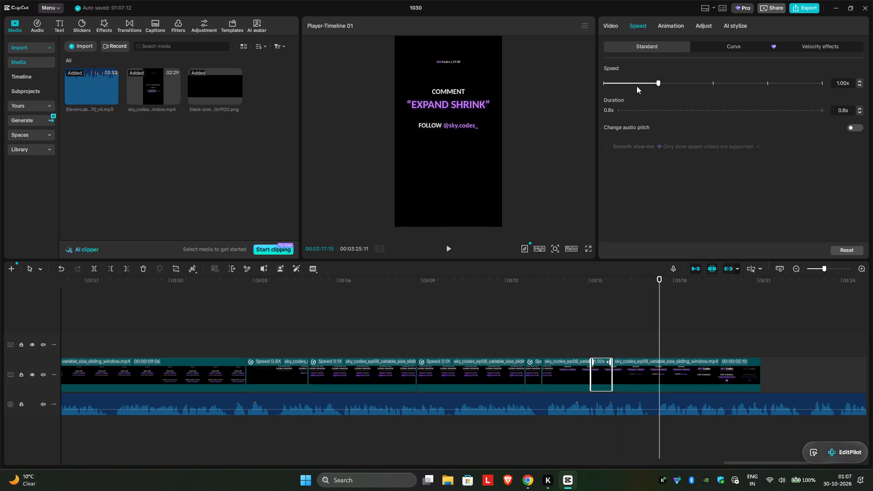
{"action": "left_click_drag", "start_coordinate": [638, 82], "coordinate": [628, 82]}
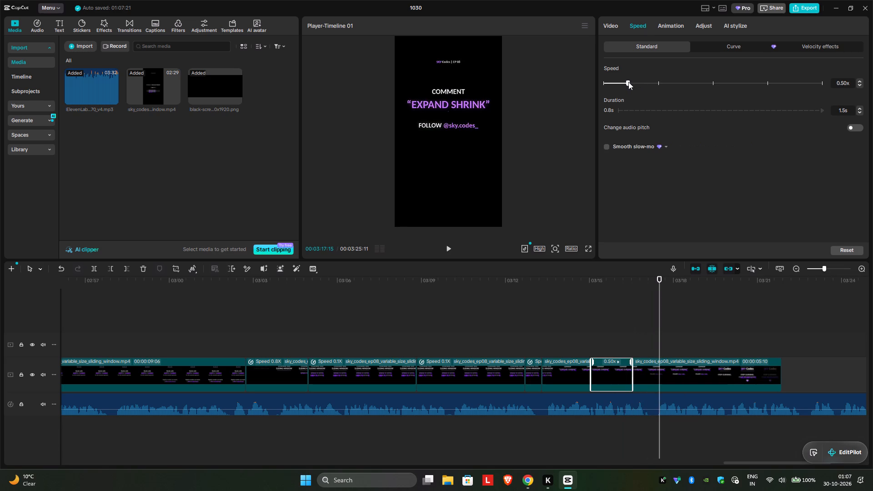
{"action": "left_click_drag", "start_coordinate": [628, 82], "coordinate": [622, 85]}
{"action": "left_click_drag", "start_coordinate": [622, 85], "coordinate": [617, 85]}
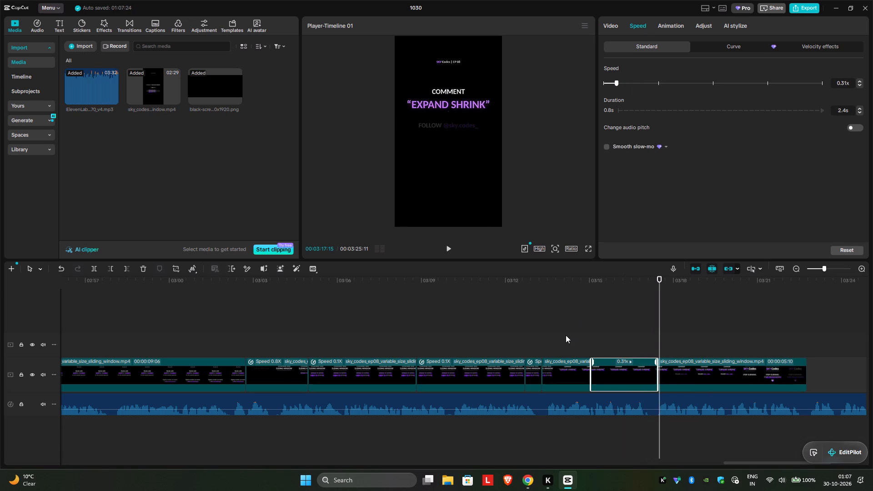
Play from just before the slowed COMMENT section into the SKY Codes outro to check the timing against the voice-over.
{"action": "left_click", "coordinate": [559, 325]}
{"action": "key", "text": "space"}
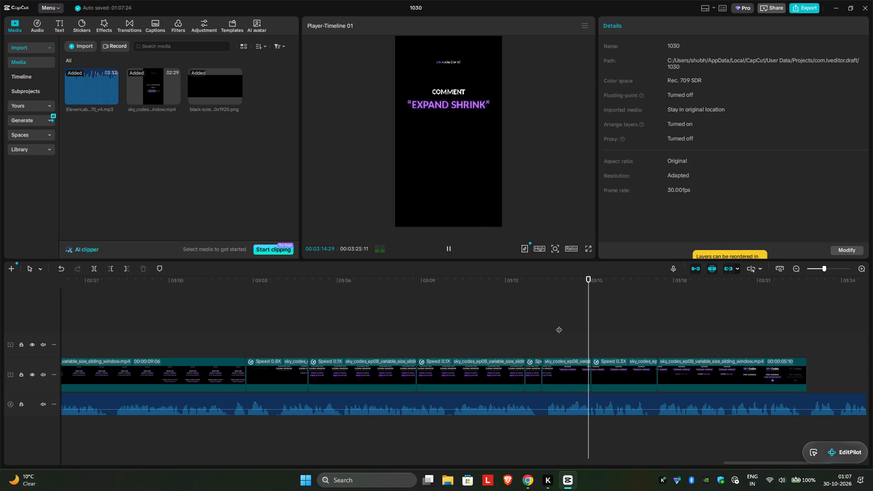
{"action": "scroll", "coordinate": [559, 325], "scroll_direction": "left", "scroll_amount": 2}
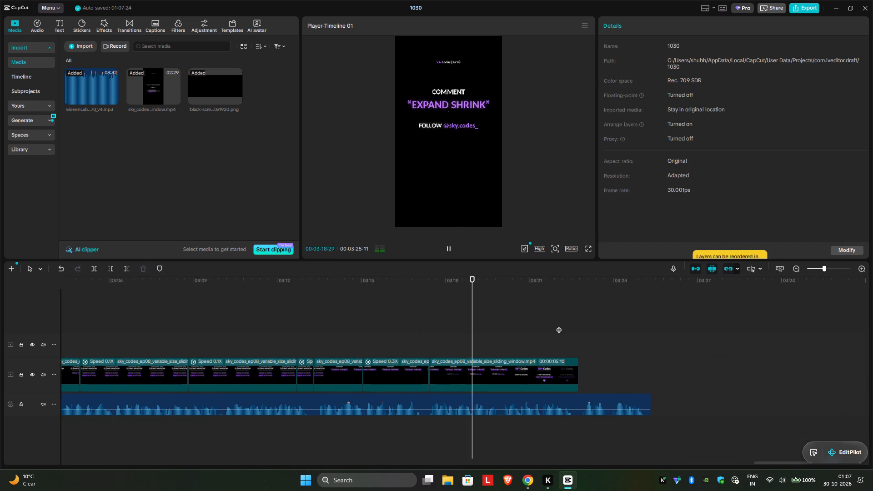
{"action": "key", "text": "space"}
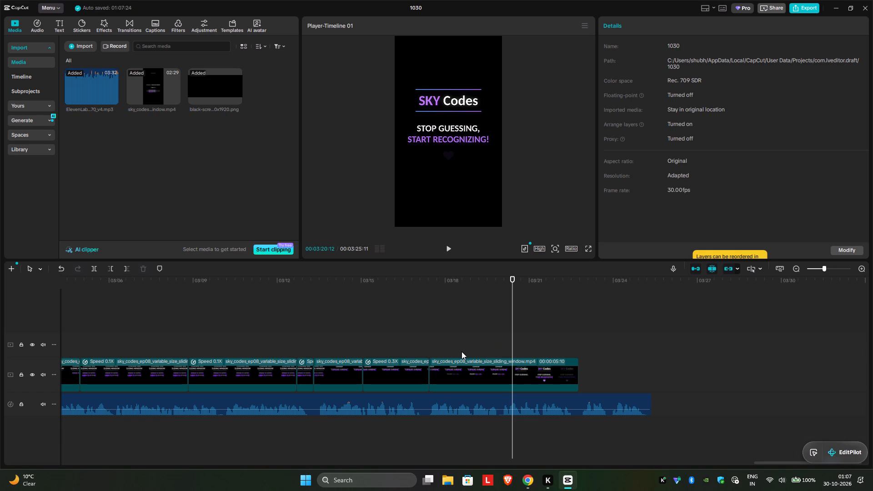
Step backward from 00:03:20:12 to 00:03:19:27 to examine how the SKY Codes outro first appears.
{"action": "key", "text": "Left"}
{"action": "key", "text": "Left"}
{"action": "key", "text": "Left"}
{"action": "key", "text": "Left"}
{"action": "key", "text": "Left"}
{"action": "key", "text": "Left"}
{"action": "key", "text": "Left"}
{"action": "key", "text": "Left"}
{"action": "key", "text": "Left"}
{"action": "key", "text": "Left"}
{"action": "key", "text": "Left"}
{"action": "key", "text": "Left"}
{"action": "key", "text": "Left"}
{"action": "key", "text": "Left"}
{"action": "key", "text": "Left"}
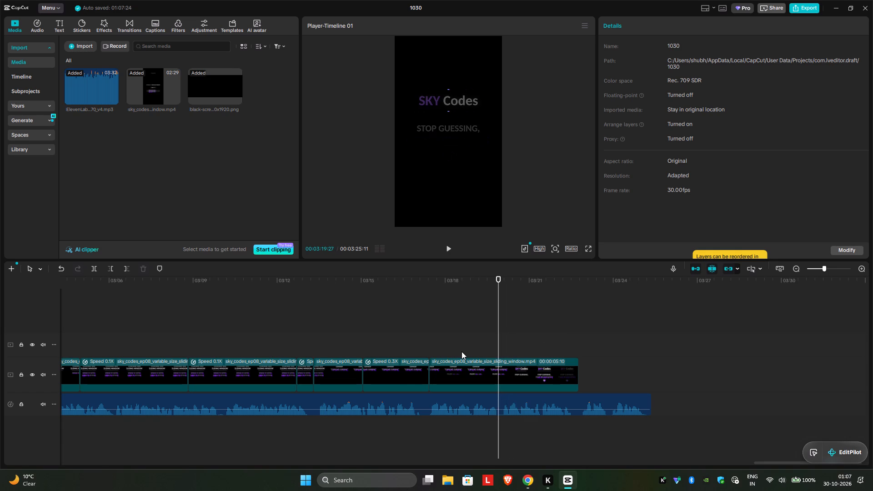
{"action": "left_click", "coordinate": [401, 373]}
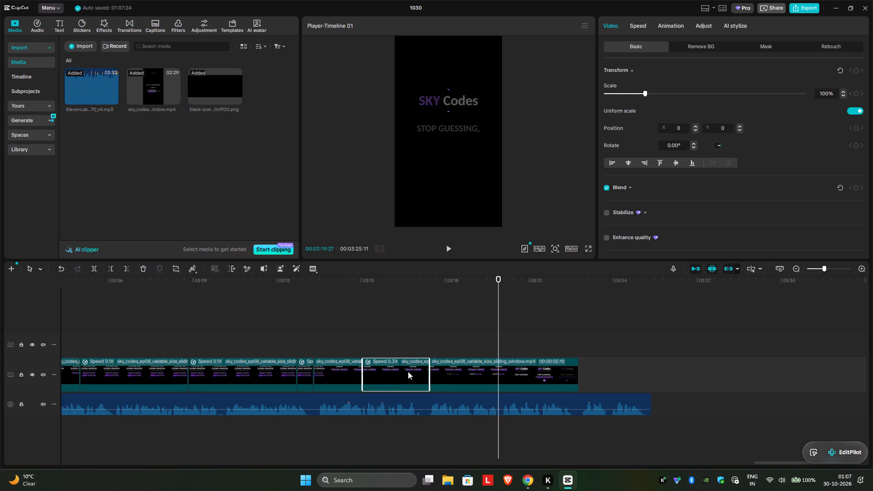
{"action": "left_click", "coordinate": [338, 364]}
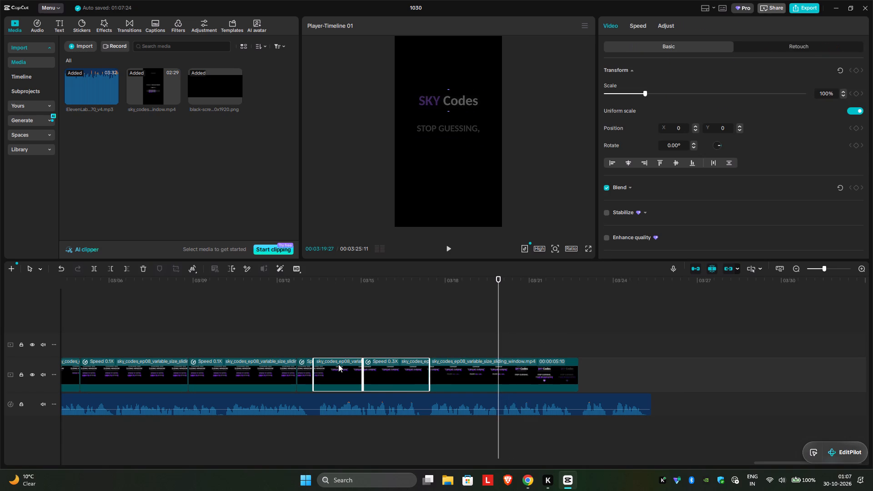
{"action": "left_click", "coordinate": [407, 327]}
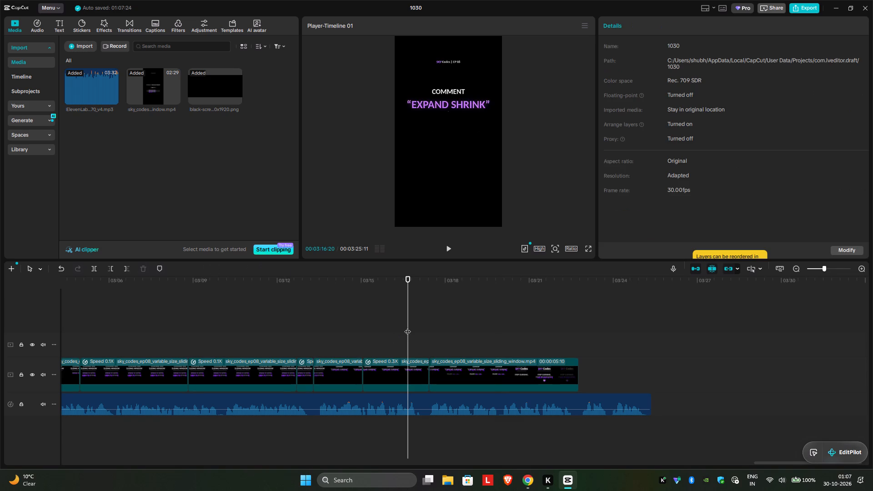
{"action": "key", "text": "space"}
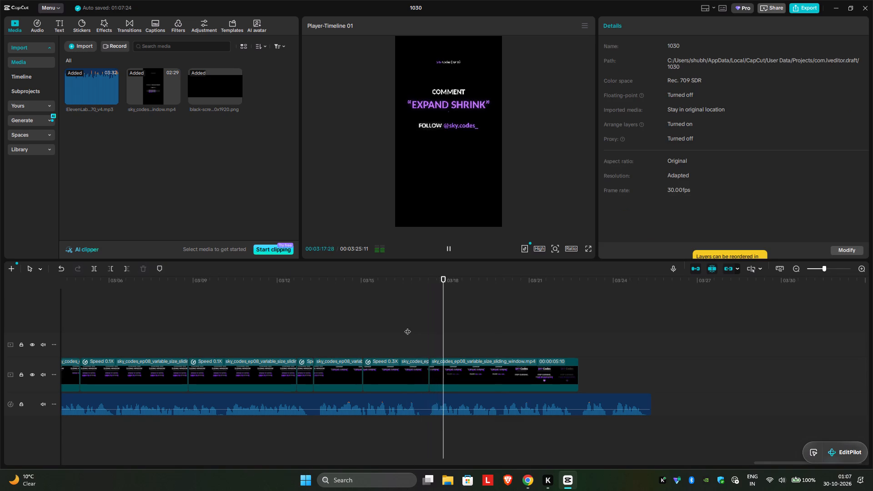
{"action": "key", "text": "space"}
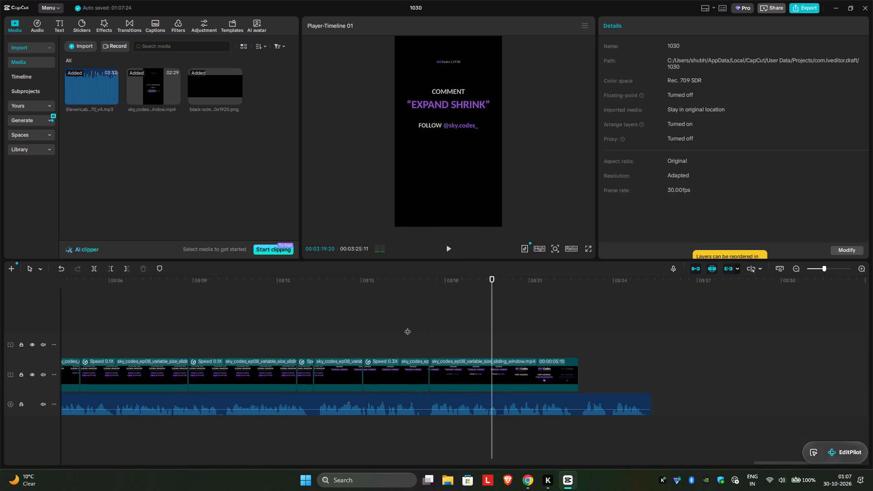
{"action": "key", "text": "space"}
{"action": "key", "text": "space"}
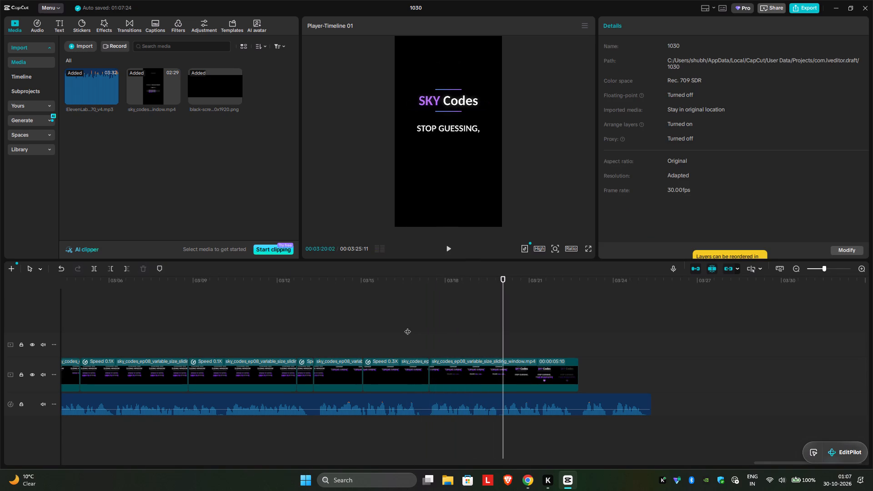
{"action": "key", "text": "space"}
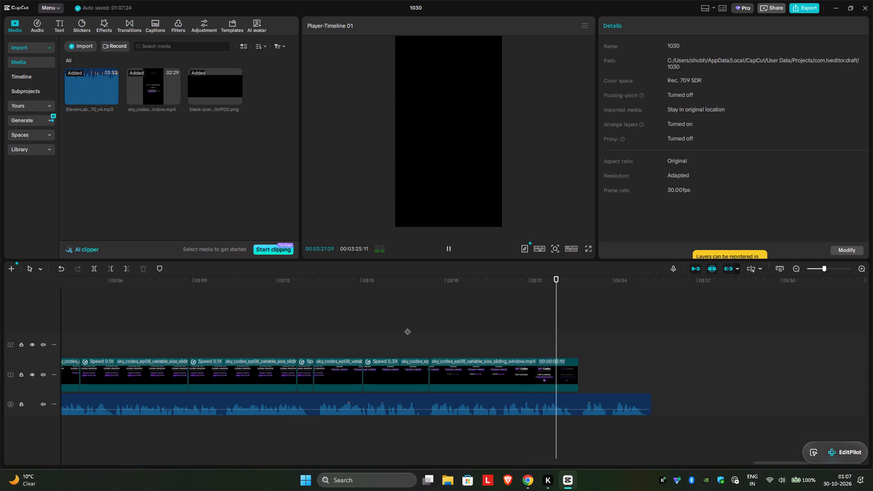
{"action": "left_click", "coordinate": [430, 340]}
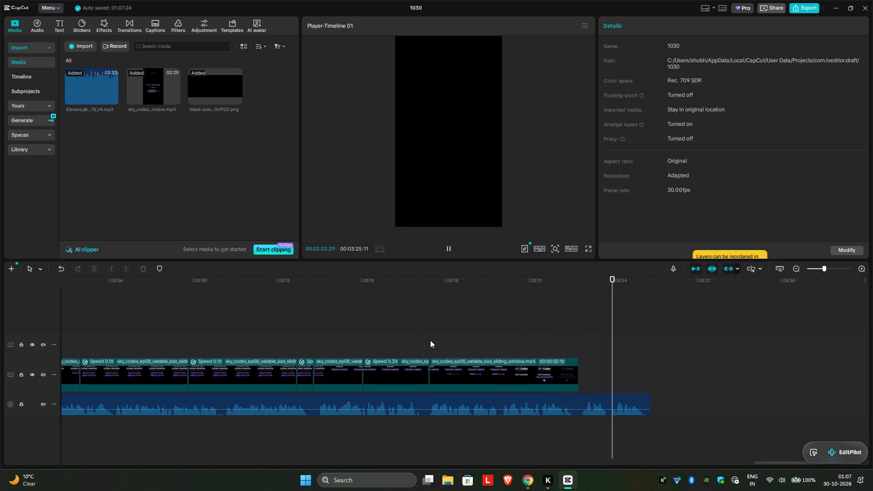
{"action": "key", "text": "space"}
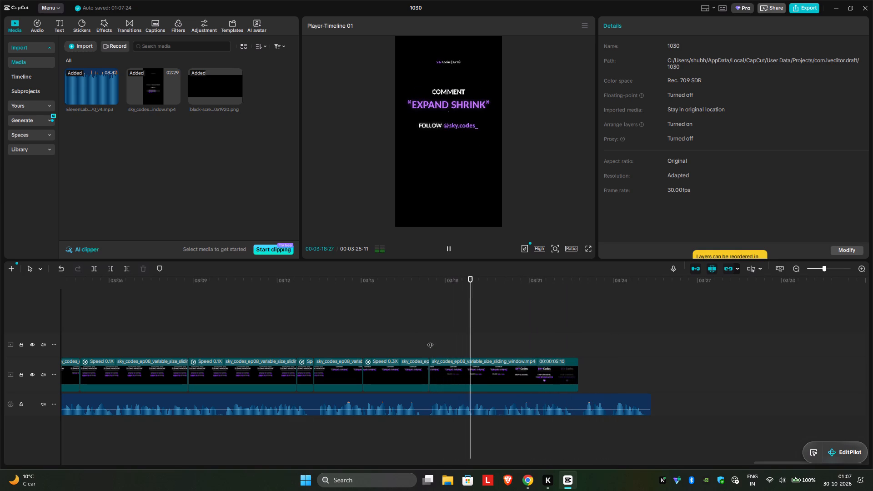
{"action": "key", "text": "space"}
{"action": "key", "text": "space"}
{"action": "key", "text": "space"}
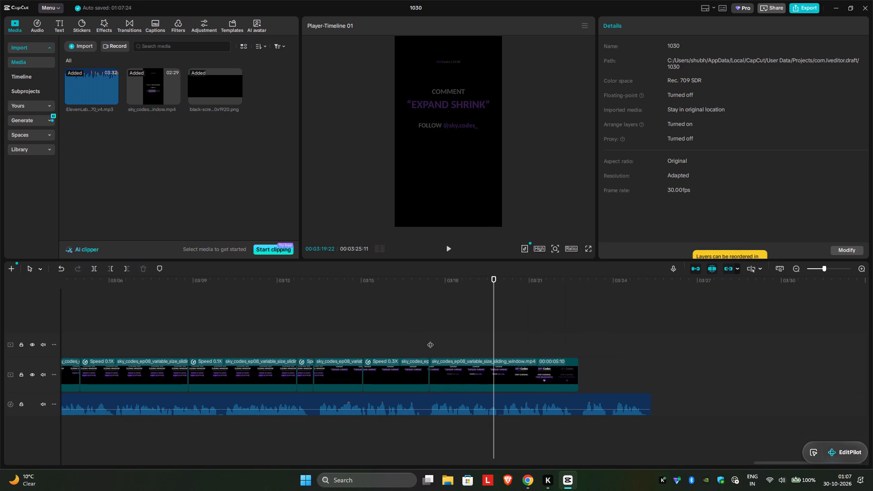
{"action": "key", "text": "Left"}
{"action": "key", "text": "Left"}
{"action": "key", "text": "Left"}
{"action": "key", "text": "Left"}
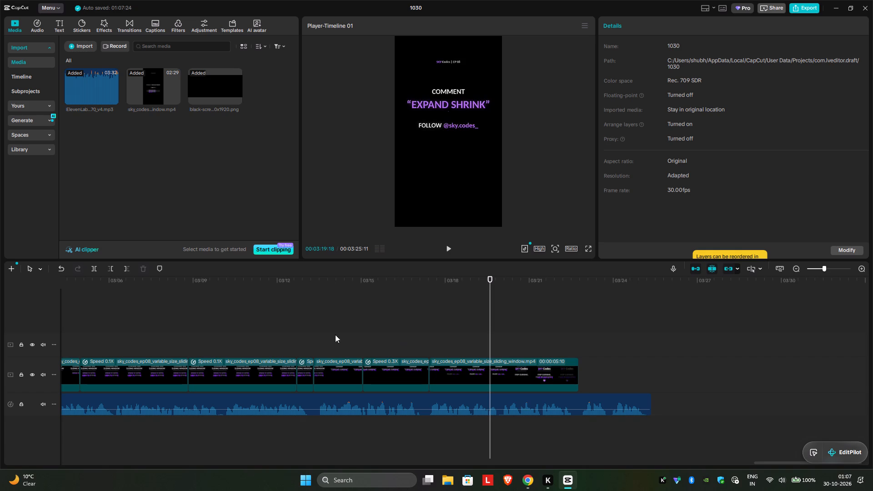
{"action": "left_click", "coordinate": [92, 265]}
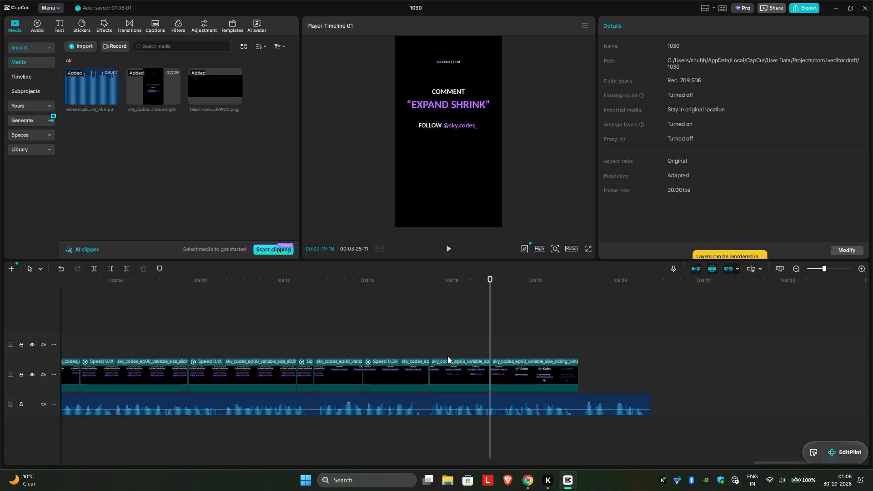
{"action": "left_click", "coordinate": [472, 347]}
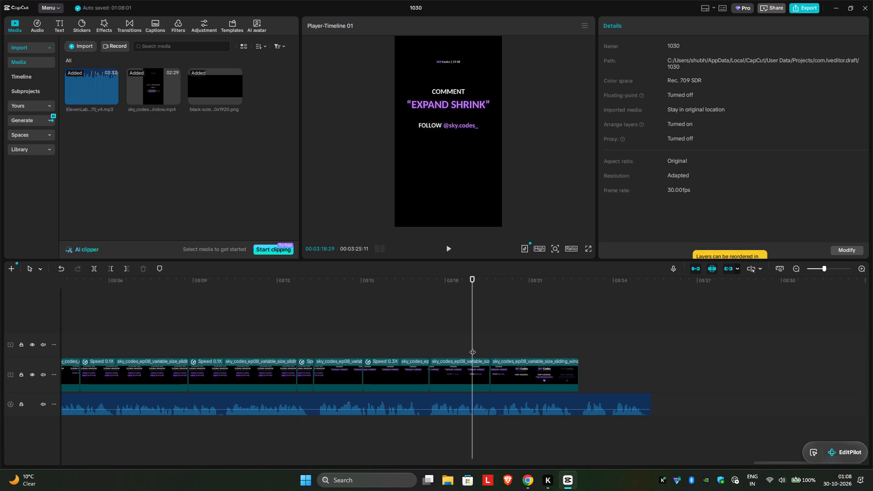
{"action": "left_click", "coordinate": [97, 267]}
{"action": "left_click", "coordinate": [483, 366]}
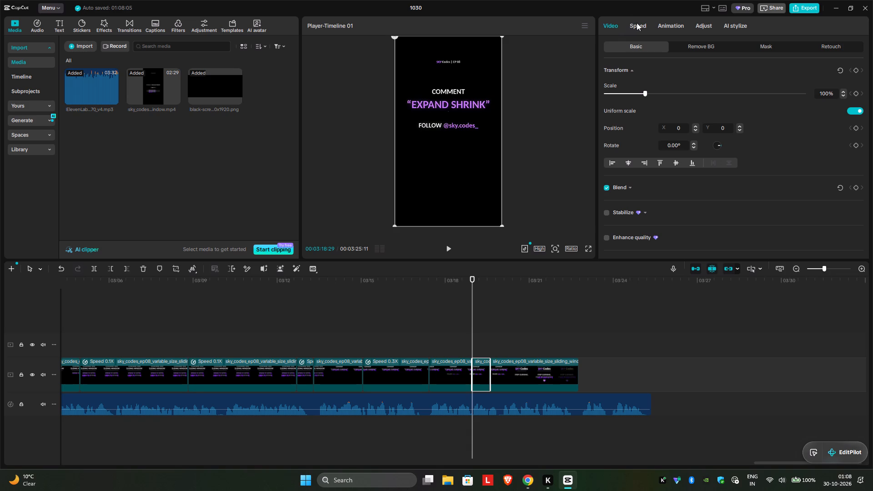
{"action": "left_click", "coordinate": [637, 26]}
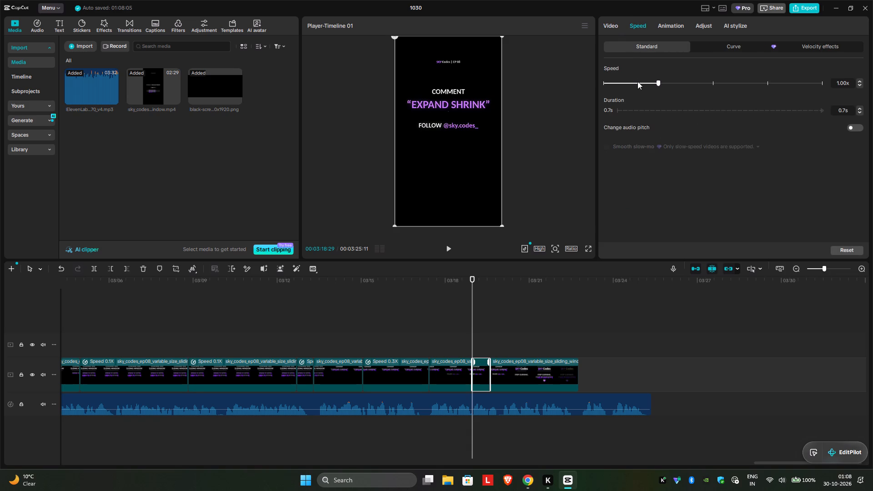
{"action": "left_click", "coordinate": [648, 82]}
{"action": "left_click_drag", "start_coordinate": [648, 82], "coordinate": [642, 83]}
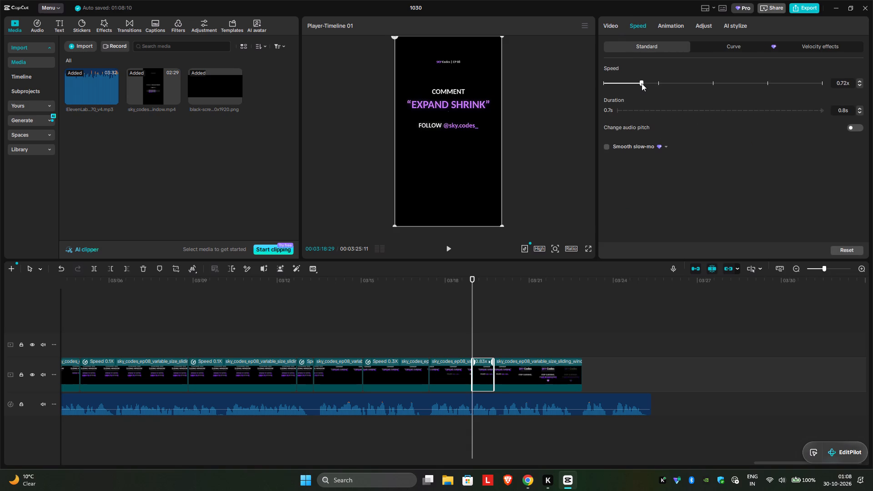
{"action": "left_click_drag", "start_coordinate": [642, 83], "coordinate": [640, 84]}
{"action": "left_click_drag", "start_coordinate": [640, 84], "coordinate": [636, 84]}
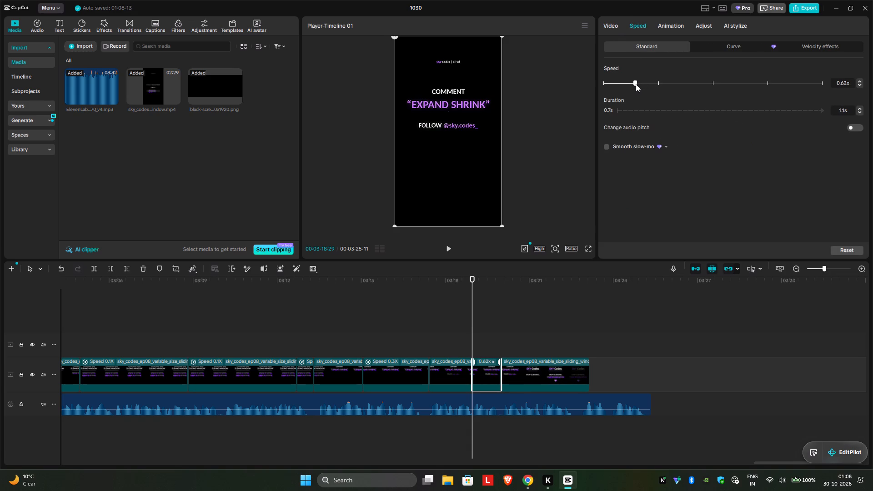
Play from the COMMENT “EXPAND SHRINK” section past the end of the video clips to check the timing against the voice-over.
{"action": "left_click", "coordinate": [392, 313]}
{"action": "key", "text": "space"}
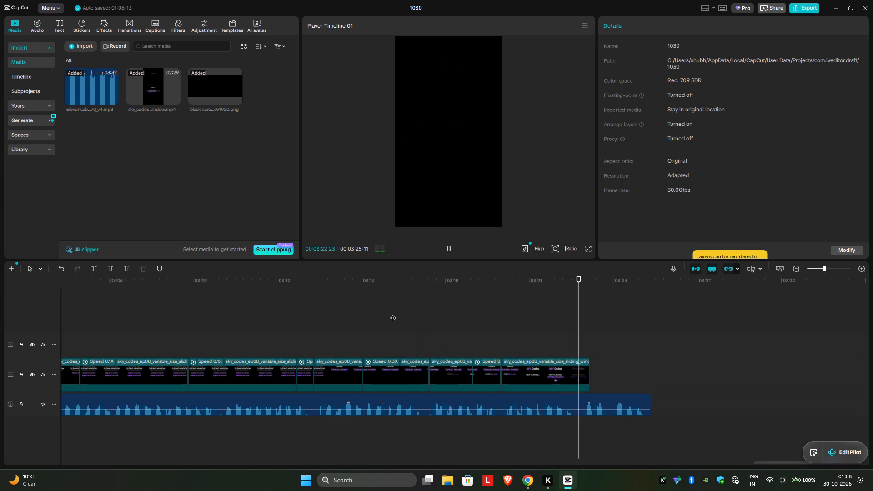
{"action": "key", "text": "space"}
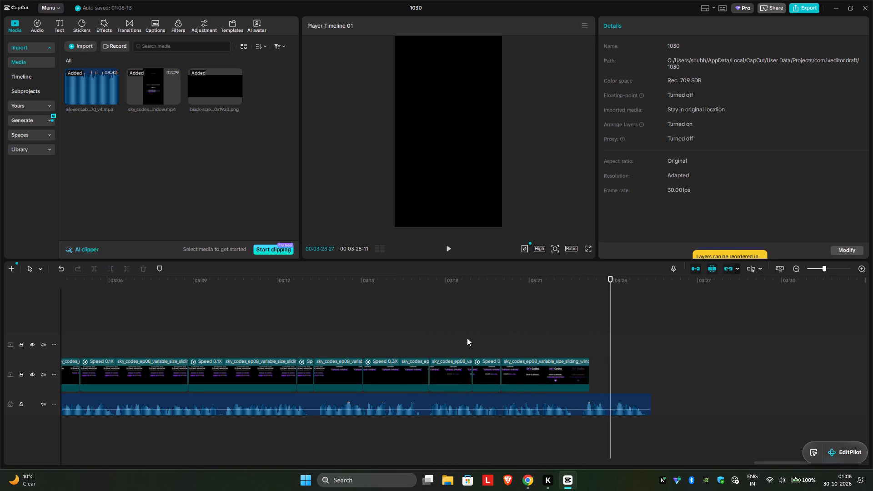
Split the final clip at 00:03:21:13 and 00:03:21:05 to isolate a short hold of the complete SKY Codes outro with the heart.
{"action": "left_click", "coordinate": [520, 379]}
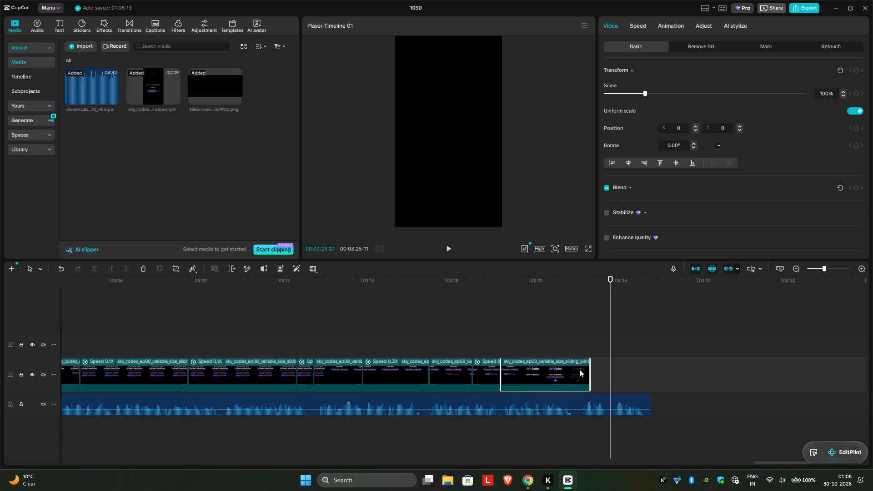
{"action": "left_click", "coordinate": [555, 344]}
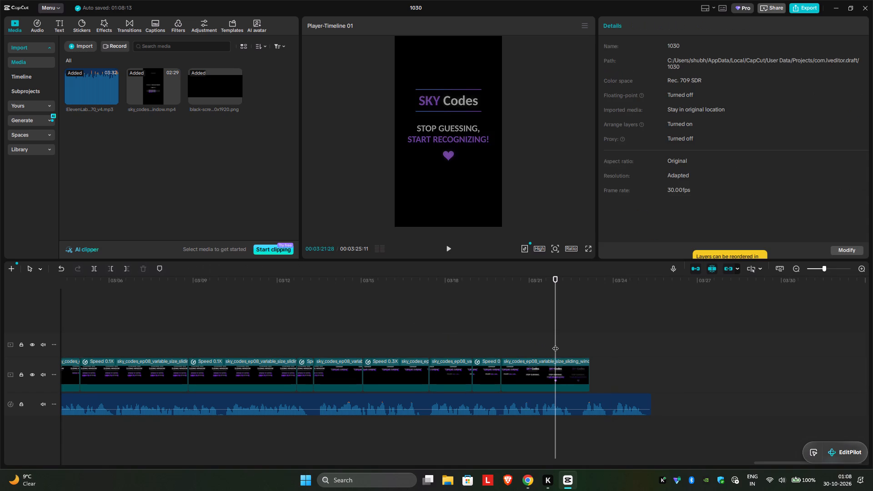
{"action": "left_click_drag", "start_coordinate": [555, 344], "coordinate": [541, 347]}
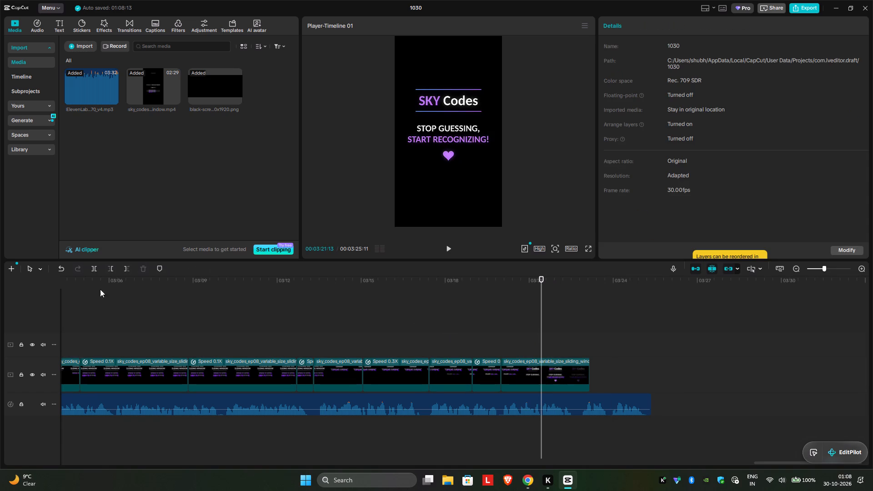
{"action": "left_click", "coordinate": [98, 271]}
{"action": "key", "text": "space"}
{"action": "key", "text": "space"}
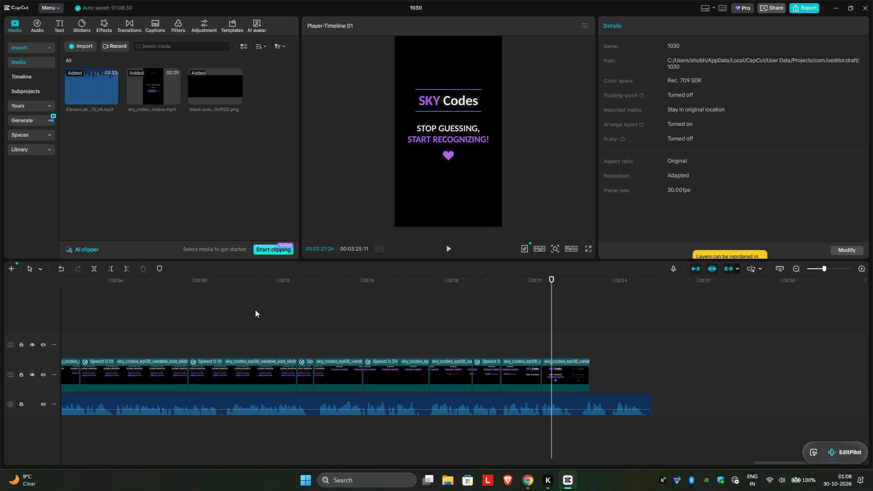
{"action": "key", "text": "Left"}
{"action": "key", "text": "Left"}
{"action": "key", "text": "Left"}
{"action": "key", "text": "Left"}
{"action": "key", "text": "Left"}
{"action": "key", "text": "Left"}
{"action": "key", "text": "Left"}
{"action": "key", "text": "Left"}
{"action": "key", "text": "Left"}
{"action": "key", "text": "Left"}
{"action": "key", "text": "Left"}
{"action": "key", "text": "Left"}
{"action": "key", "text": "Left"}
{"action": "key", "text": "Left"}
{"action": "key", "text": "Left"}
{"action": "key", "text": "Left"}
{"action": "key", "text": "Left"}
{"action": "key", "text": "Left"}
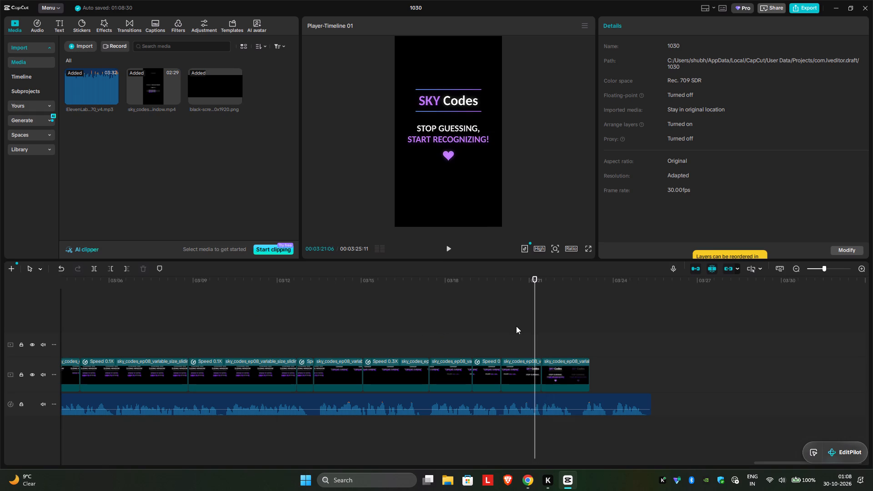
{"action": "key", "text": "Left"}
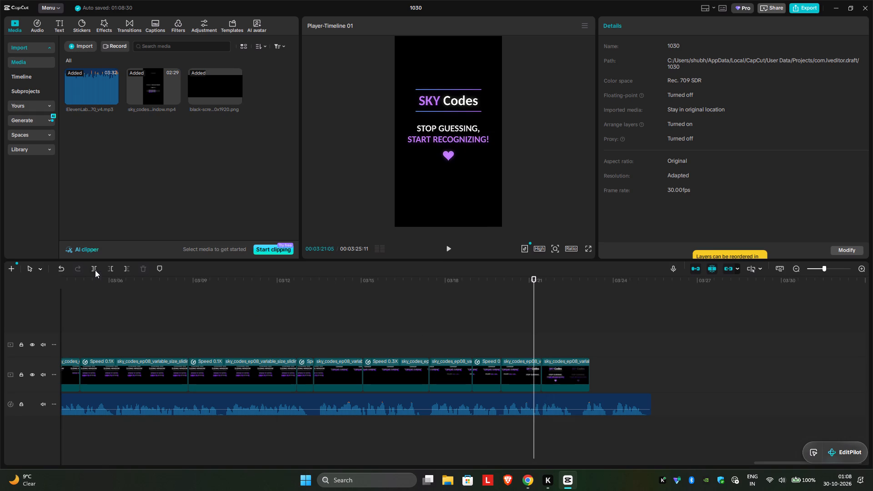
{"action": "left_click", "coordinate": [95, 270]}
Slow the isolated SKY Codes outro hold to 0.10x.
{"action": "left_click", "coordinate": [537, 371]}
{"action": "left_click", "coordinate": [645, 30]}
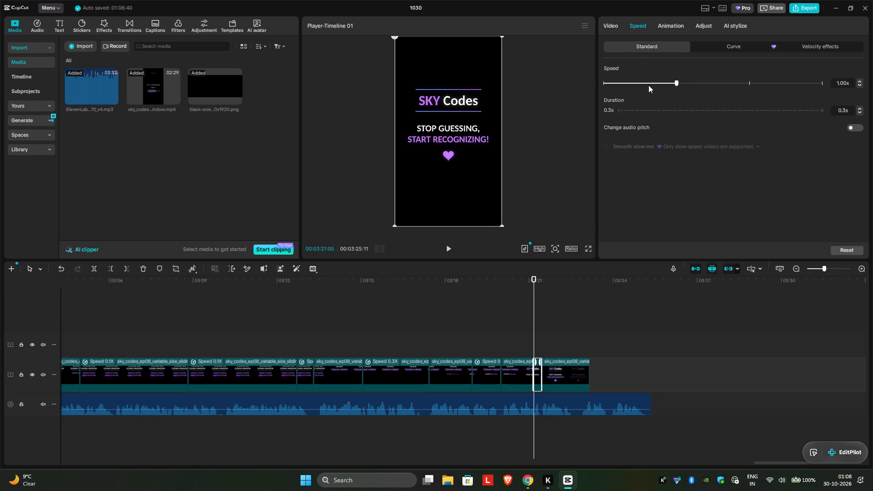
{"action": "left_click", "coordinate": [651, 84]}
{"action": "left_click_drag", "start_coordinate": [651, 84], "coordinate": [627, 88]}
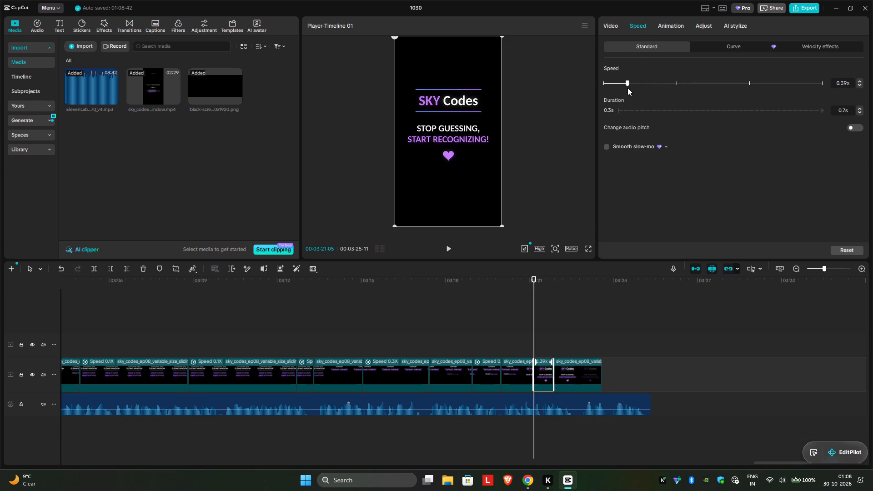
{"action": "left_click_drag", "start_coordinate": [627, 88], "coordinate": [609, 90]}
{"action": "left_click_drag", "start_coordinate": [609, 90], "coordinate": [599, 90]}
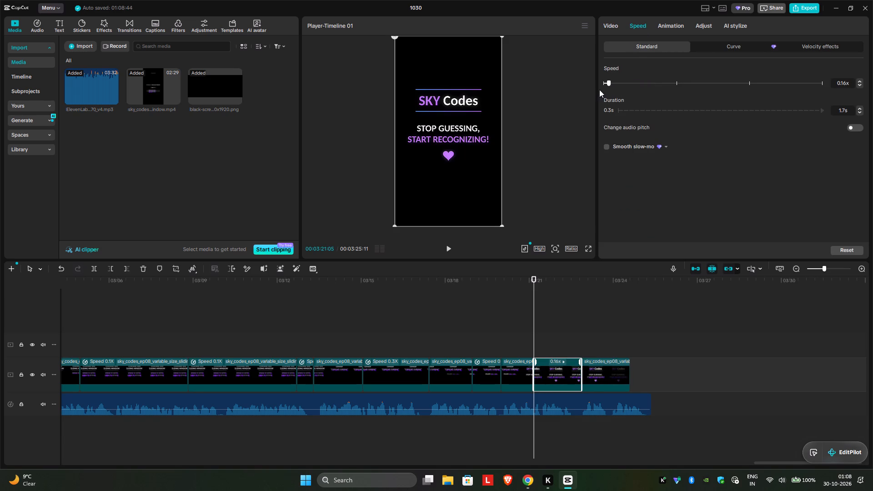
{"action": "left_click", "coordinate": [609, 82]}
{"action": "left_click", "coordinate": [607, 83]}
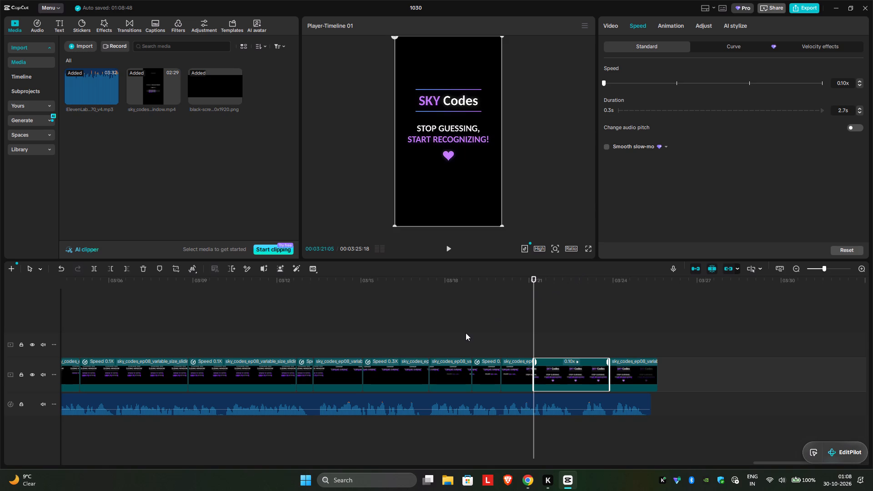
Play from just before the slowed COMMENT section to the end of the timeline to check the closing scenes against the voice-over.
{"action": "left_click", "coordinate": [345, 315]}
{"action": "key", "text": "space"}
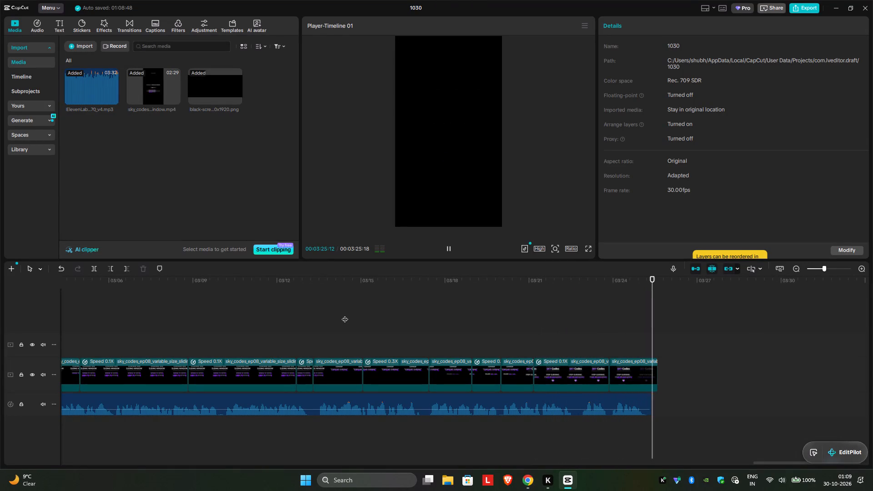
{"action": "scroll", "coordinate": [483, 330], "scroll_direction": "right", "scroll_amount": 2}
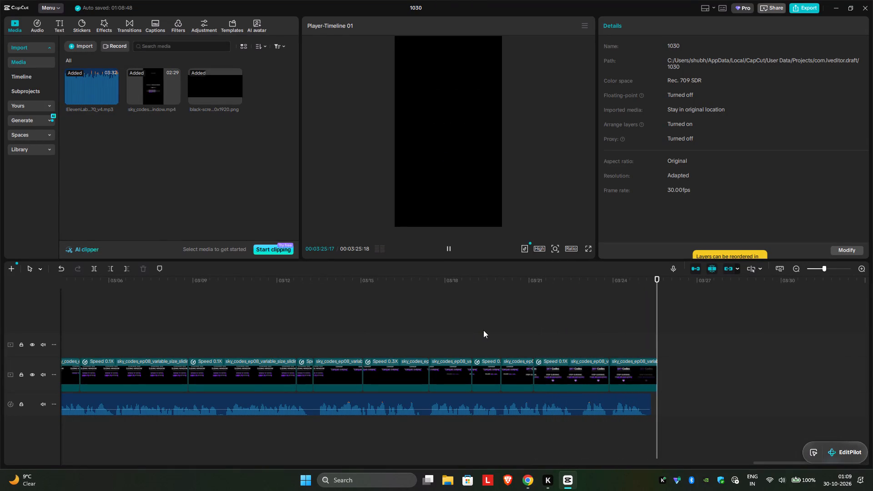
Play the whole video from the beginning in full screen into the TWO POINTERS expand scene to review the edit.
{"action": "scroll", "coordinate": [483, 330], "scroll_direction": "right", "scroll_amount": 14}
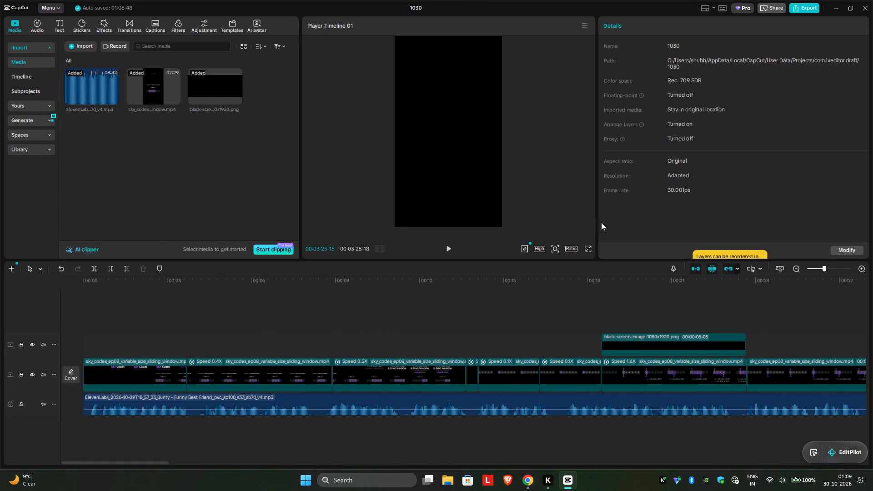
{"action": "left_click", "coordinate": [590, 251]}
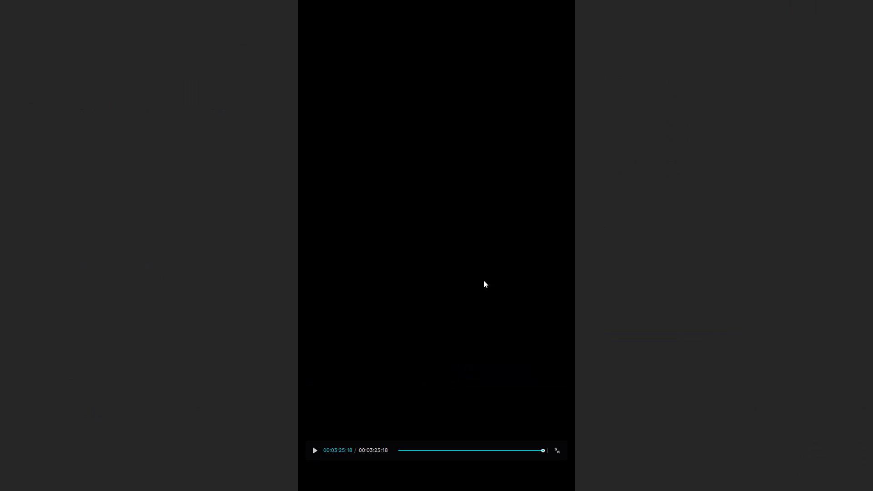
{"action": "key", "text": "space"}
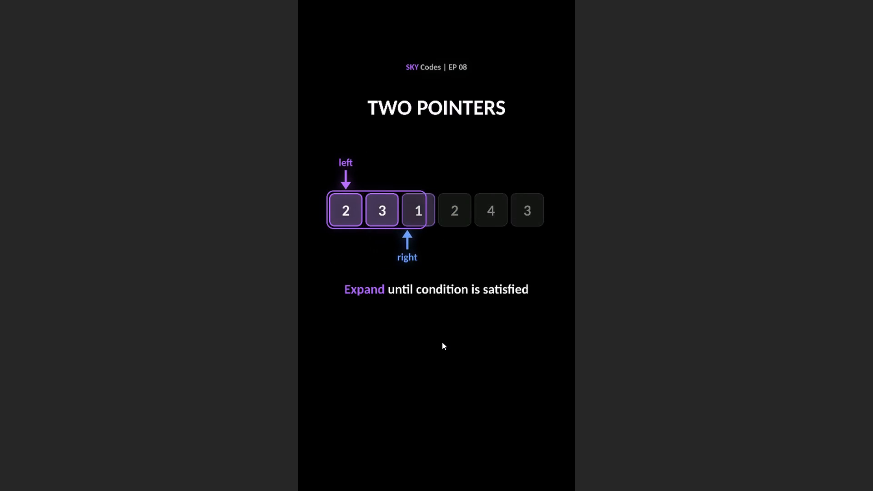
{"action": "key", "text": "Escape"}
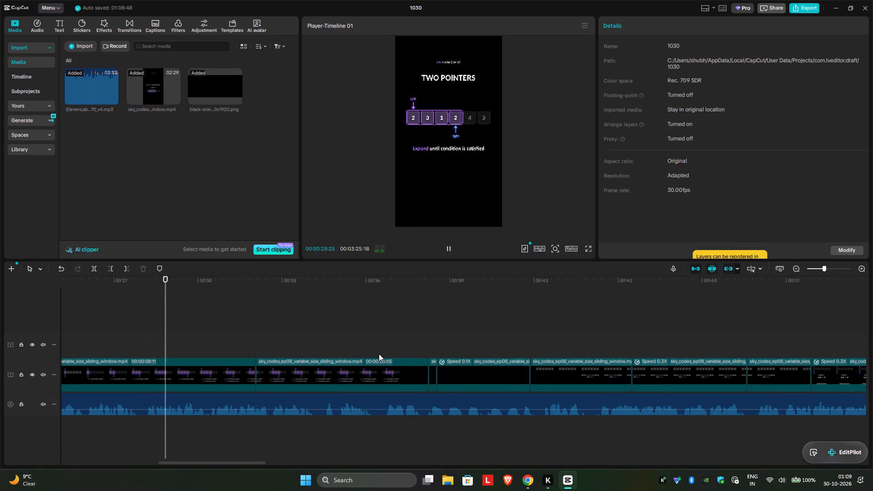
Extend the end of the black-screen image overlay slightly, to a duration of 00:00:05:06, to match the clip beneath it.
{"action": "scroll", "coordinate": [379, 354], "scroll_direction": "right", "scroll_amount": 2}
{"action": "left_click", "coordinate": [504, 345]}
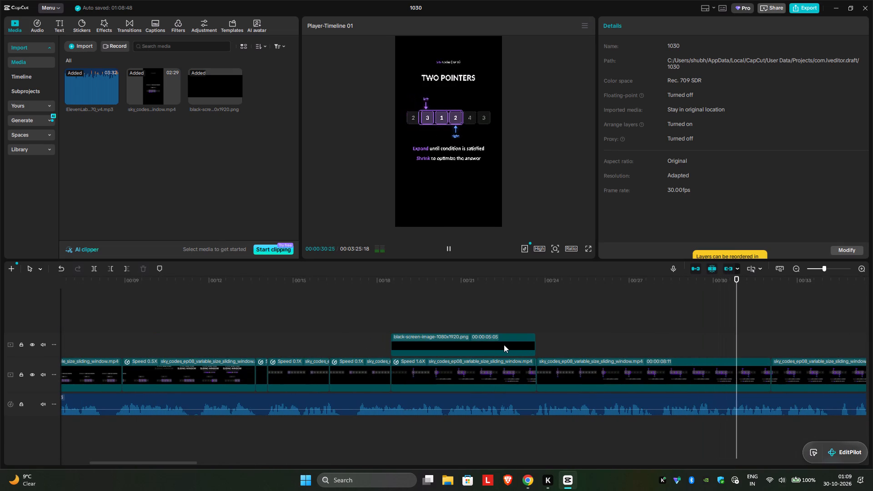
{"action": "left_click", "coordinate": [536, 346]}
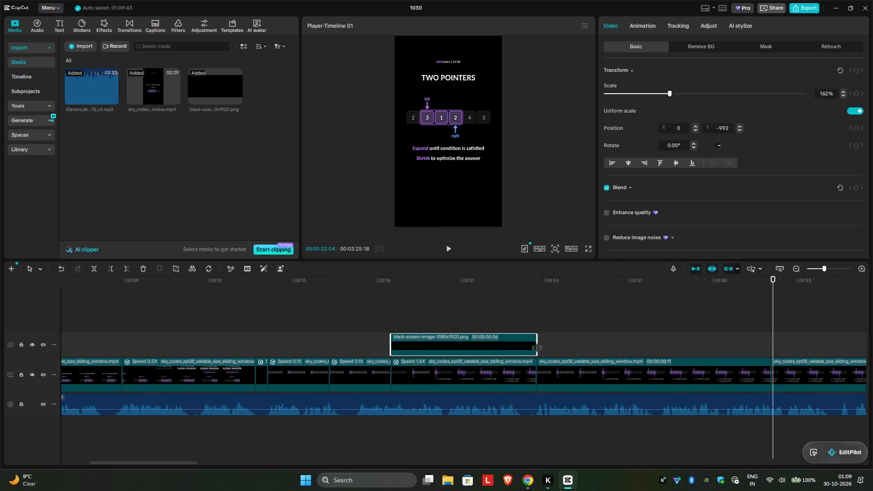
Play in full screen from 00:00:16:29, just before the black-screen overlay, to check the TWO POINTERS scene.
{"action": "left_click", "coordinate": [382, 316]}
{"action": "left_click_drag", "start_coordinate": [382, 316], "coordinate": [348, 318]}
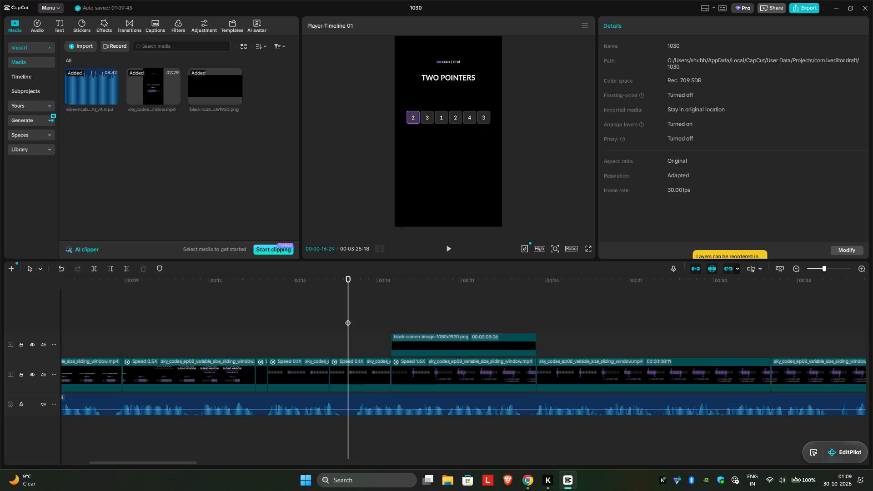
{"action": "left_click", "coordinate": [588, 251]}
{"action": "key", "text": "space"}
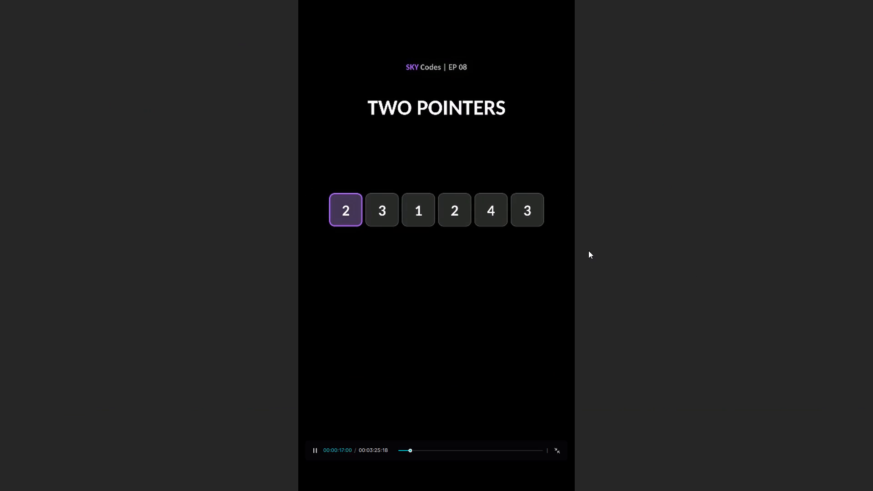
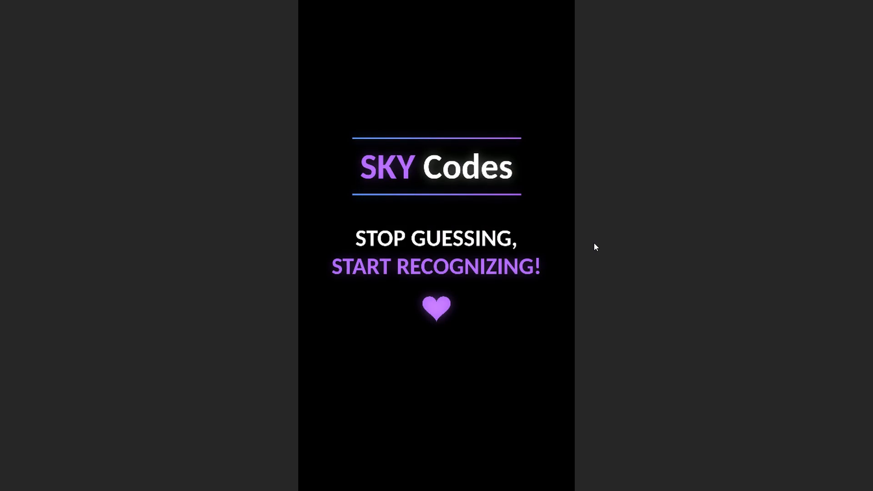
Leave the full-screen preview and export the 1030 video as a 1080P H.264 mp4 at 30fps.
{"action": "key", "text": "Escape"}
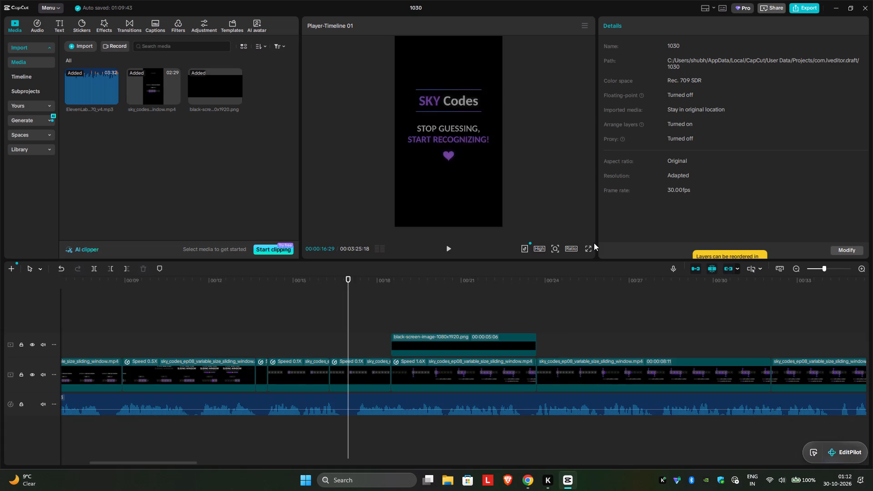
{"action": "left_click", "coordinate": [798, 9]}
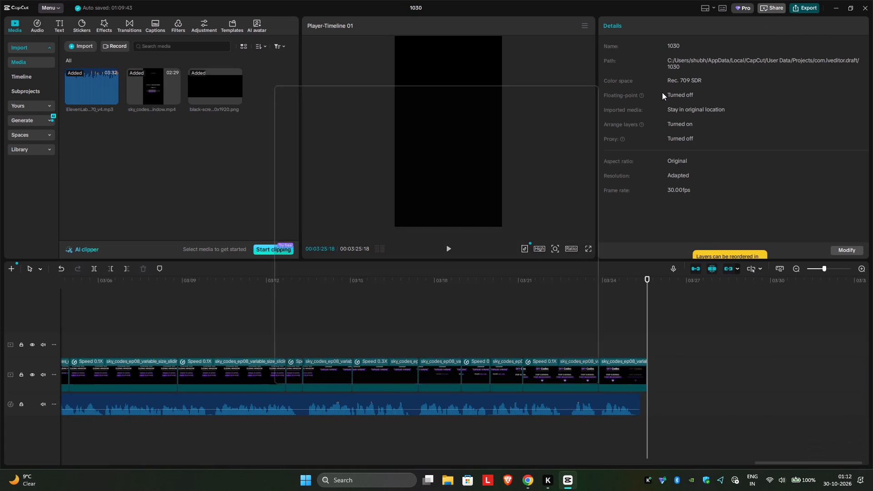
{"action": "left_click", "coordinate": [573, 372]}
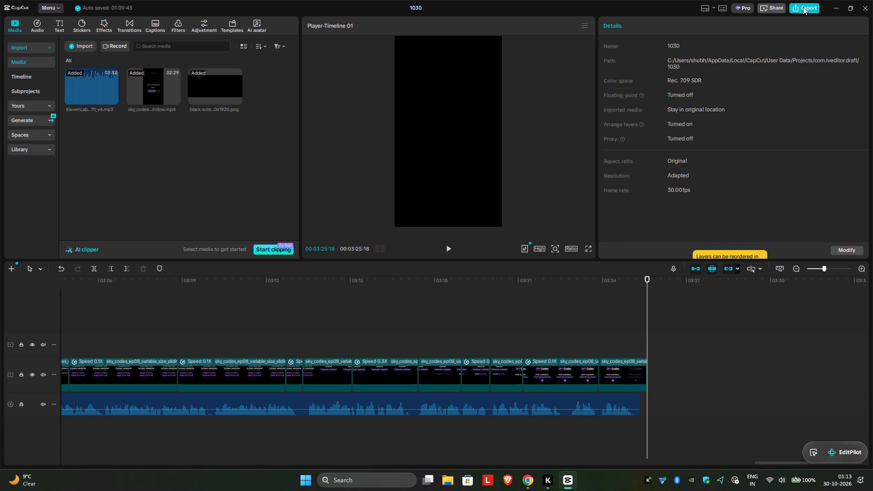
{"action": "left_click", "coordinate": [803, 7]}
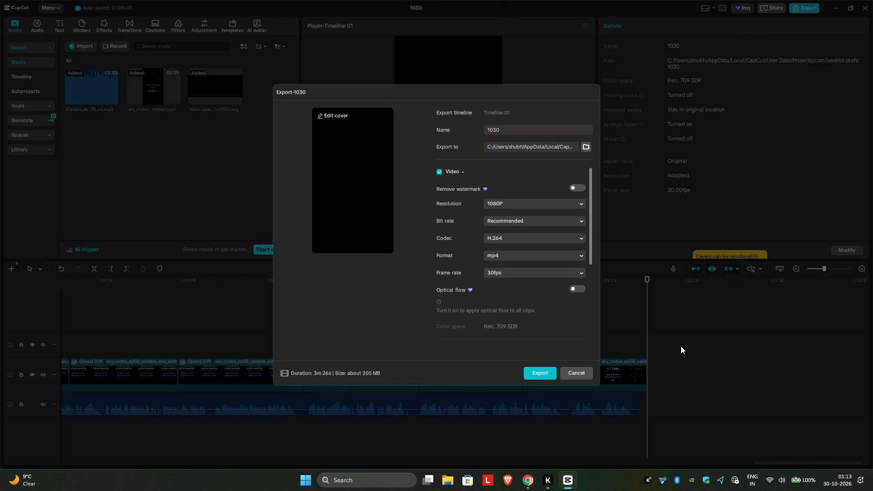
{"action": "left_click", "coordinate": [681, 346]}
{"action": "left_click", "coordinate": [548, 370]}
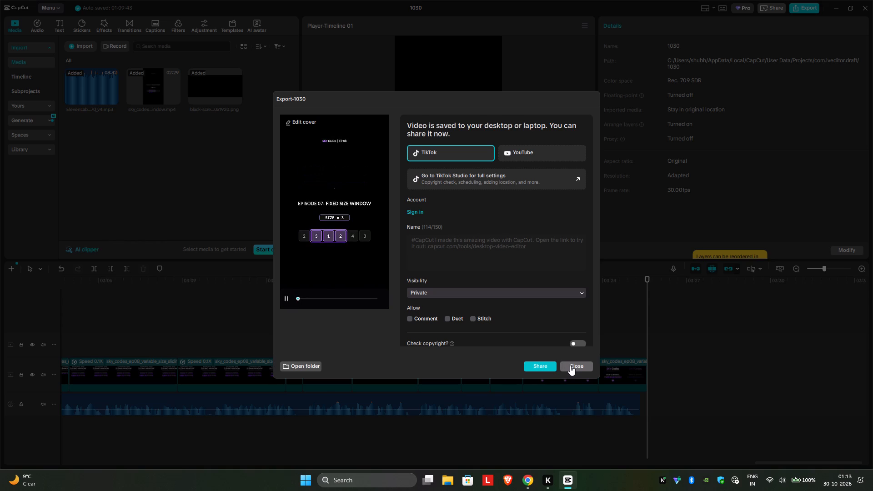
{"action": "left_click", "coordinate": [570, 366]}
Close the 1030 project's editing window.
{"action": "left_click", "coordinate": [859, 9]}
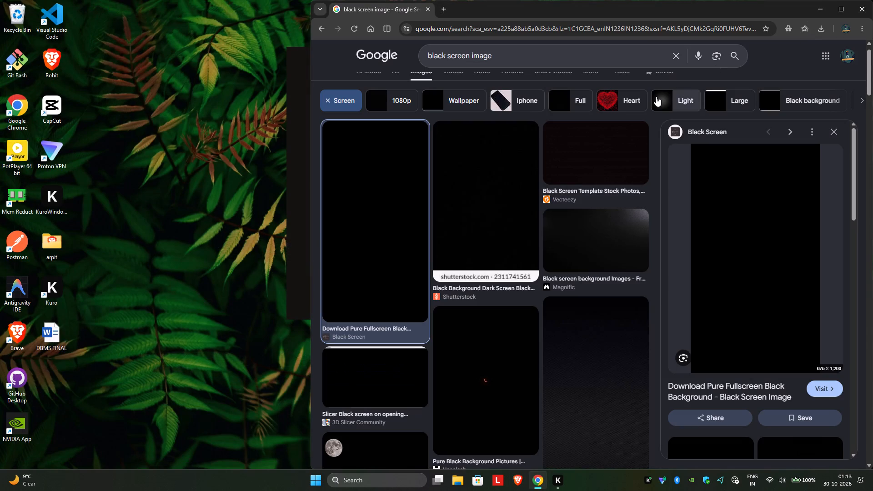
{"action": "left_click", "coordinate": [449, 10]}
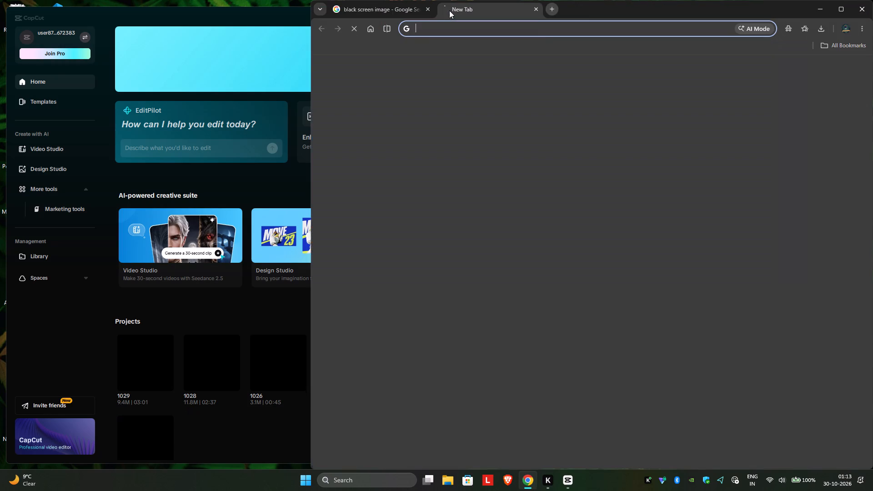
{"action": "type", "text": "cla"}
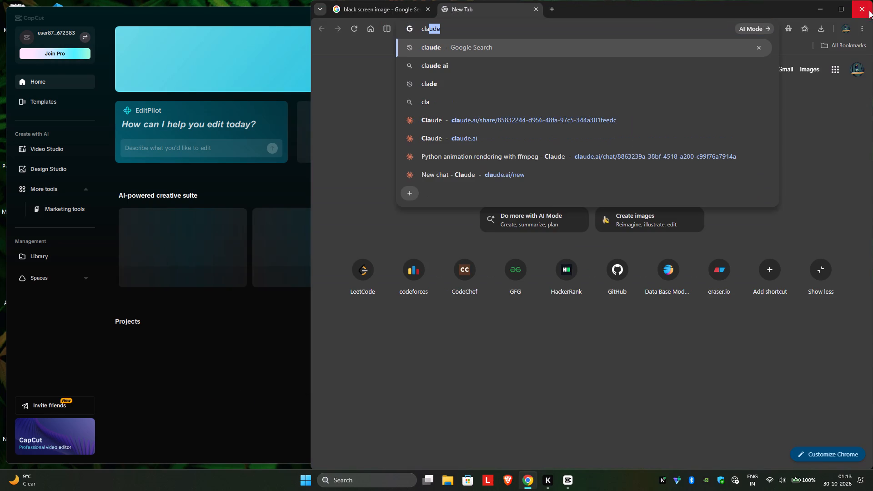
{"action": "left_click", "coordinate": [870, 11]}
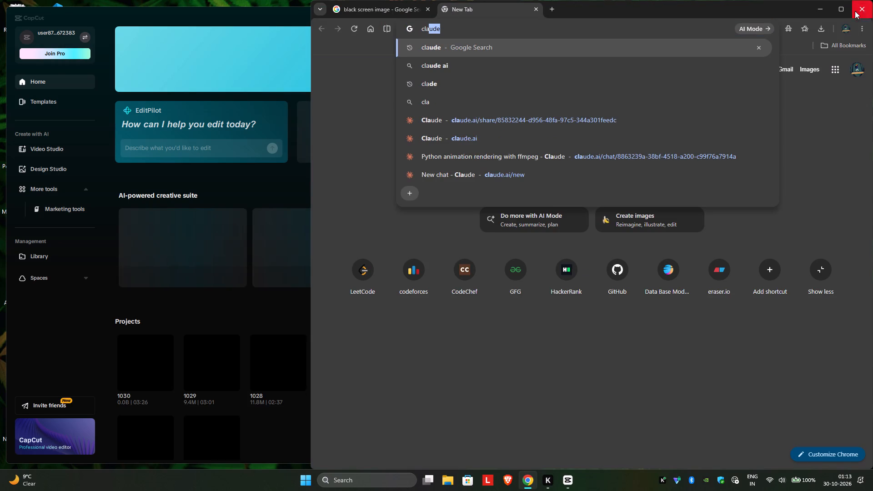